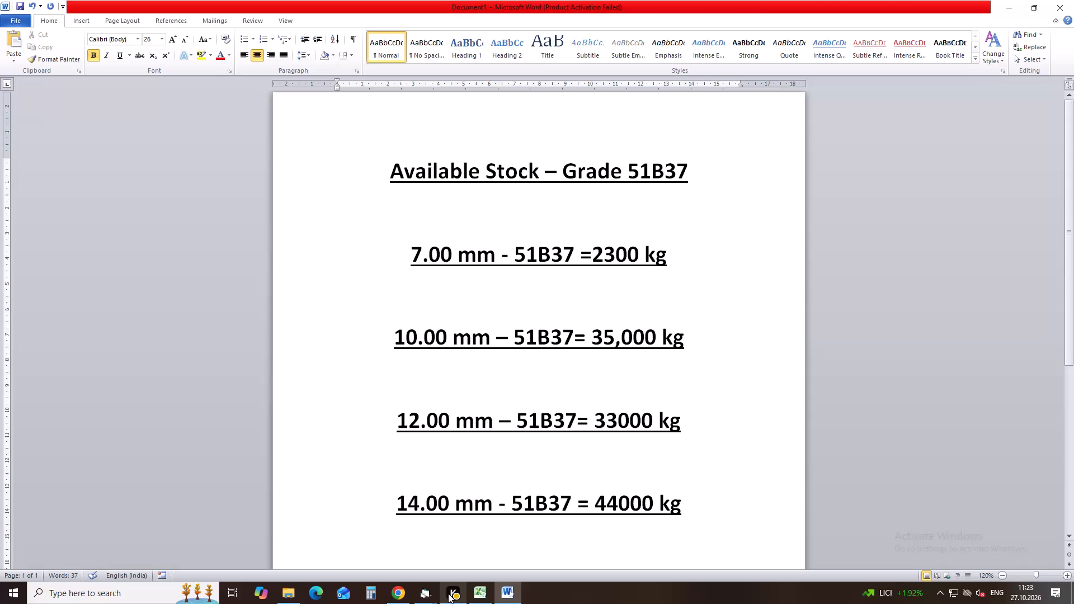
Switch to the AutoFast@ERP Production Management System main window.
click(425, 592)
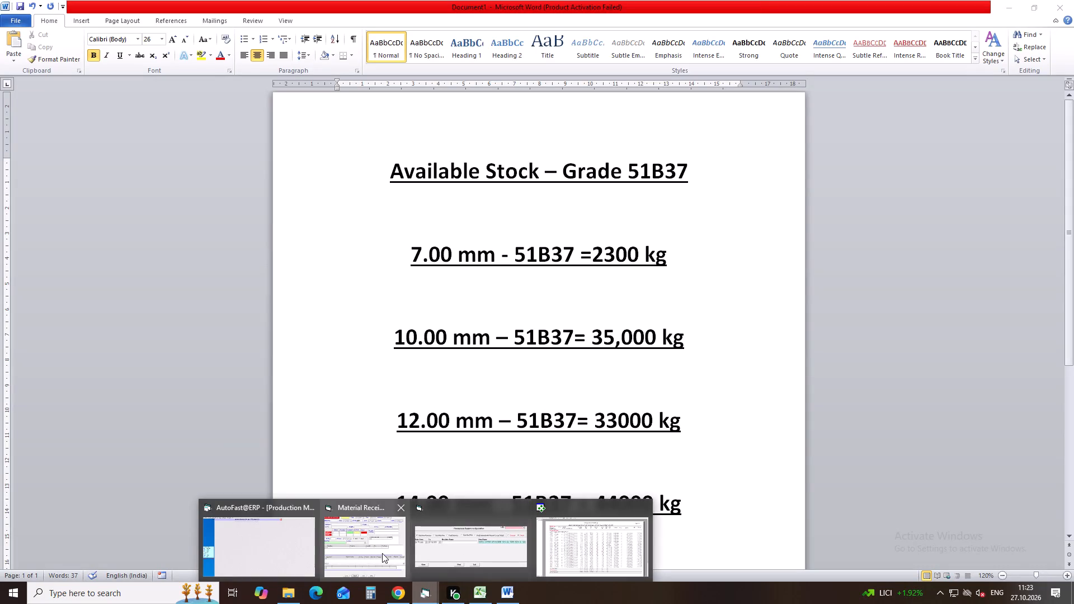
click(382, 553)
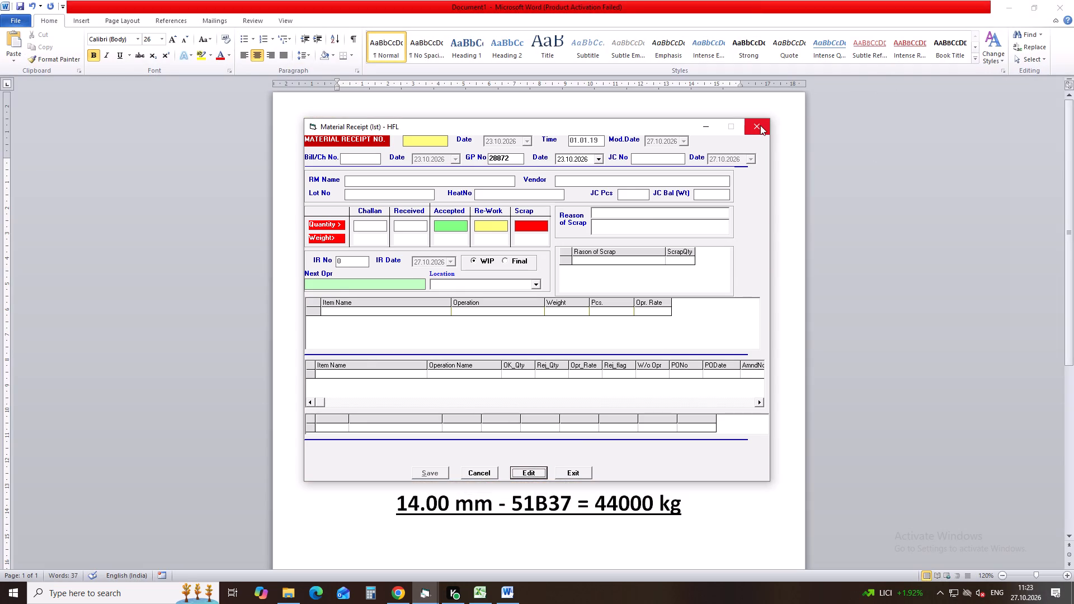
click(422, 594)
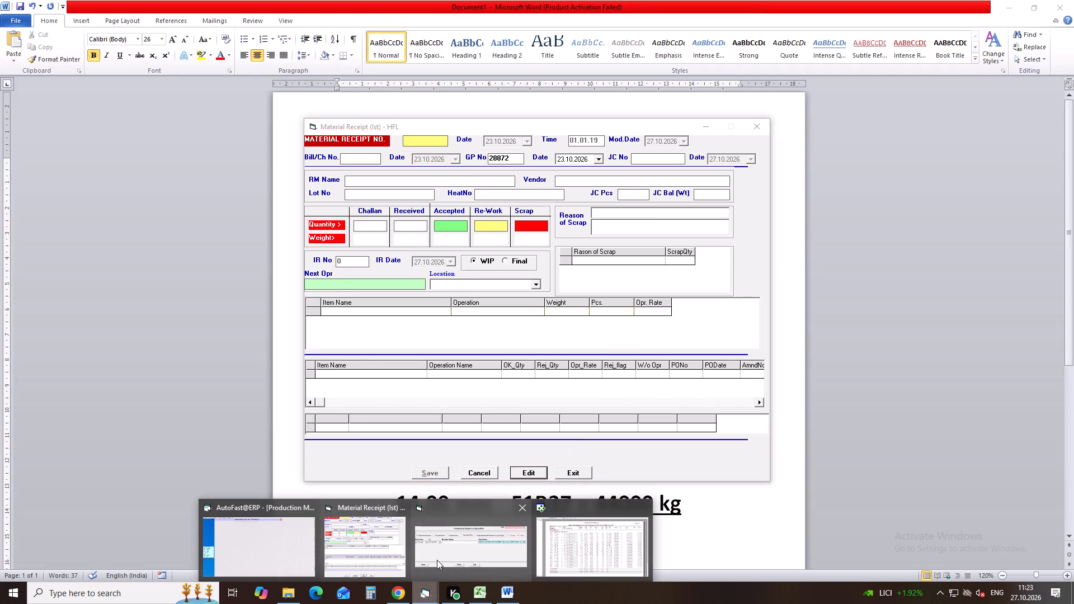
click(295, 544)
click(423, 592)
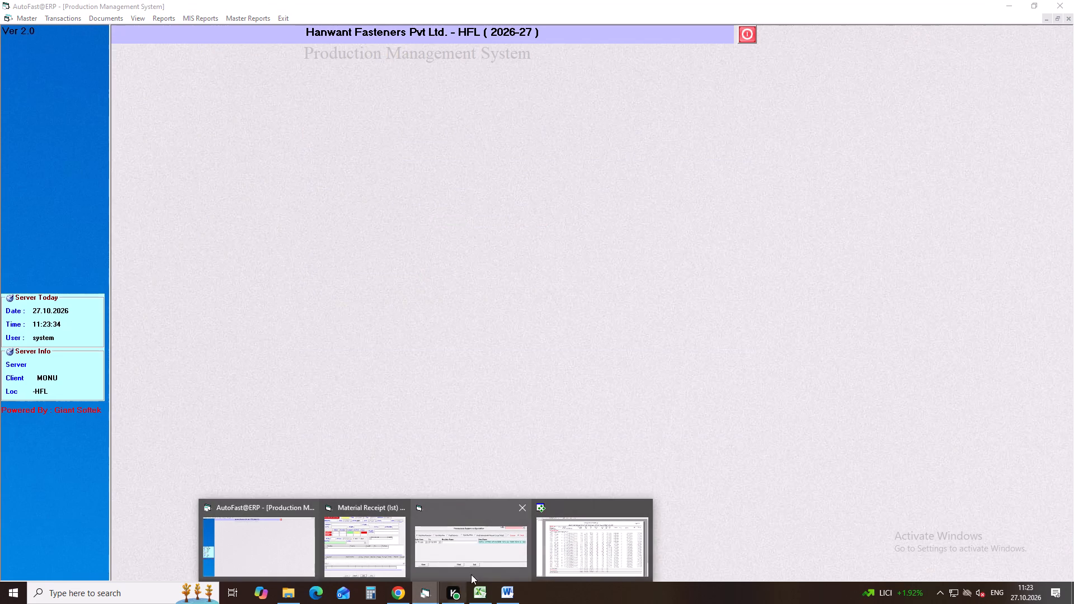
click(281, 539)
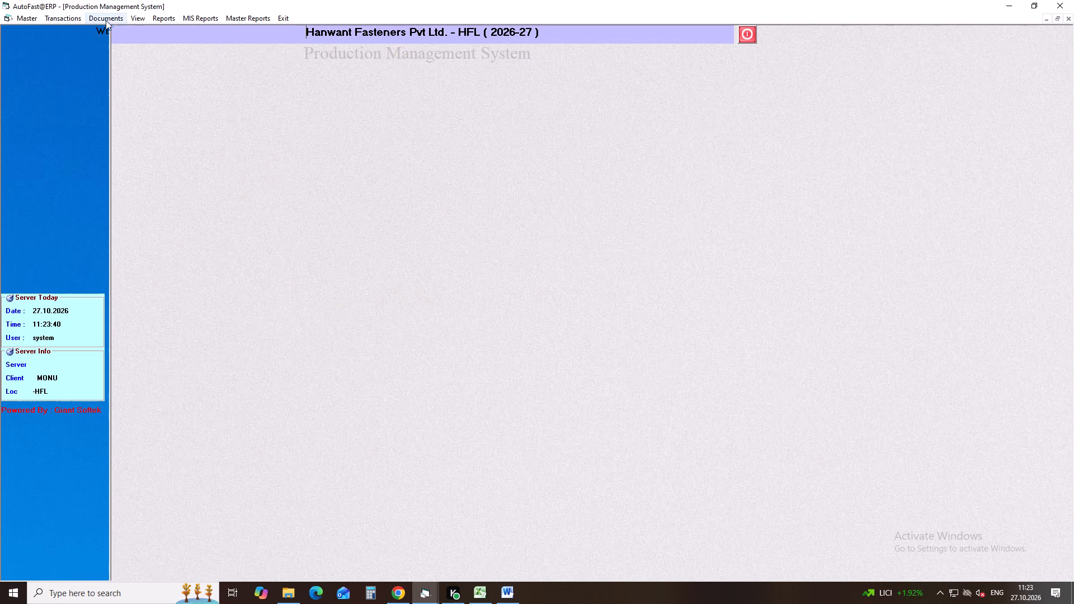
List all in-house production items with material pending for inspection as on 27.10.2026.
click(138, 17)
click(200, 31)
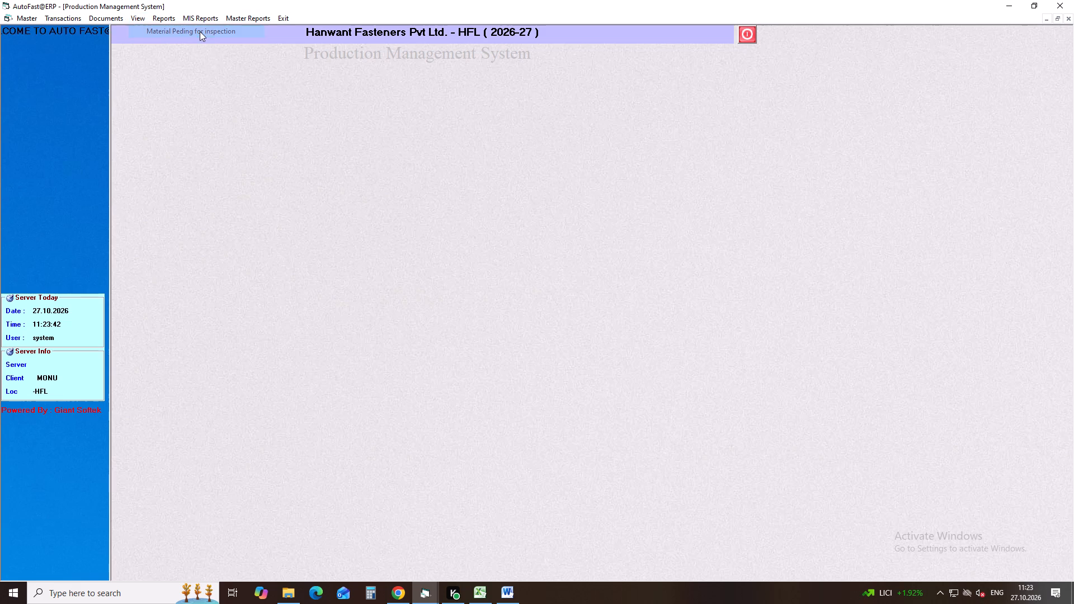
click(268, 224)
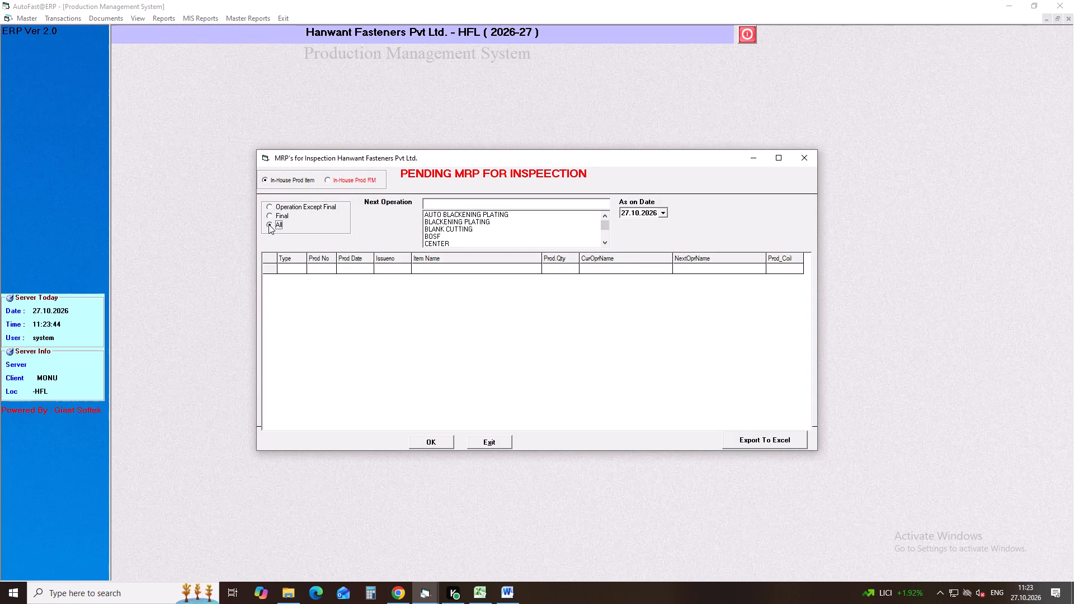
key(Return)
key(Return)
key(Return)
key(Return)
key(Return)
key(Return)
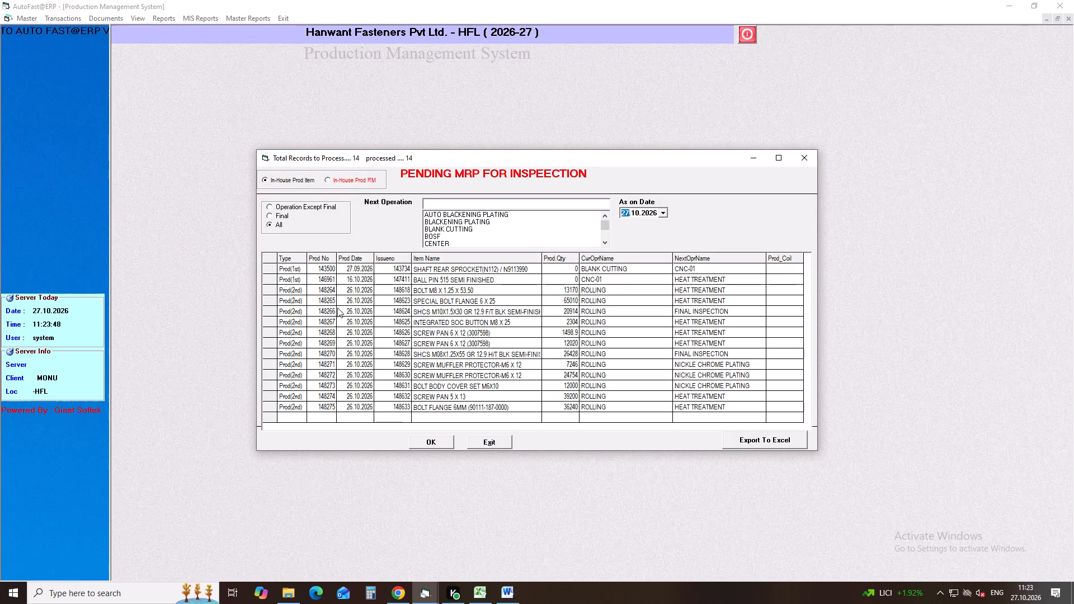
Open pending production 148264 for BOLT M8 X 1.25 X 53.50 and save its inspection entry with zero scrap.
click(393, 291)
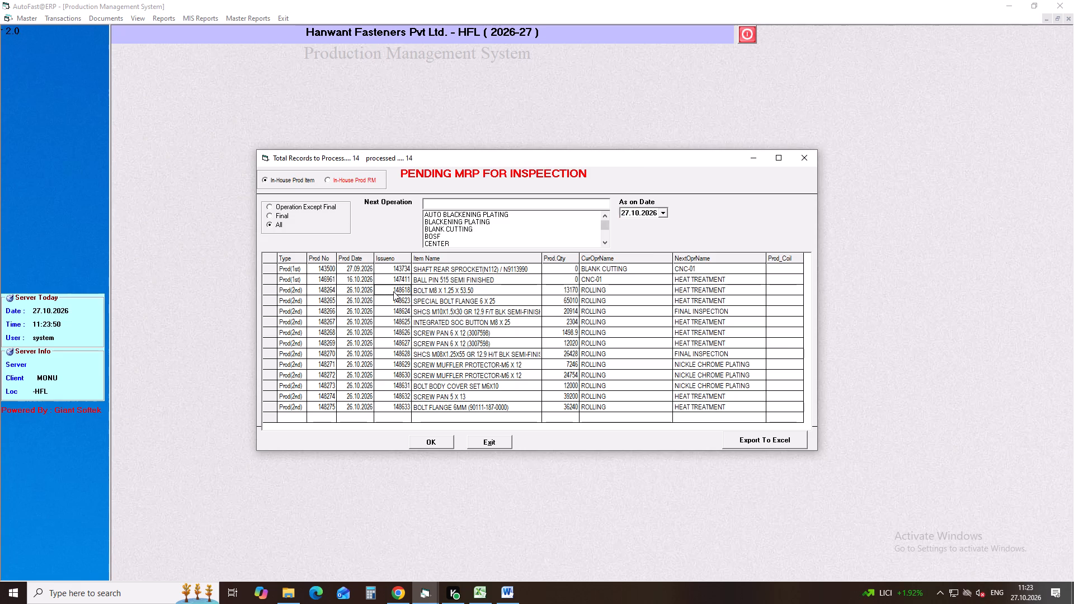
key(Return)
key(Return)
key(Return)
key(Return)
key(Return)
key(Return)
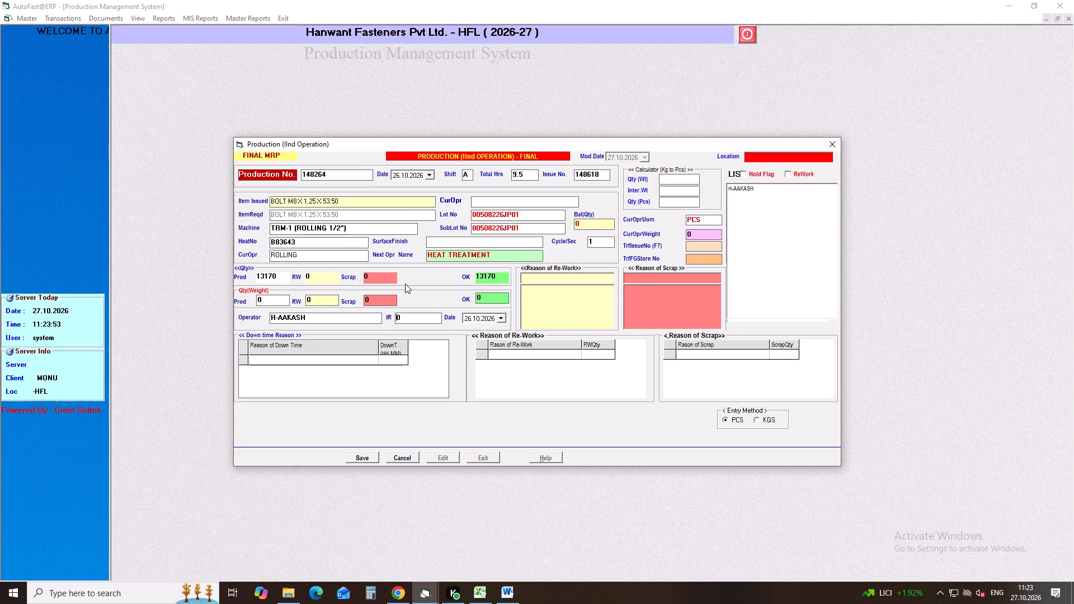
key(Return)
key(Return)
key(Return)
key(Return)
key(Return)
key(Return)
key(Return)
key(Return)
key(Return)
key(Return)
key(Return)
key(Return)
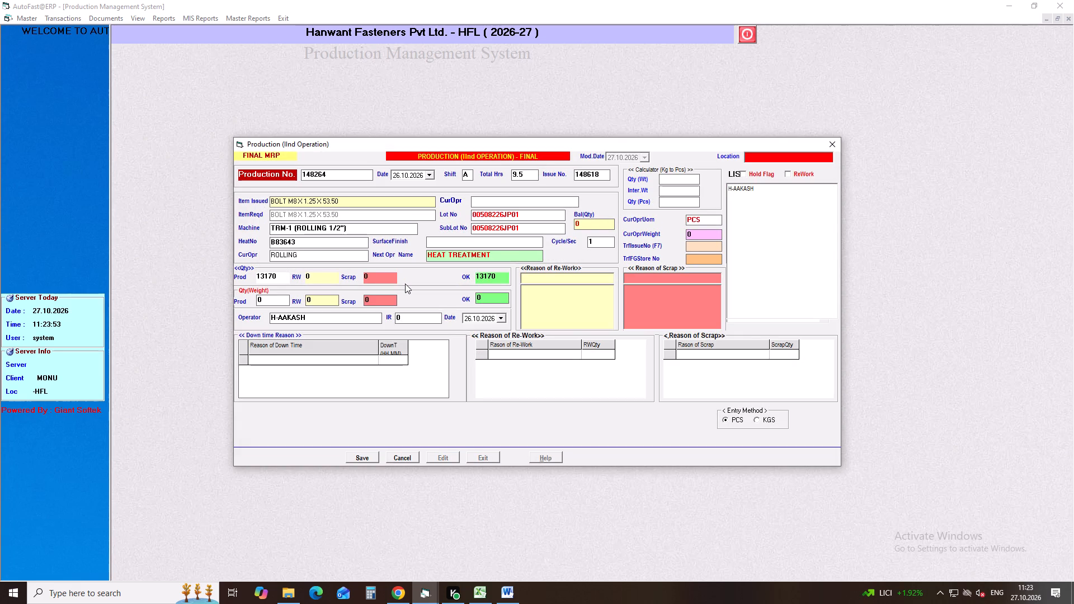
key(Return)
key(Return)
key(Return)
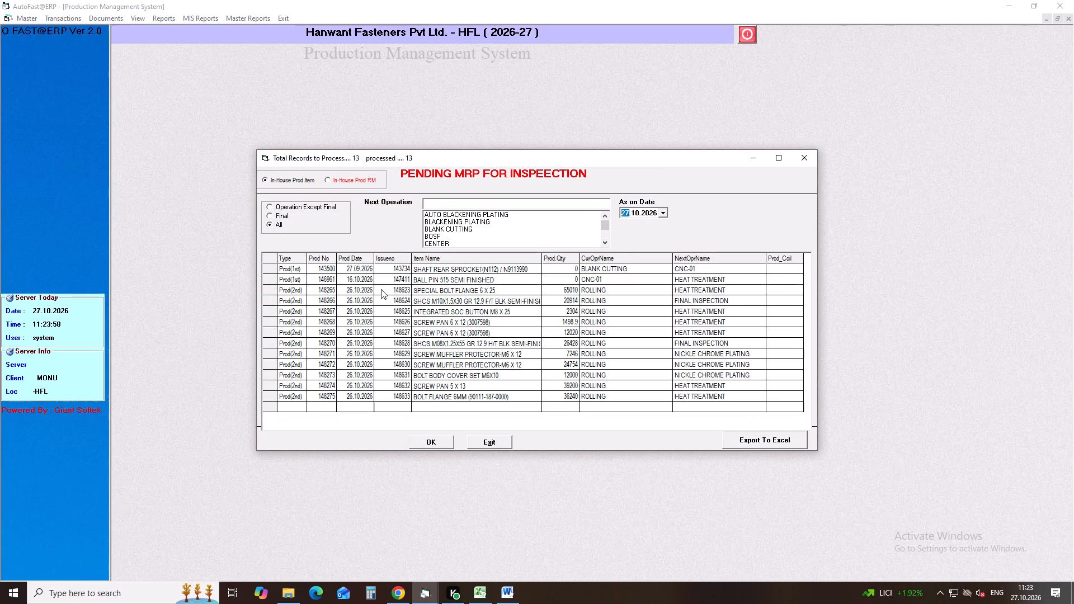
Open pending production 148265 for SPECIAL BOLT FLANGE 6 X 25 and save its inspection entry with zero scrap.
click(381, 289)
key(Return)
key(Return)
key(Return)
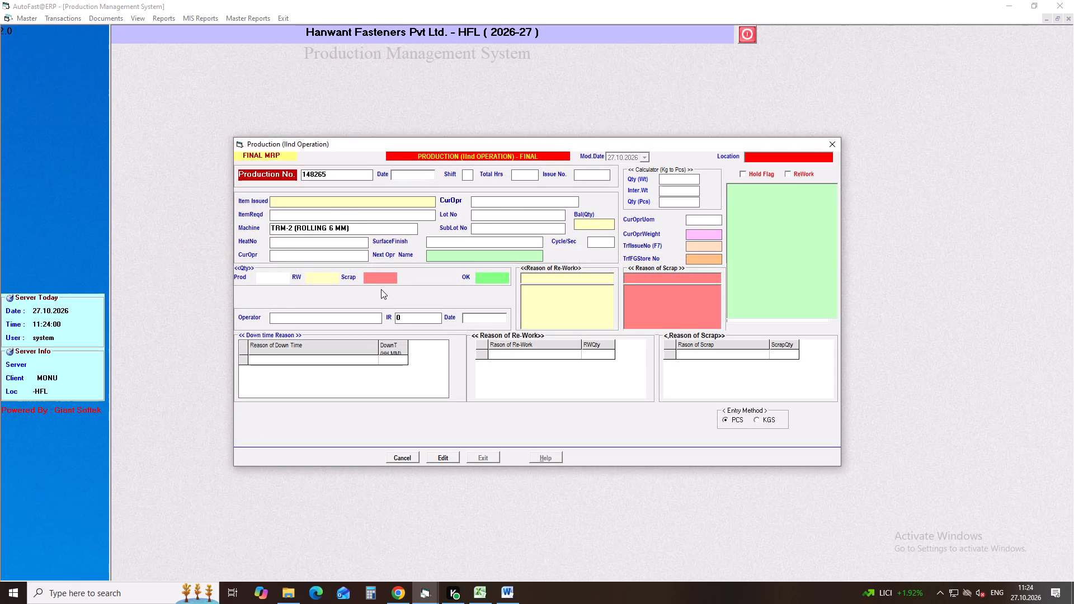
key(Return)
key(Return)
key(Return)
key(Return)
key(Return)
key(Return)
key(Return)
key(Return)
key(Return)
key(Return)
key(Return)
key(Return)
key(Return)
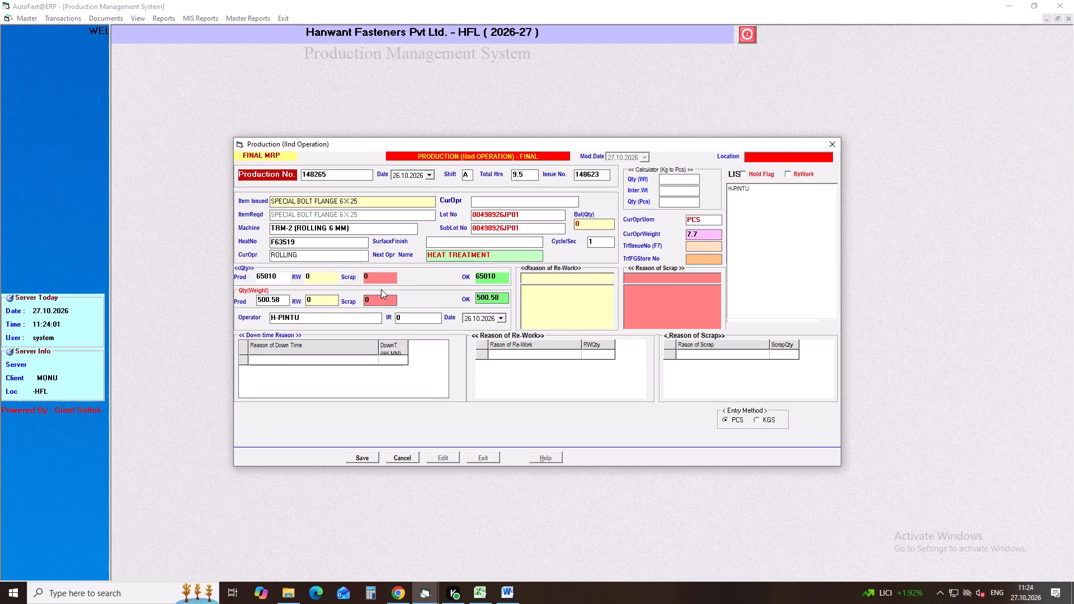
key(Return)
key(Return)
key(Return)
key(Return)
key(Return)
key(Return)
key(Return)
key(Return)
key(Return)
key(Return)
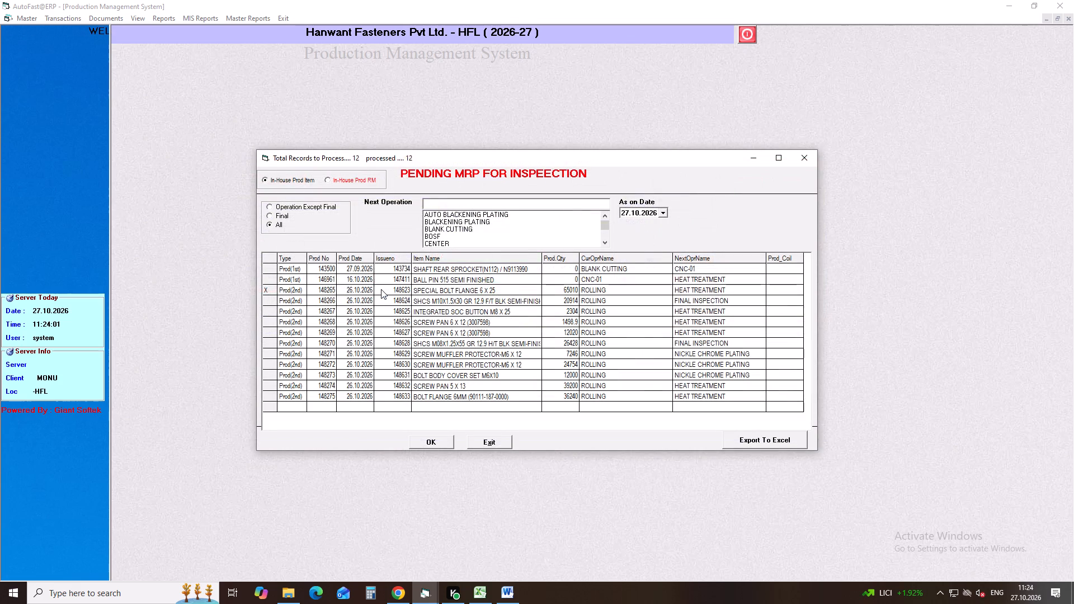
Open pending production 148266 for the SHCS M10X1.5X30 semi-finished screws and save its inspection entry with zero scrap.
click(381, 289)
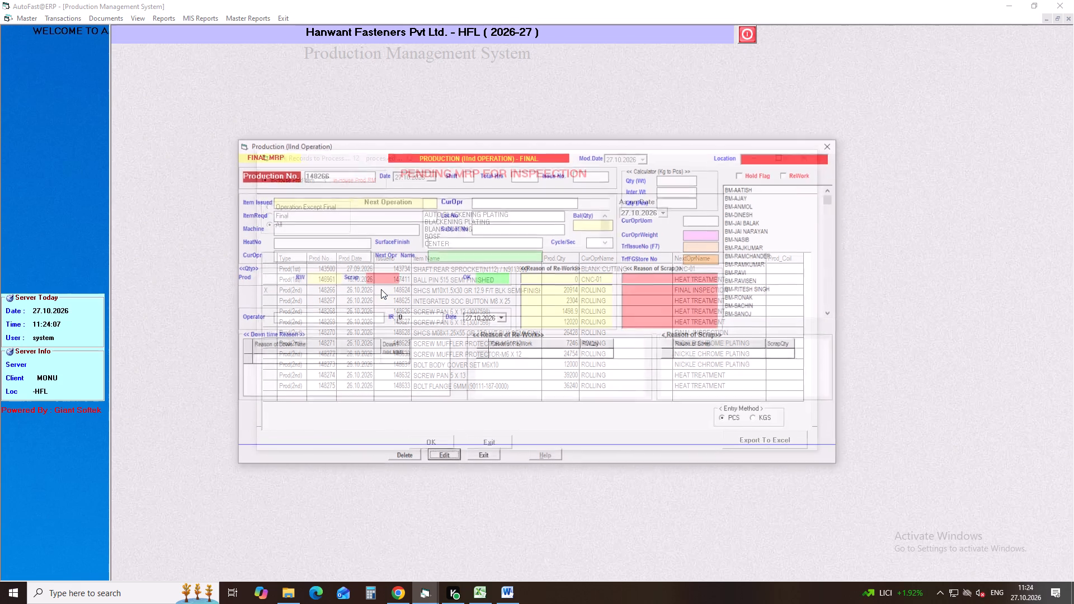
key(Return)
key(Return)
key(Return)
key(Return)
key(Return)
key(Return)
key(Return)
key(Return)
key(Return)
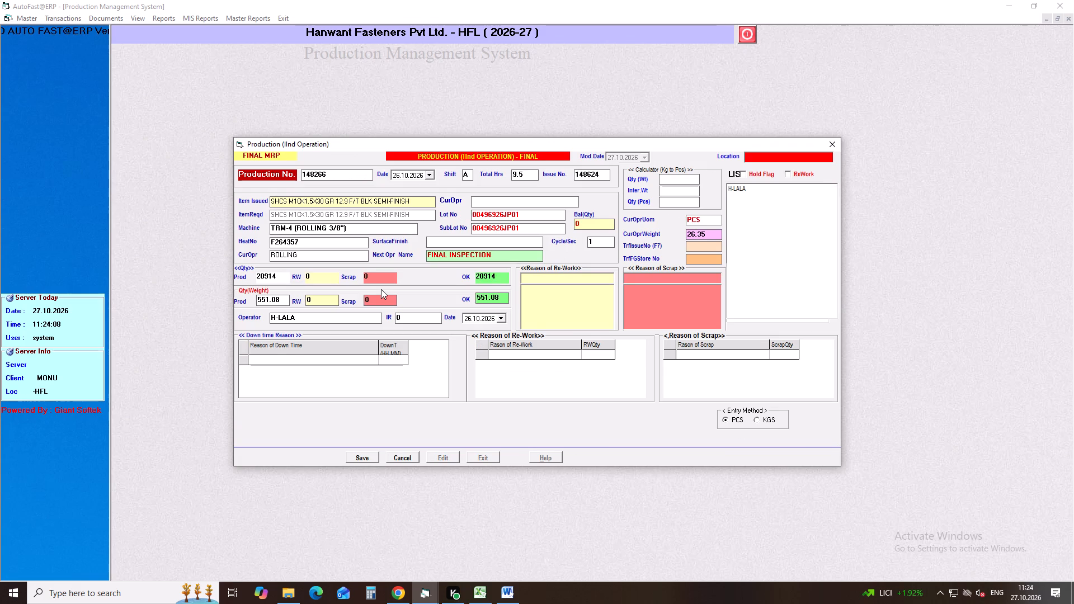
key(Return)
key(Return)
key(Return)
key(Return)
key(Return)
key(Return)
key(Return)
key(Return)
key(Return)
key(Return)
key(Return)
key(Return)
key(Return)
key(Return)
key(Return)
key(Return)
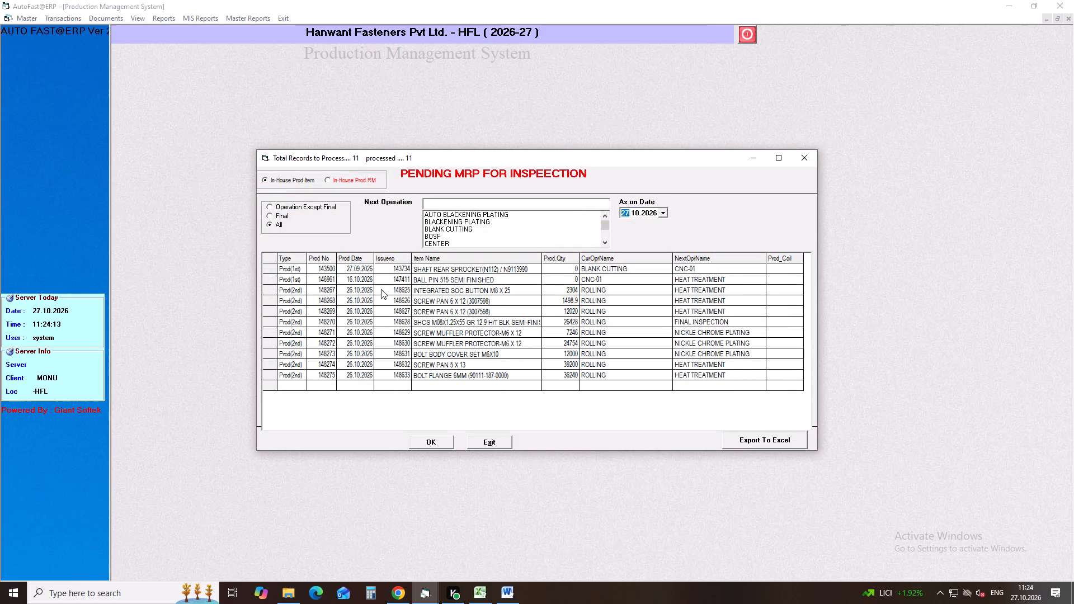
Open pending production 148267 for INTEGRATED SOC BUTTON M8 X 25 and save its inspection entry with zero scrap.
click(379, 291)
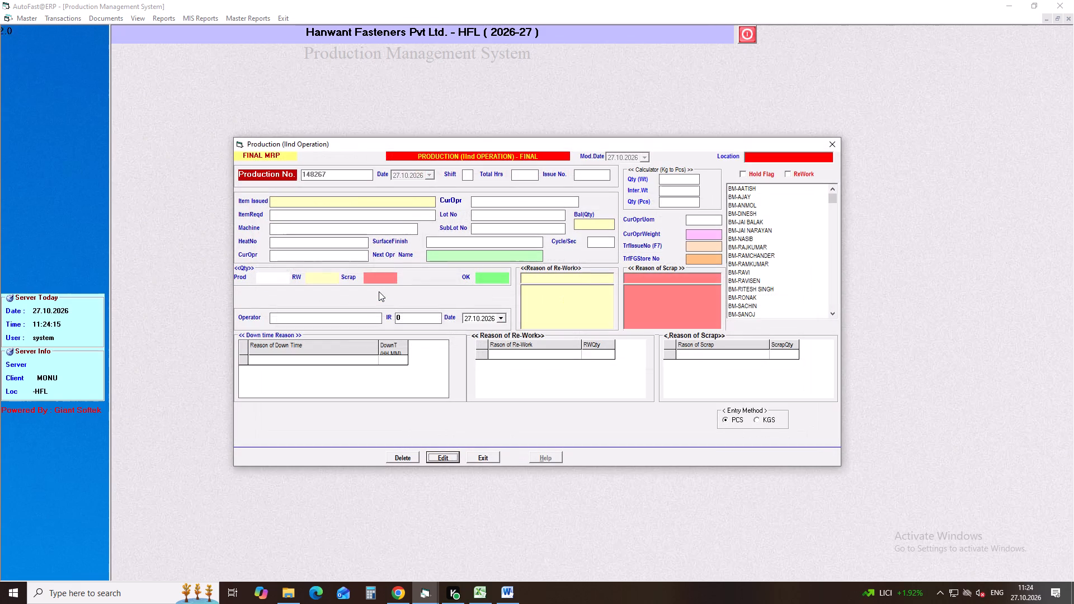
key(Return)
key(Return)
key(Return)
key(Return)
key(Return)
key(Return)
key(Return)
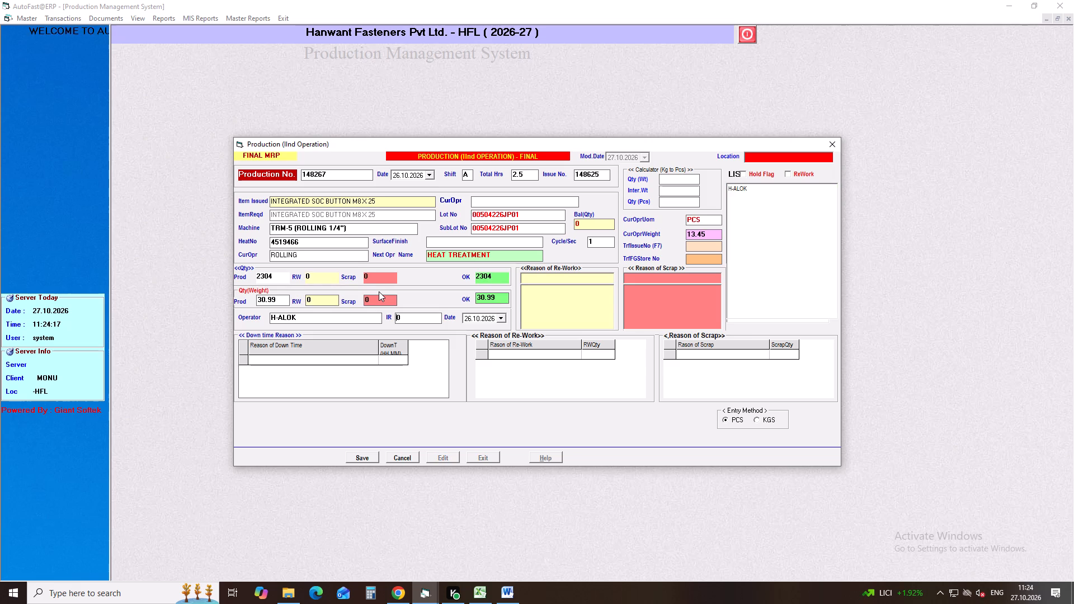
key(Return)
key(Return)
key(Return)
key(Return)
key(Return)
key(Return)
key(Return)
key(Return)
key(Return)
key(Return)
key(Return)
key(Return)
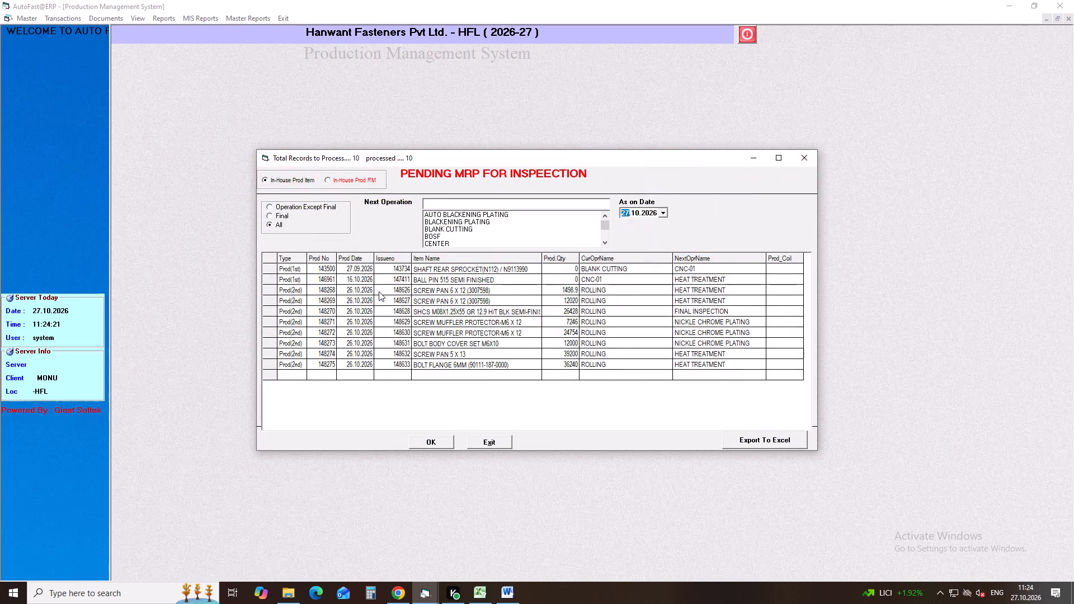
Open pending production 148268 for SCREW PAN 6 X 12 and enter 10 scrap pieces with SETTING PROBLEM as the reason for all 10.
click(379, 291)
key(Return)
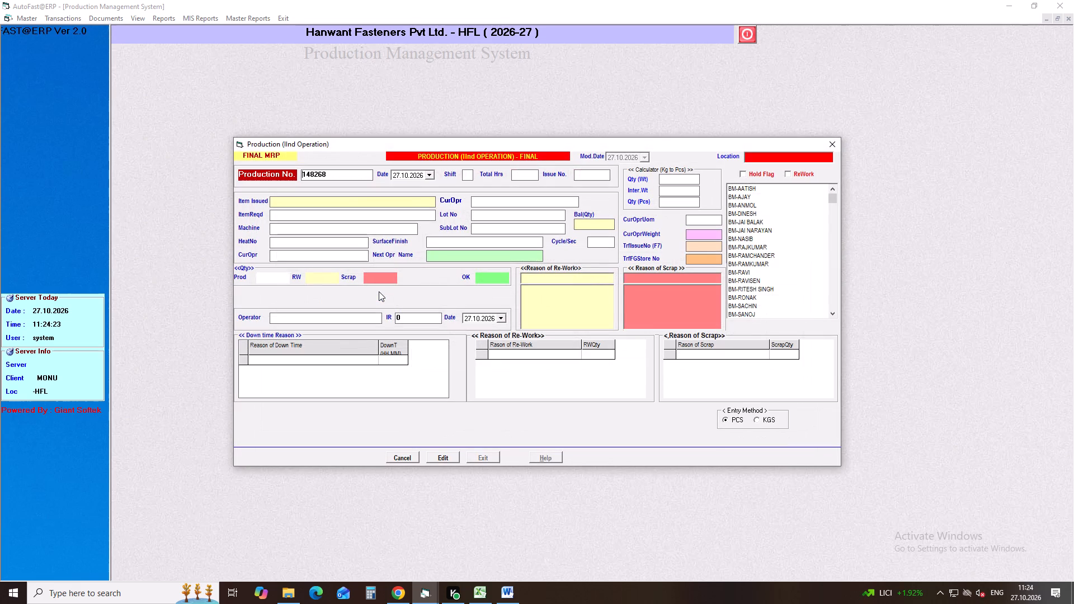
key(Return)
key(Return)
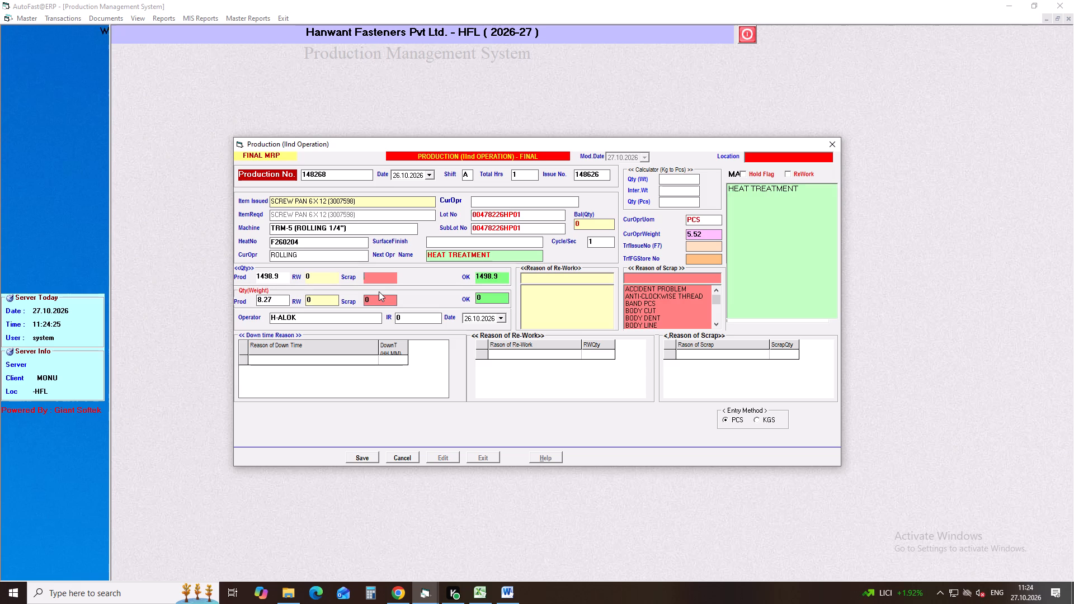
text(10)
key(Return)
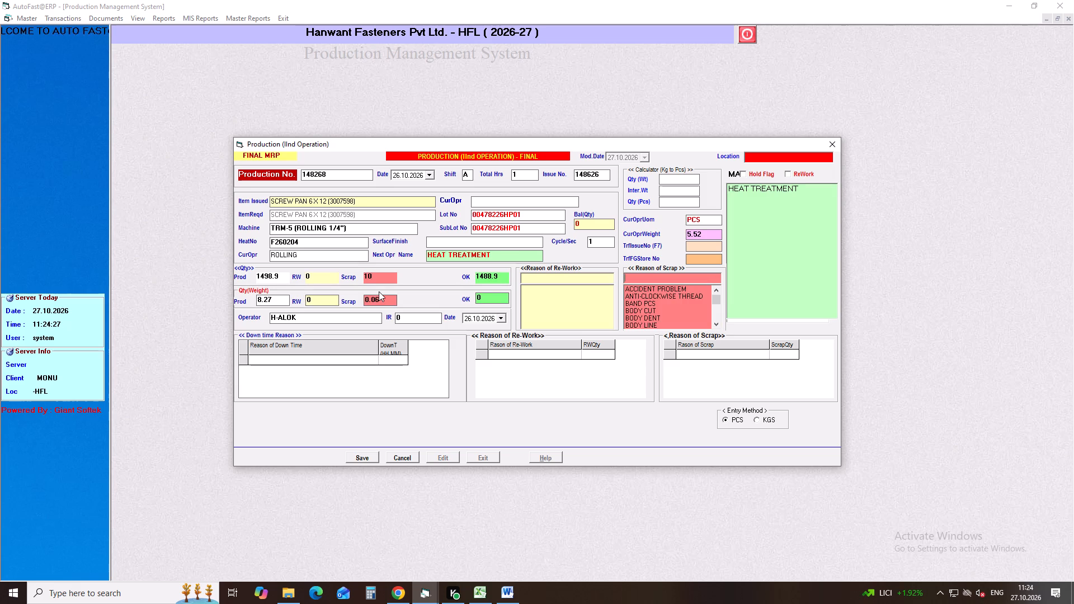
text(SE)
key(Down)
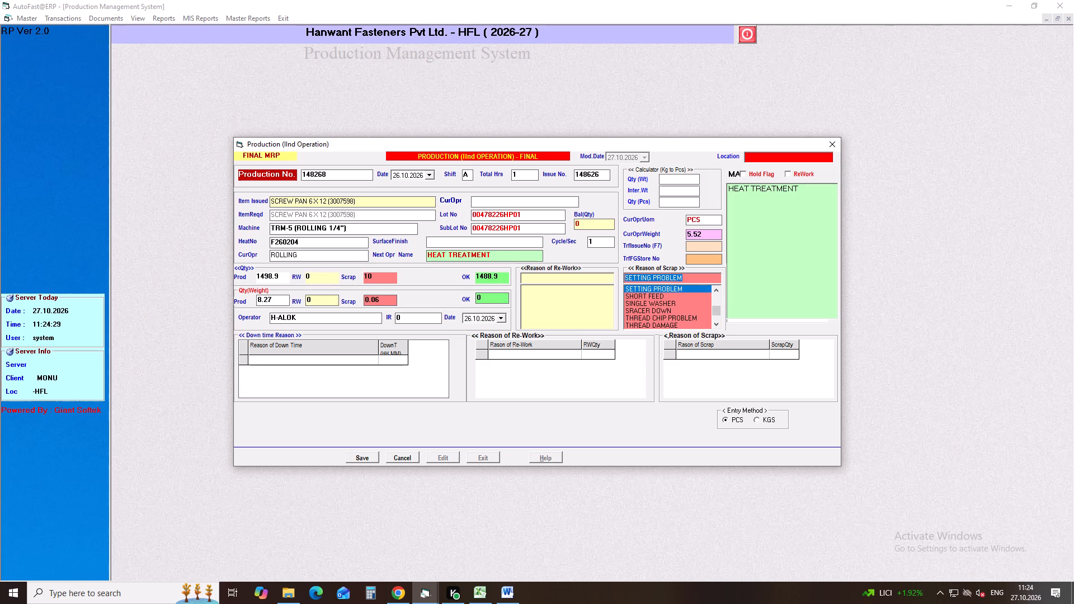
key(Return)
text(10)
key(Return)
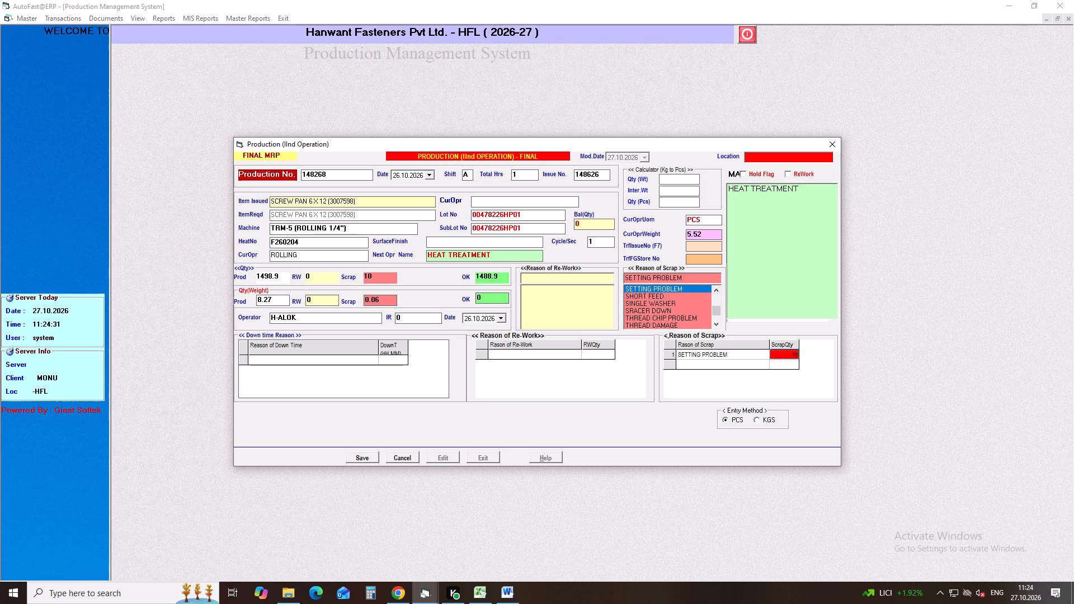
Save the inspection entry for production 148268 and reload the pending inspection list.
click(409, 319)
key(Return)
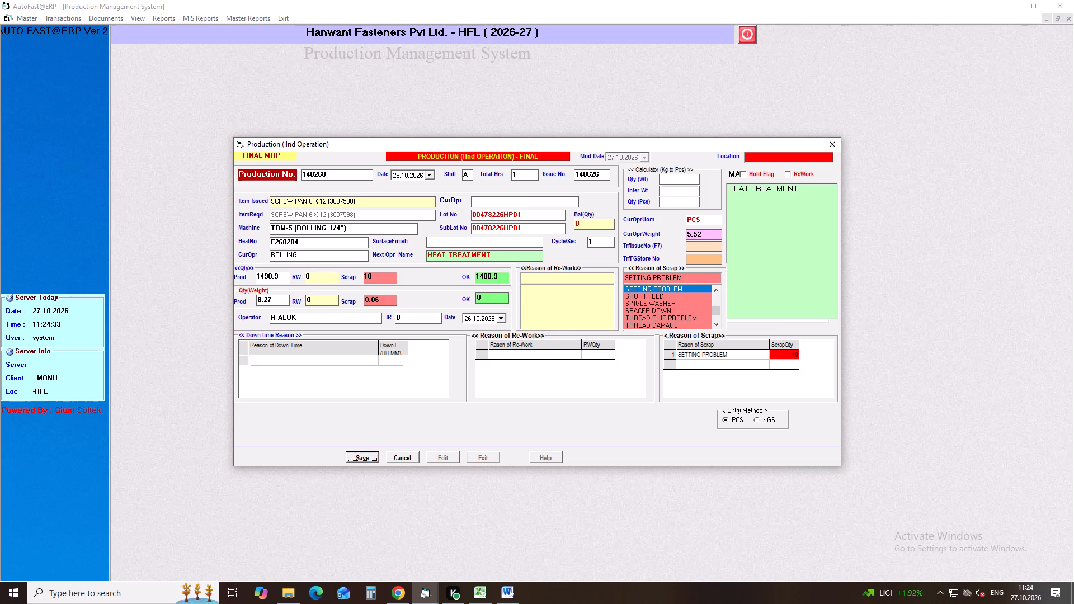
key(Return)
key(Return)
key(Return)
key(Return)
key(Return)
key(Return)
key(Return)
key(Return)
key(Return)
key(Return)
key(Return)
key(Return)
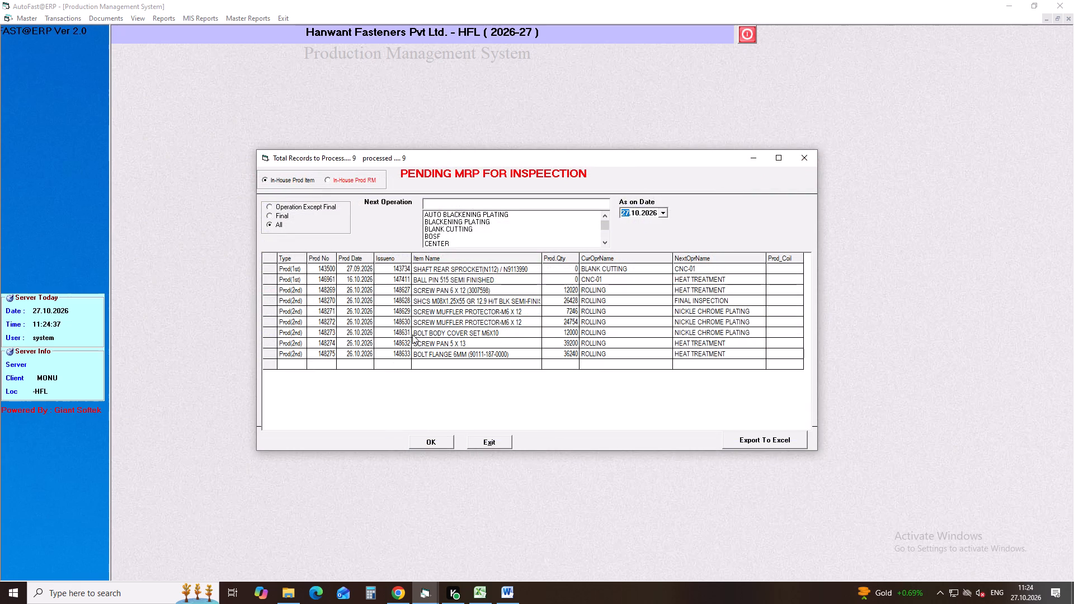
Open pending production 148269 for SCREW PAN 6 X 12 and save its inspection entry with zero scrap.
click(387, 290)
key(Return)
key(Return)
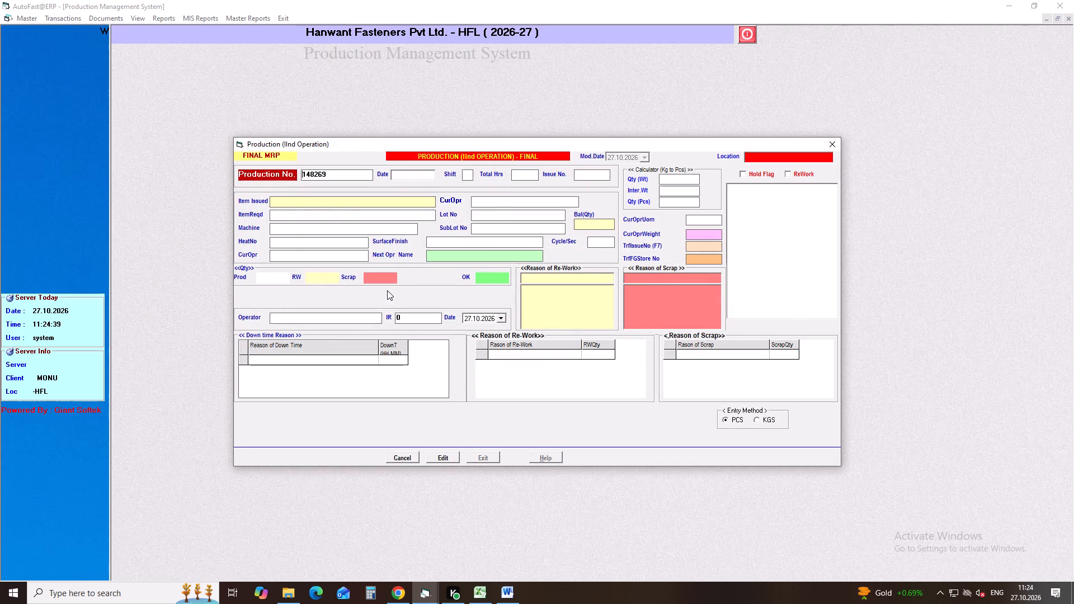
key(Return)
key(Return)
key(Return)
key(Return)
key(Return)
key(Return)
key(Return)
key(Return)
key(Return)
key(Return)
key(Return)
key(Return)
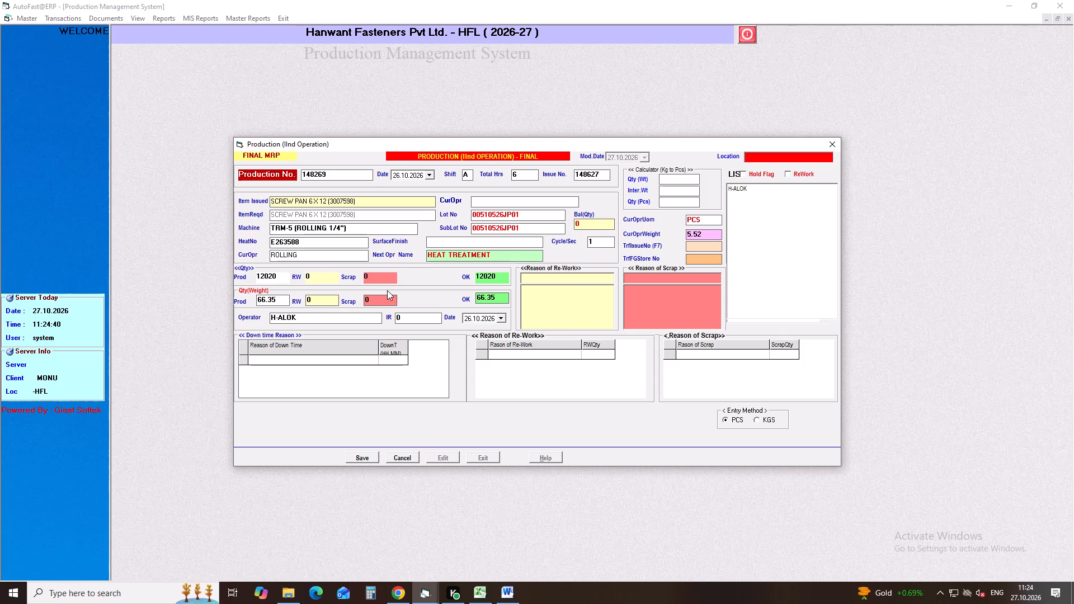
key(Return)
key(Return)
key(Return)
key(Return)
key(Return)
key(Return)
key(Return)
key(Return)
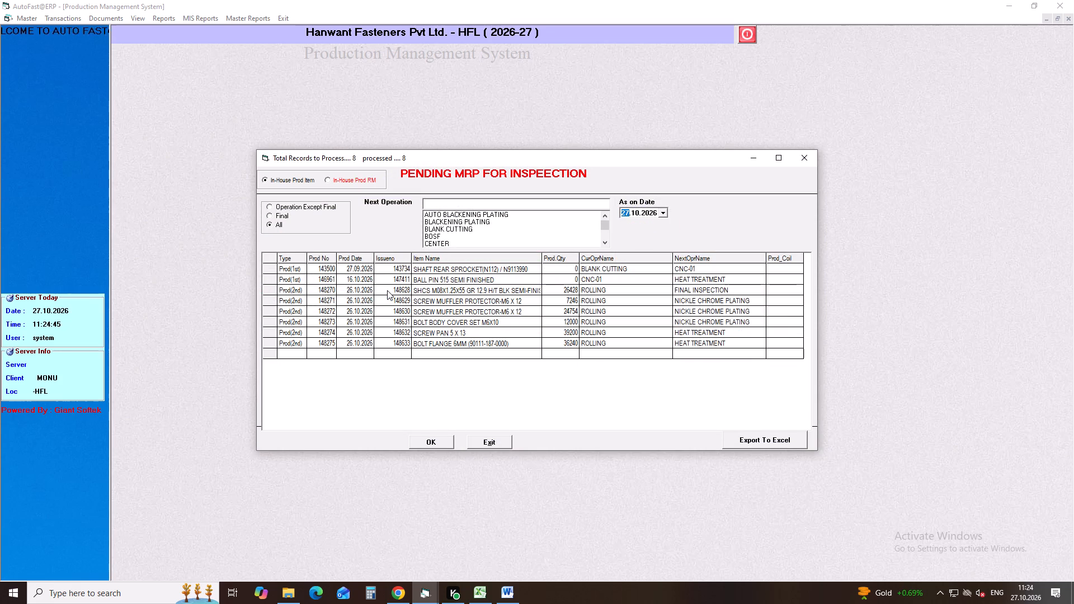
Open pending production 148270 for SHCS M08X1.25X55 and enter 20 scrap pieces with GAUGE TIGHT as the reason for all 20.
click(387, 290)
key(Return)
key(Return)
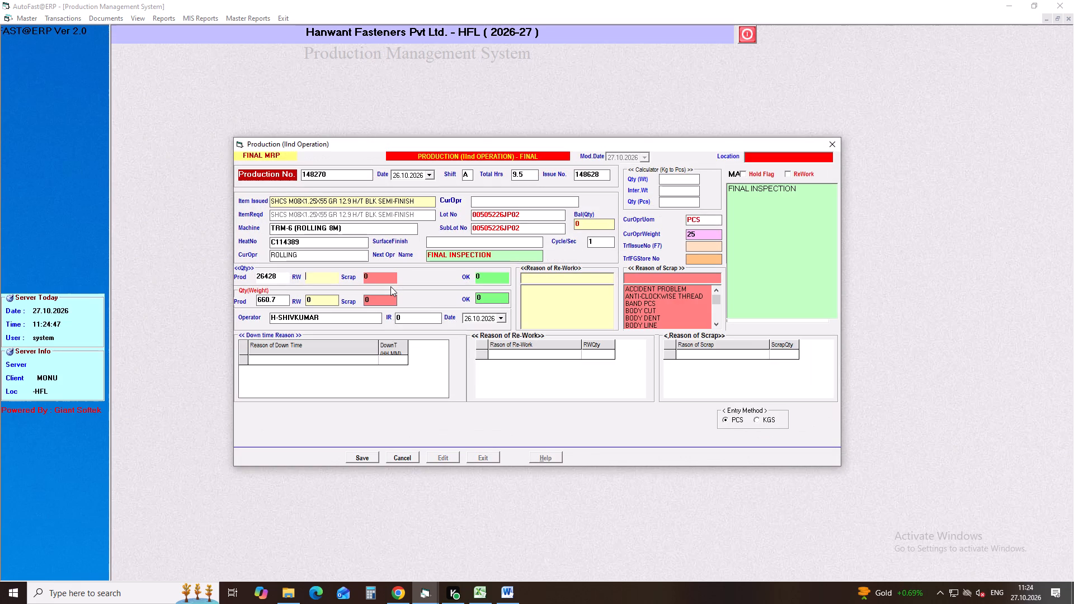
key(Return)
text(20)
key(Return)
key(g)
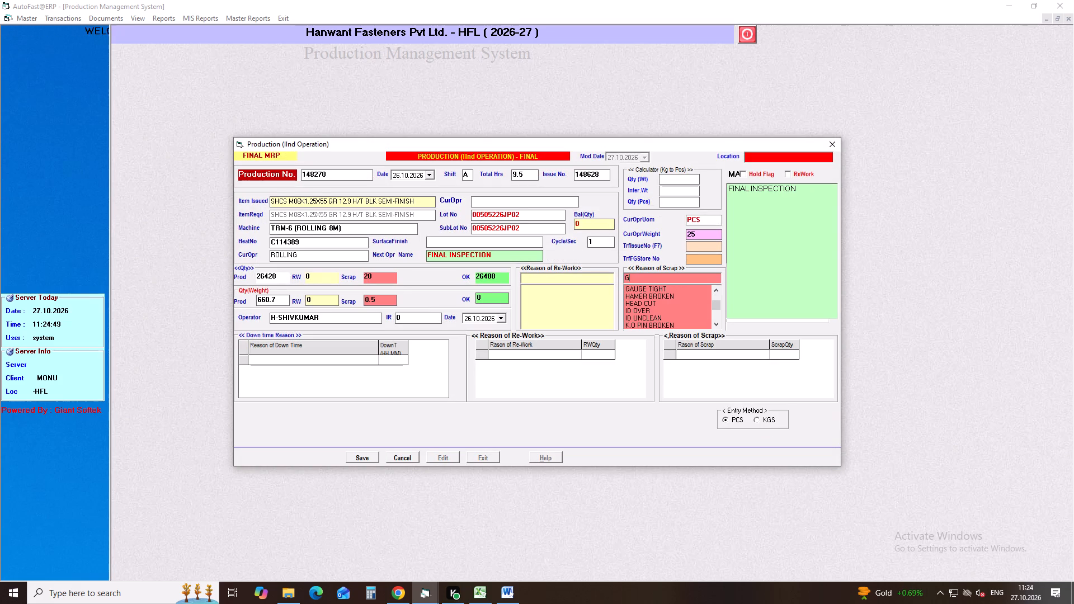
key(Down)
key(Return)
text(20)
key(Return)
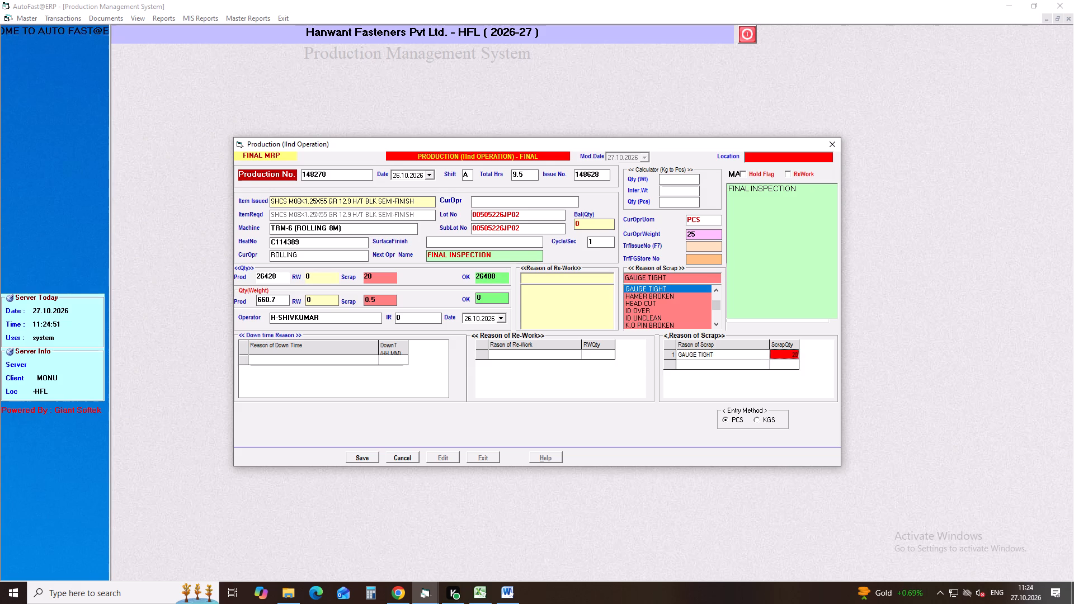
Save the inspection entry for production 148270 and reload the pending inspection list.
click(413, 316)
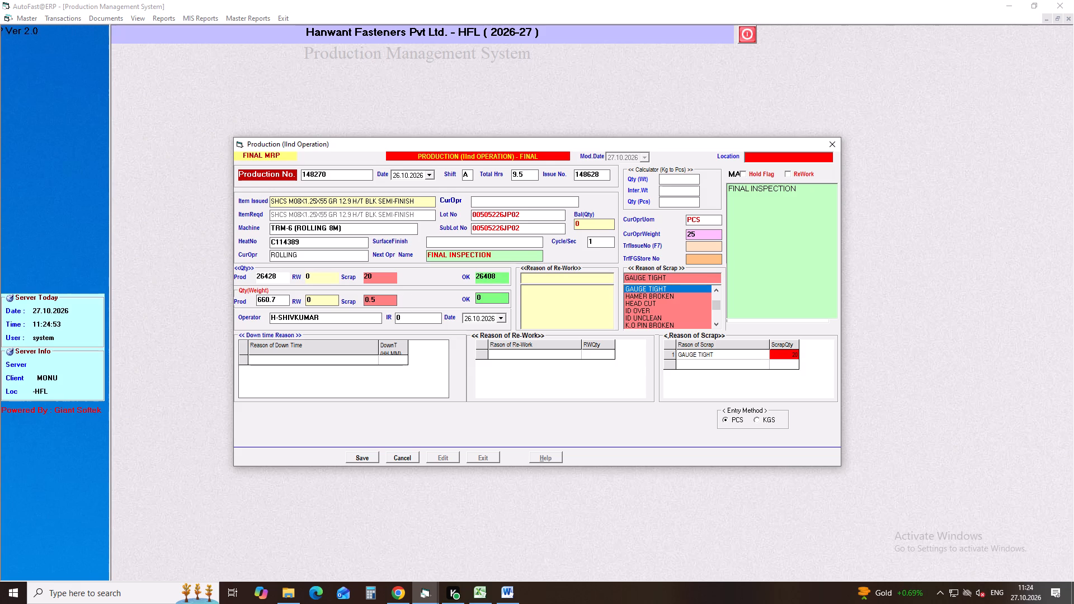
key(Return)
key(Return)
key(Return)
key(Return)
key(Return)
key(Return)
key(Return)
key(Return)
key(Return)
key(Return)
key(Return)
key(Return)
key(Return)
key(Return)
key(Return)
key(Return)
key(Return)
key(Return)
key(Return)
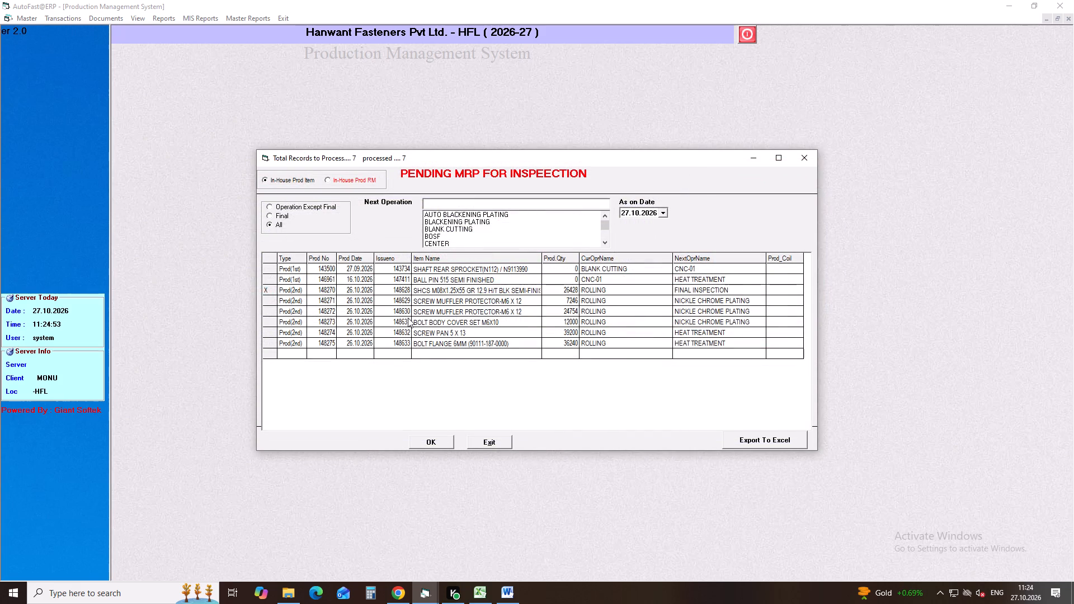
Open pending production 148271 for SCREW MUFFLER PROTECTOR-M6 X 12 and save its inspection entry with zero scrap.
click(379, 291)
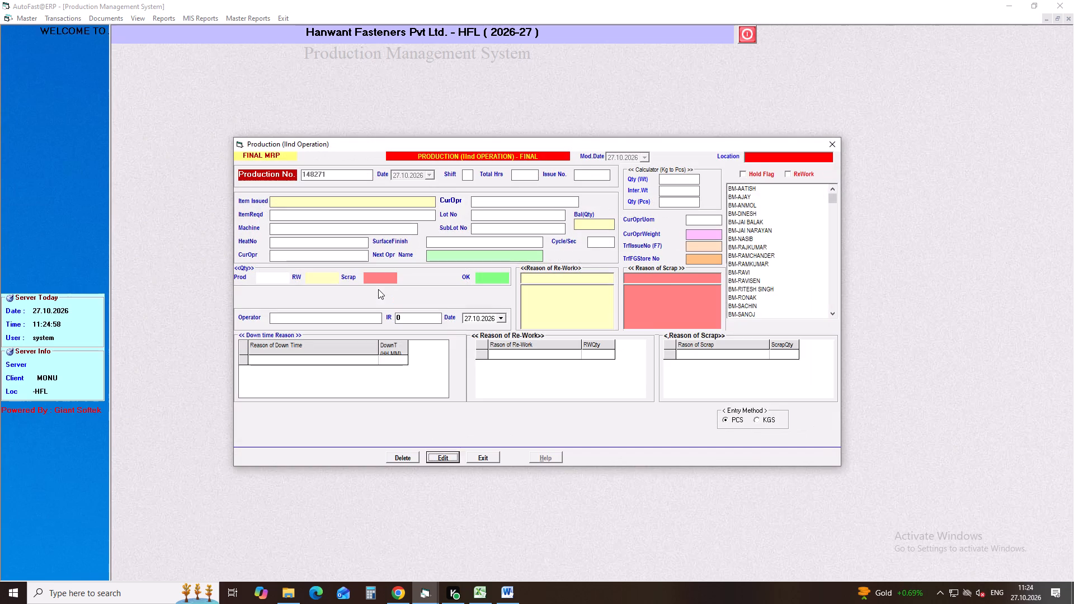
key(Return)
key(Return)
key(Return)
key(Return)
key(Return)
key(Return)
key(Return)
key(Return)
key(Return)
key(Return)
key(Return)
key(Return)
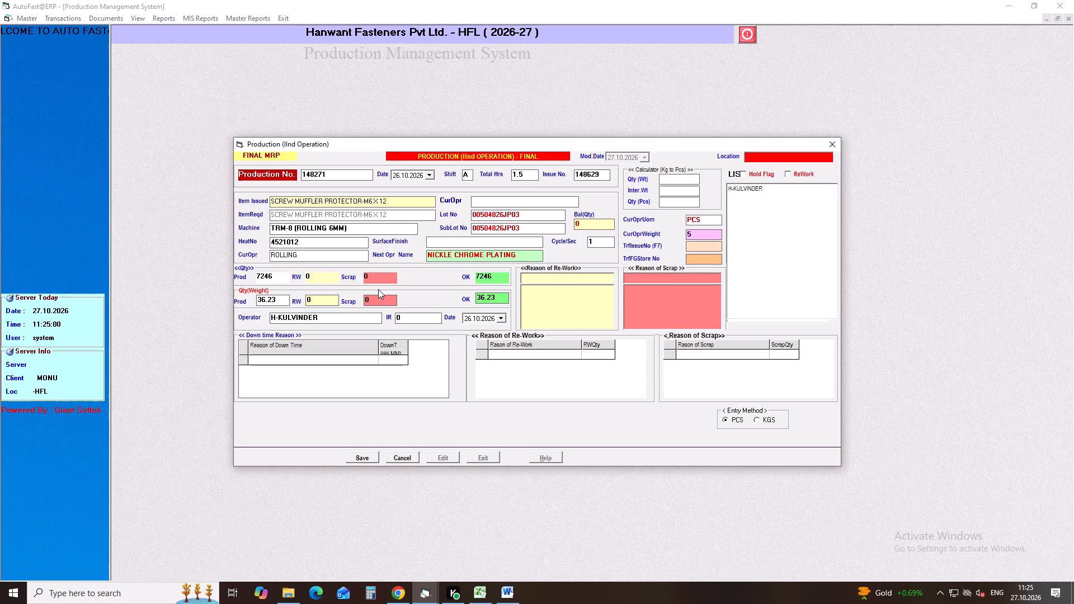
key(Return)
key(Return)
key(Return)
key(Return)
key(Return)
key(Return)
key(Return)
key(Return)
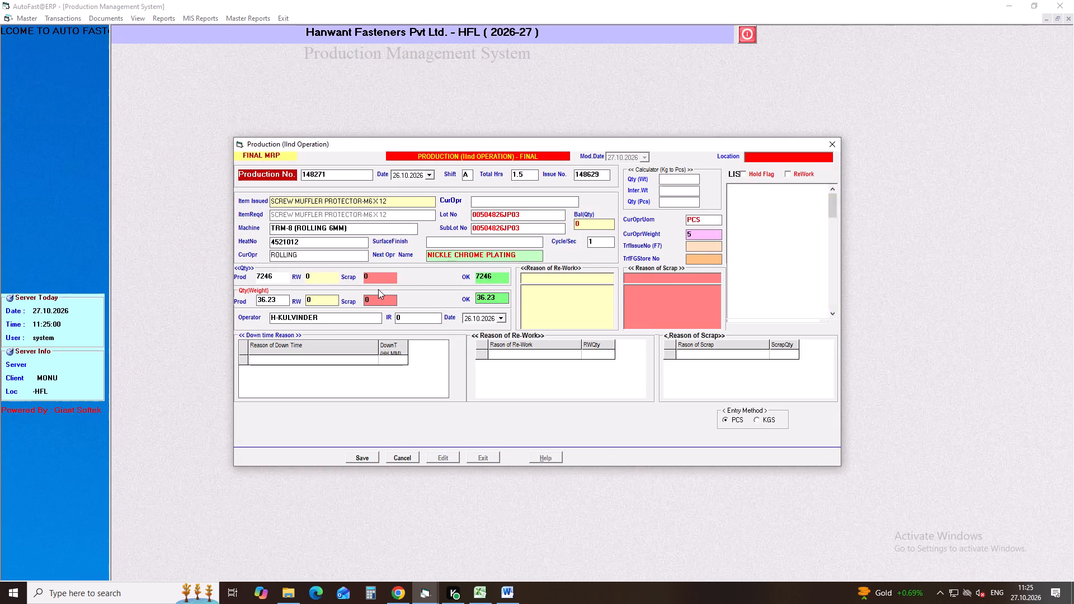
Open pending production 148272 for SCREW MUFFLER PROTECTOR-M6 X 12 and save its inspection entry with zero scrap.
click(378, 289)
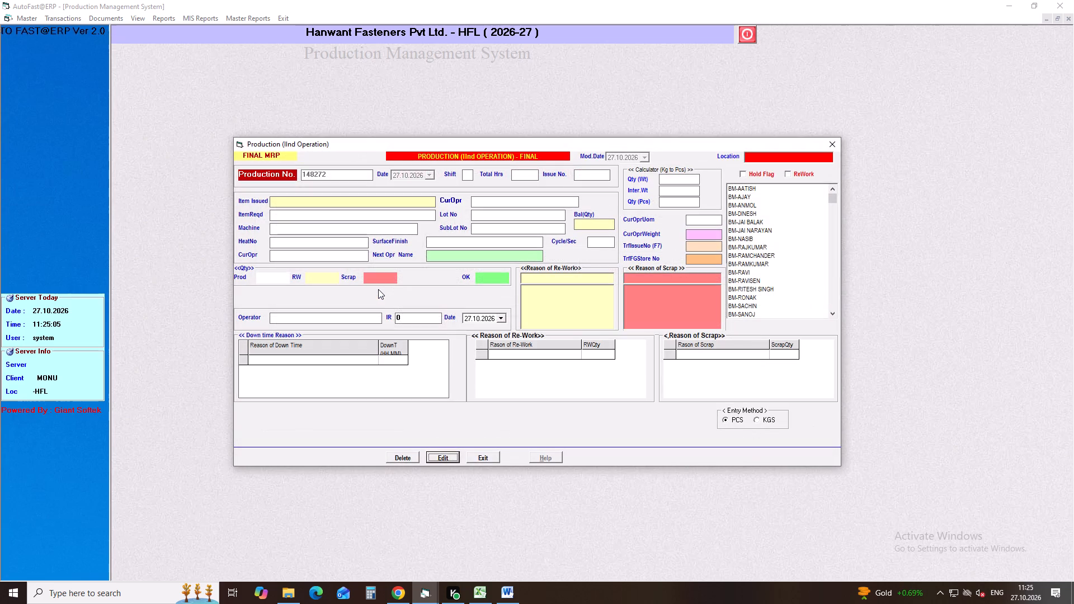
key(Return)
key(Return)
key(Return)
key(Return)
key(Return)
key(Return)
key(Return)
key(Return)
key(Return)
key(Return)
key(Return)
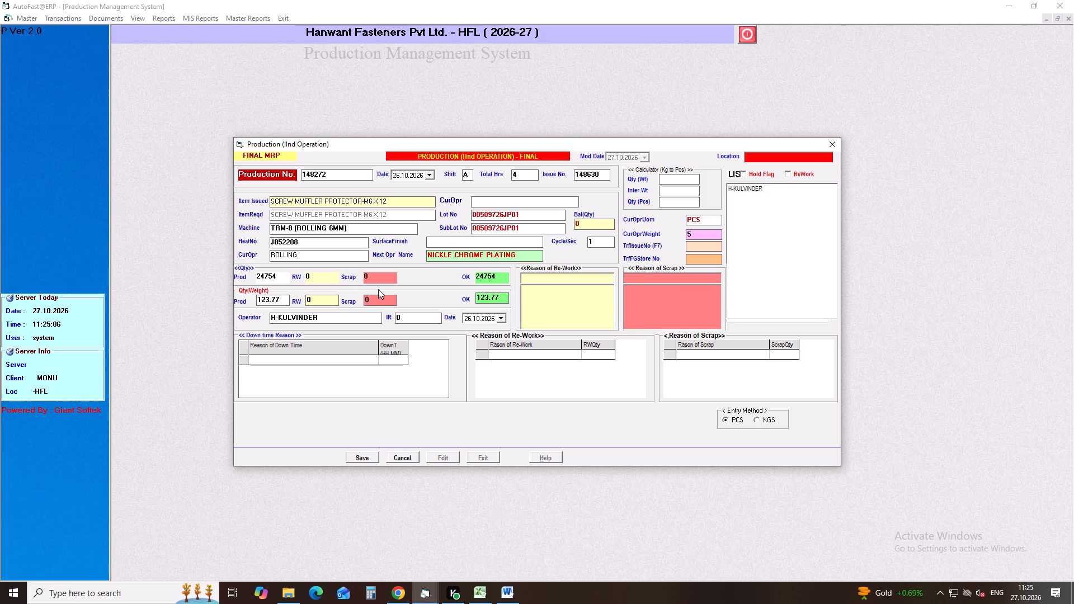
key(Return)
key(Return)
key(Return)
key(Return)
key(Return)
key(Return)
key(Return)
key(Return)
key(Return)
key(Return)
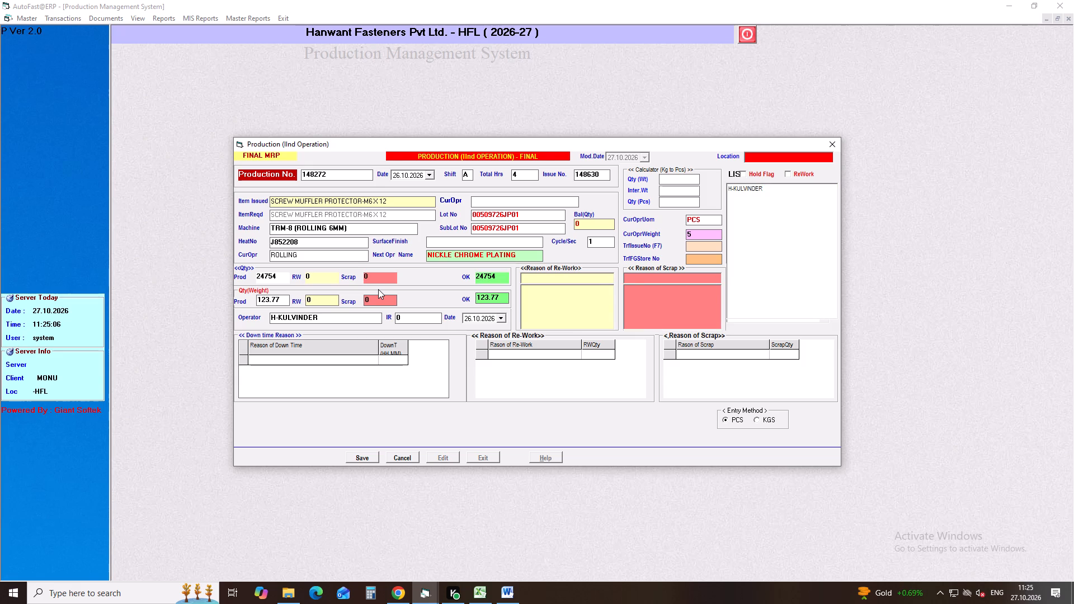
Open pending production 148273 for BOLT BODY COVER SET M6X10 and save its inspection entry with zero scrap.
click(378, 289)
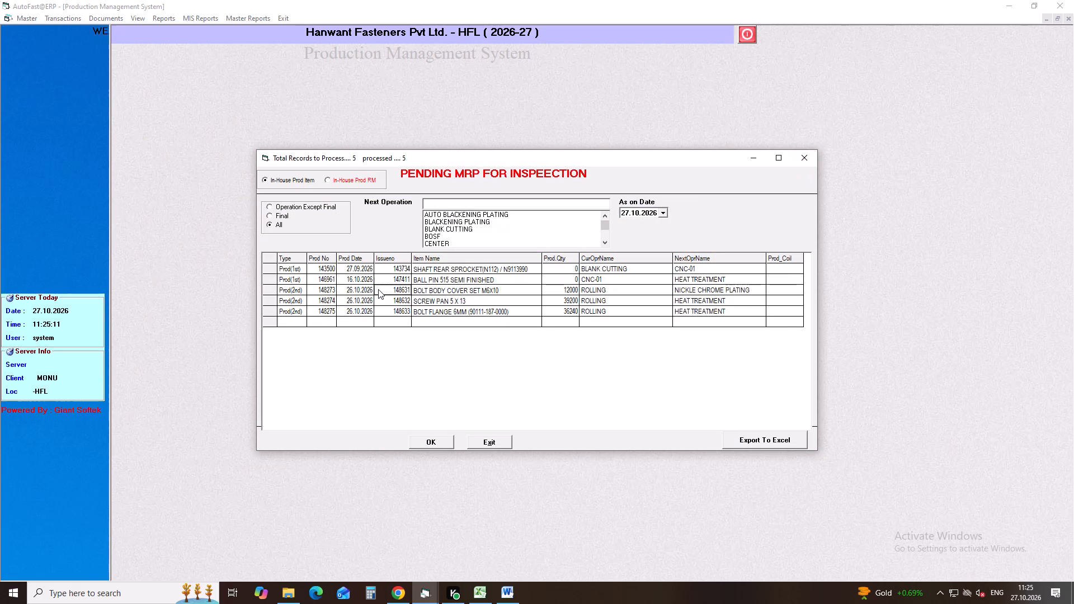
key(Return)
key(Return)
key(Return)
key(Return)
key(Return)
key(Return)
key(Return)
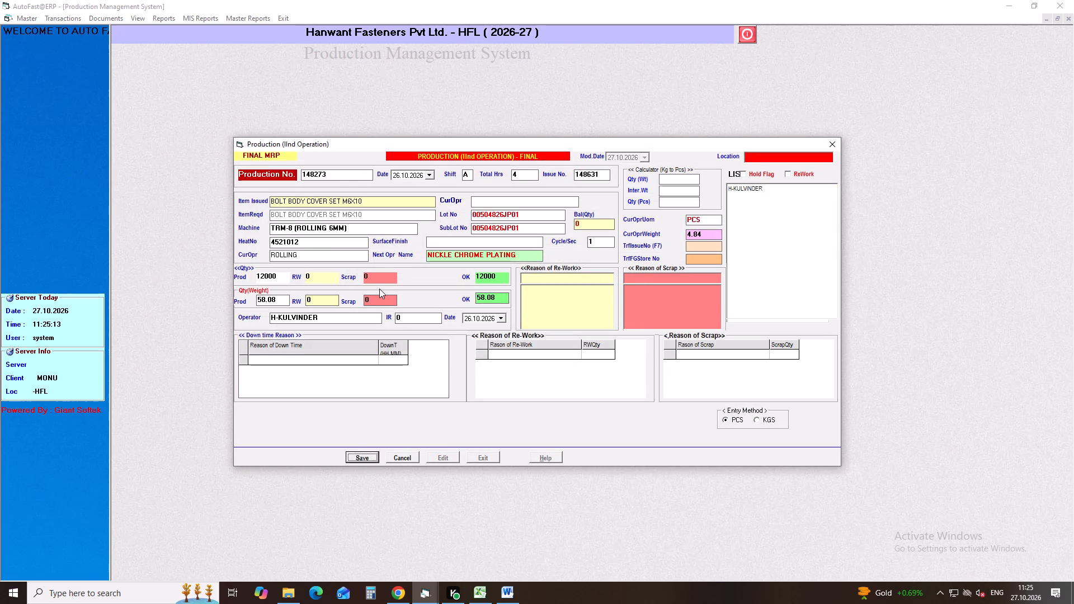
key(Return)
key(Return)
key(Return)
key(Return)
key(Return)
key(Return)
key(Return)
key(Return)
key(Return)
key(Return)
key(Return)
key(Return)
key(Return)
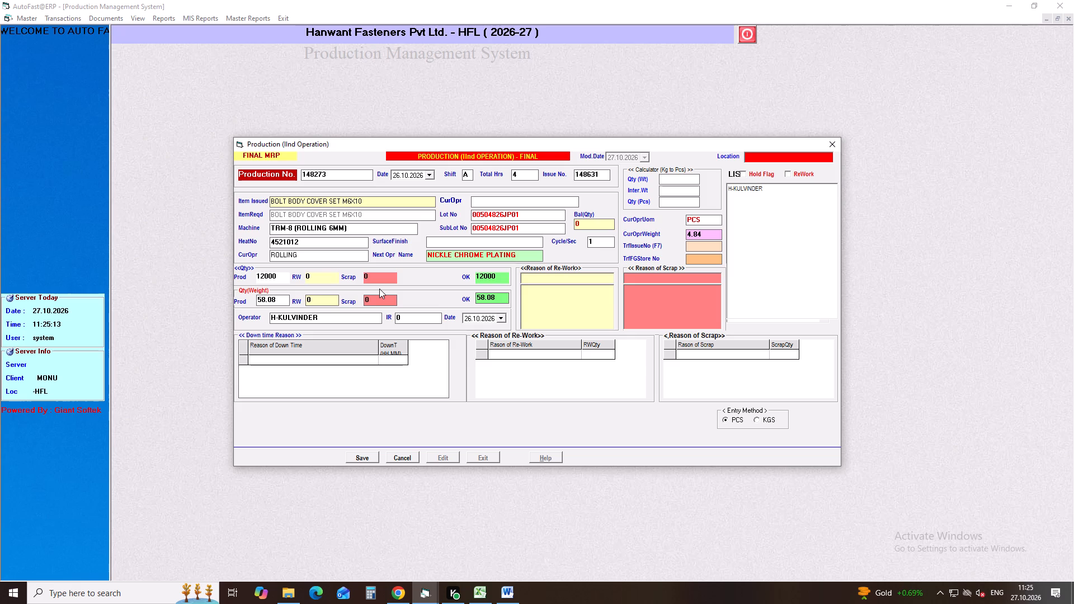
key(Return)
key(Return)
key(Return)
key(Return)
key(Return)
key(Return)
key(Return)
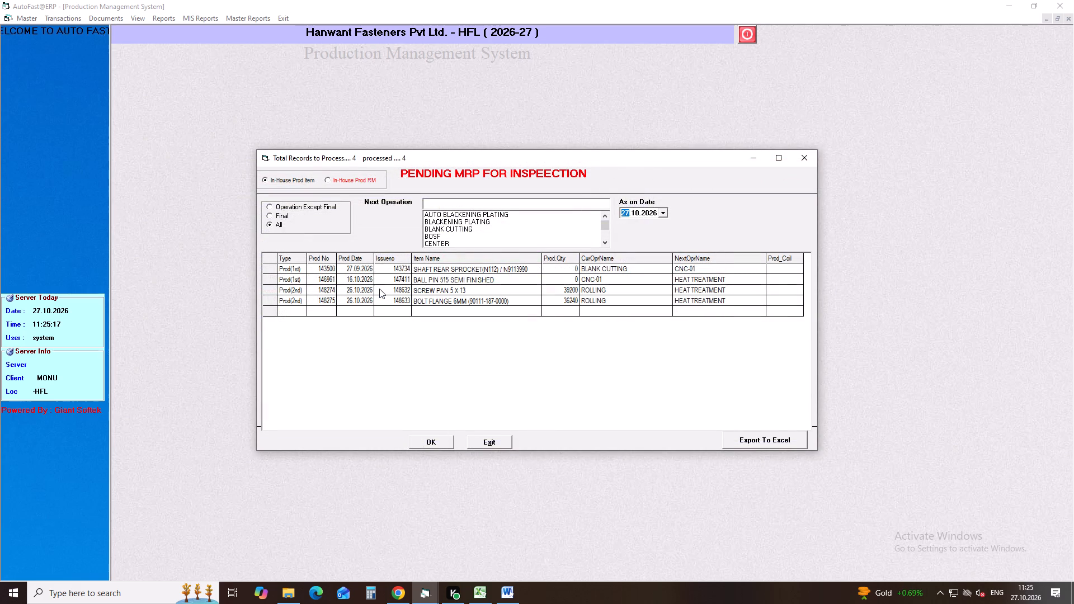
Open pending production 148274 for SCREW PAN 5 X 13 and save its inspection entry with zero scrap.
click(379, 288)
key(Return)
key(Return)
key(Return)
key(Return)
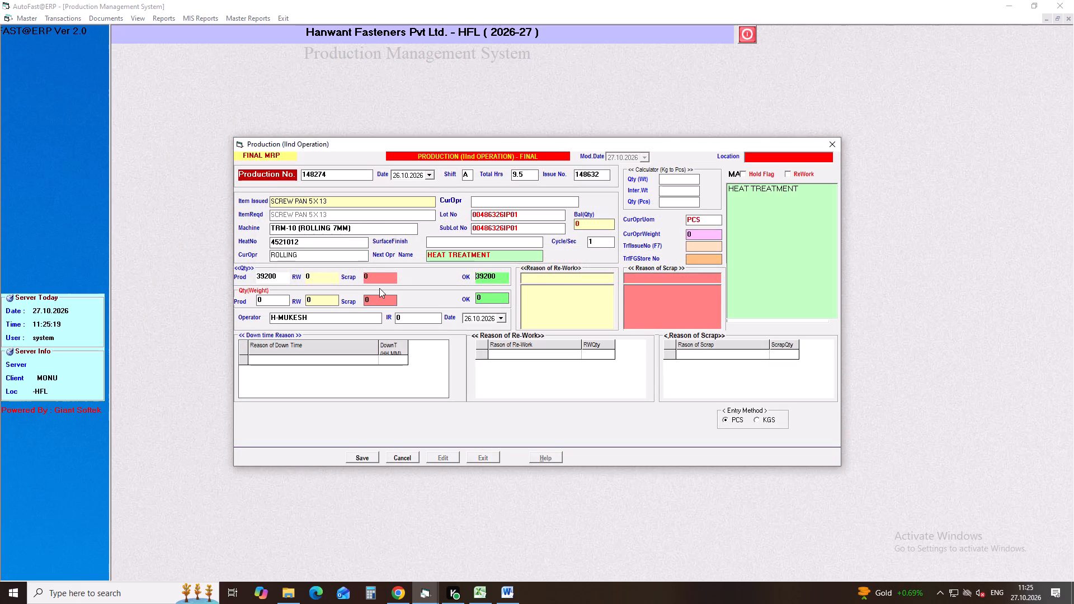
key(Return)
key(Return)
key(Return)
key(Return)
key(Return)
key(Return)
key(Return)
key(Return)
key(Return)
key(Return)
key(Return)
key(Return)
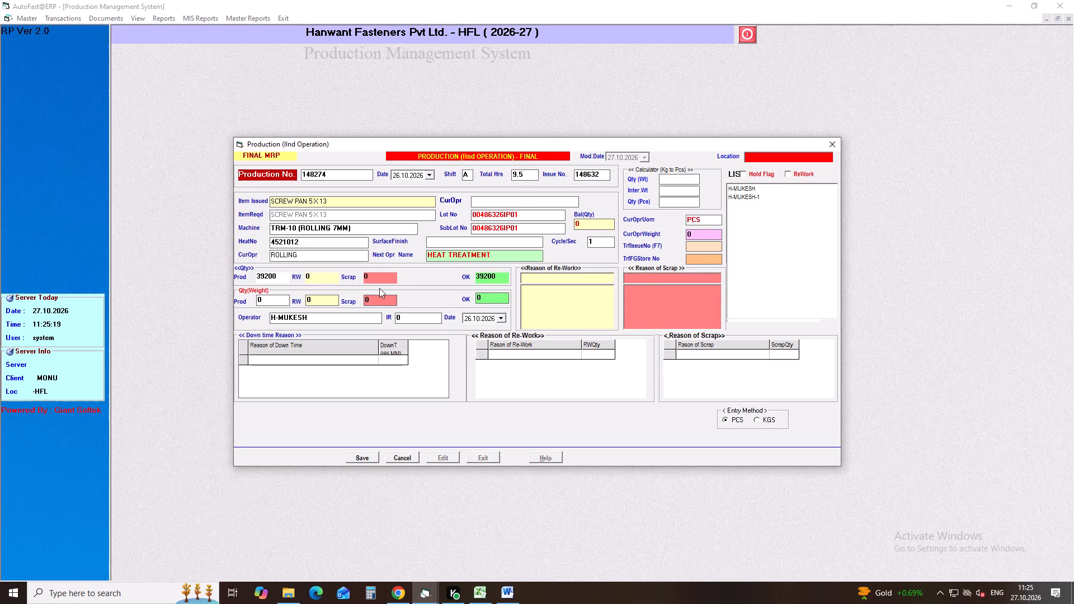
key(Return)
key(Return)
key(Return)
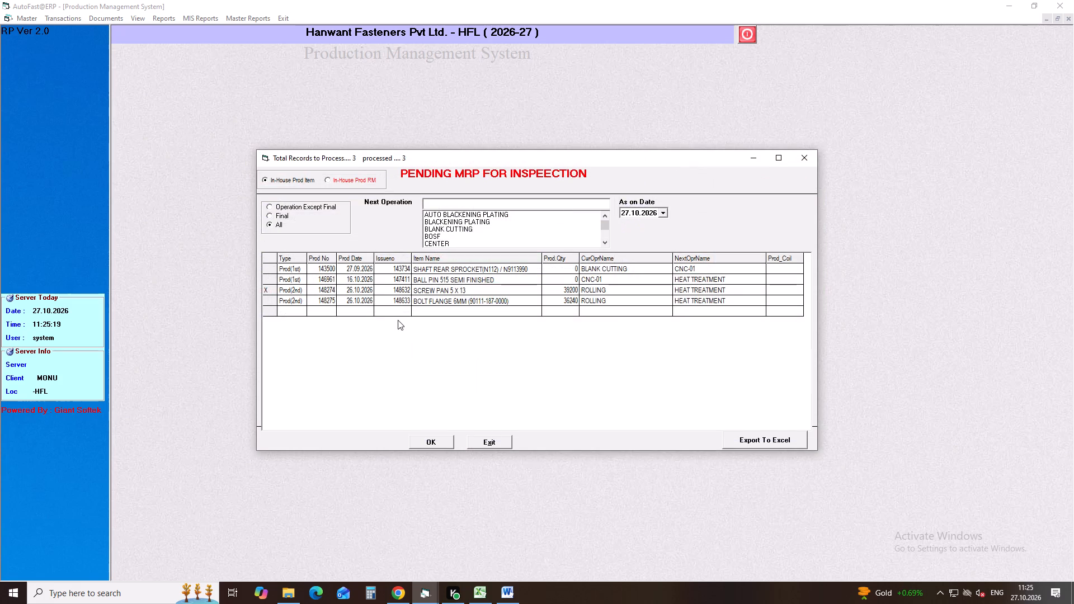
click(398, 292)
key(Return)
key(Return)
key(Return)
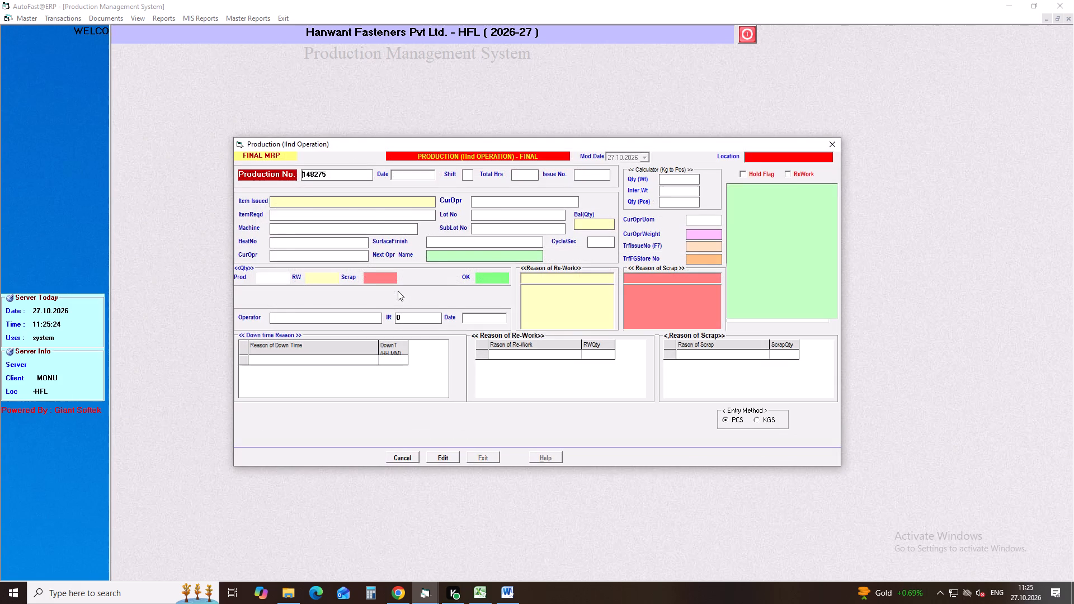
key(Return)
key(Return)
key(Return)
key(Return)
key(Return)
key(Return)
key(Return)
key(Return)
key(Return)
key(Return)
key(Return)
key(Return)
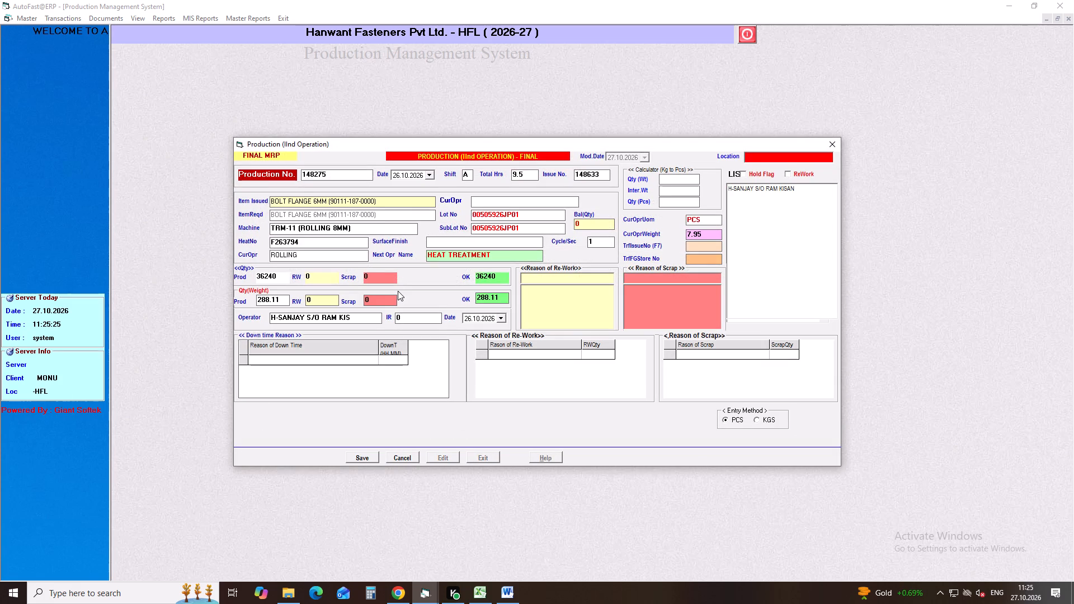
key(Return)
key(Return)
key(Return)
key(Return)
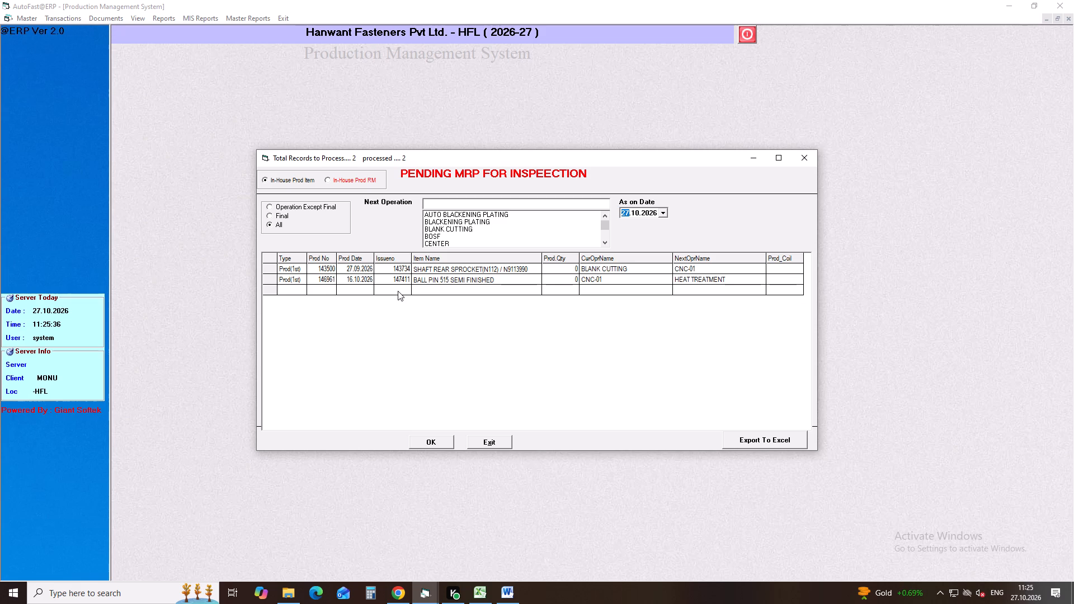
click(804, 159)
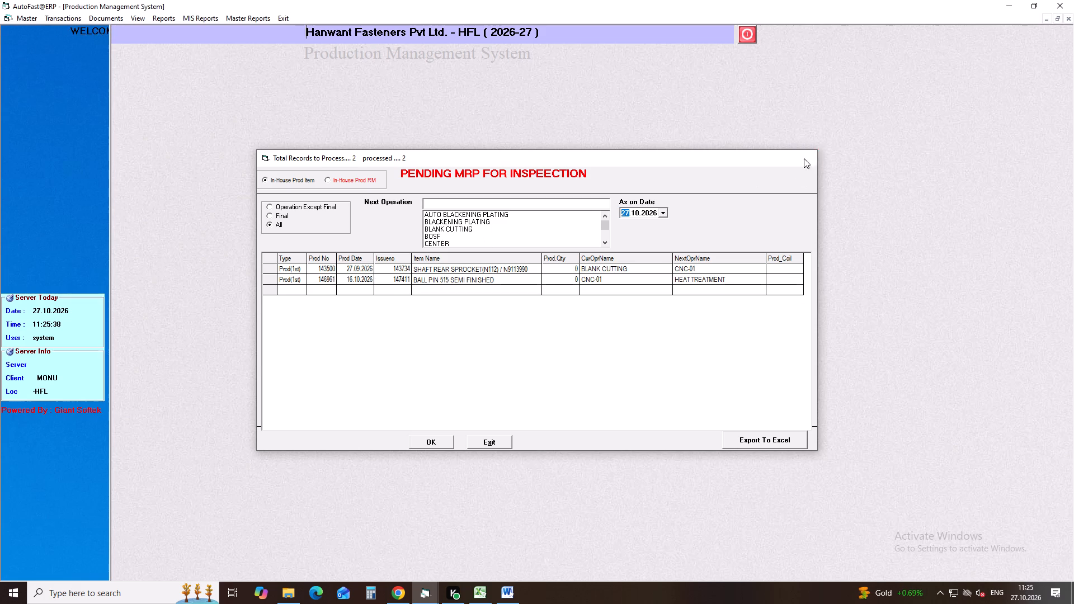
Start a new in-house second-operation item issue dated 26.10.2026.
click(72, 21)
click(196, 124)
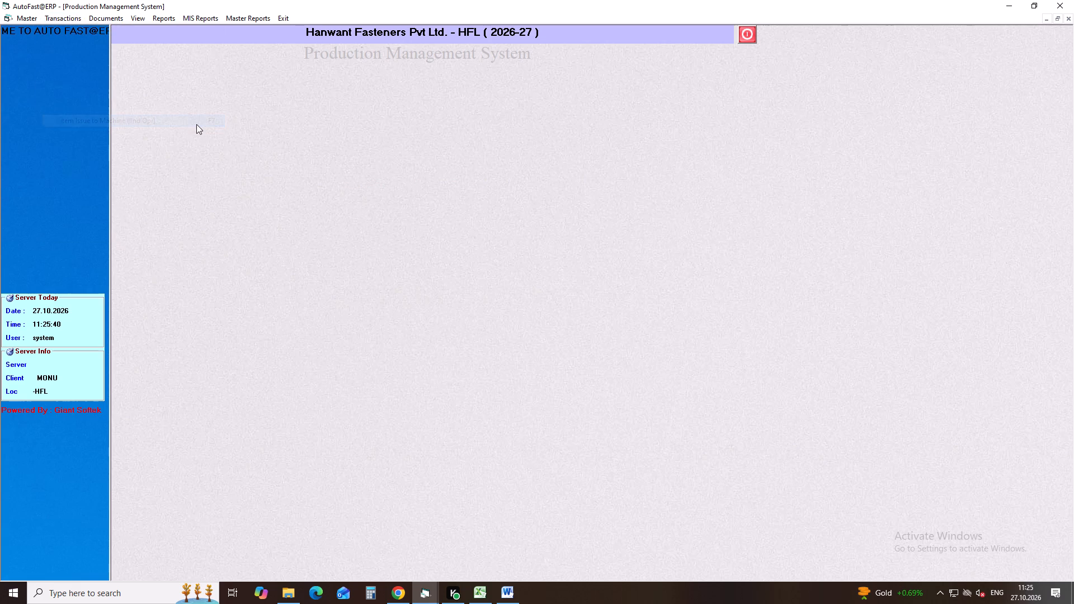
key(Return)
key(Return)
key(Return)
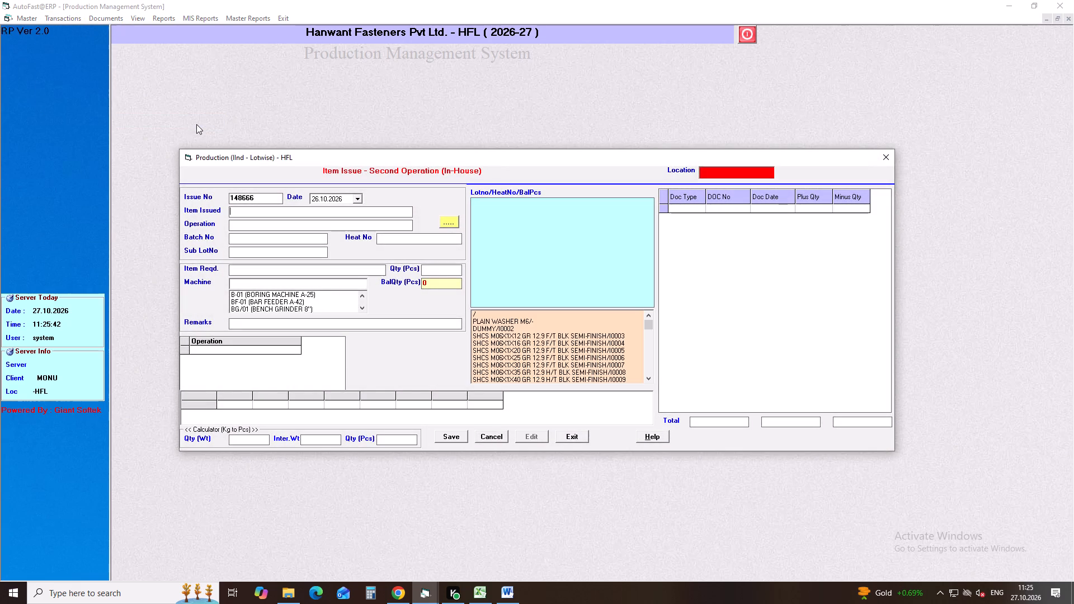
Search for SCHCS M16 and choose SCHCS M16X2X50 GR 012.9 F/T BLK SEMI-FINISH/I0126 as the issued and required item.
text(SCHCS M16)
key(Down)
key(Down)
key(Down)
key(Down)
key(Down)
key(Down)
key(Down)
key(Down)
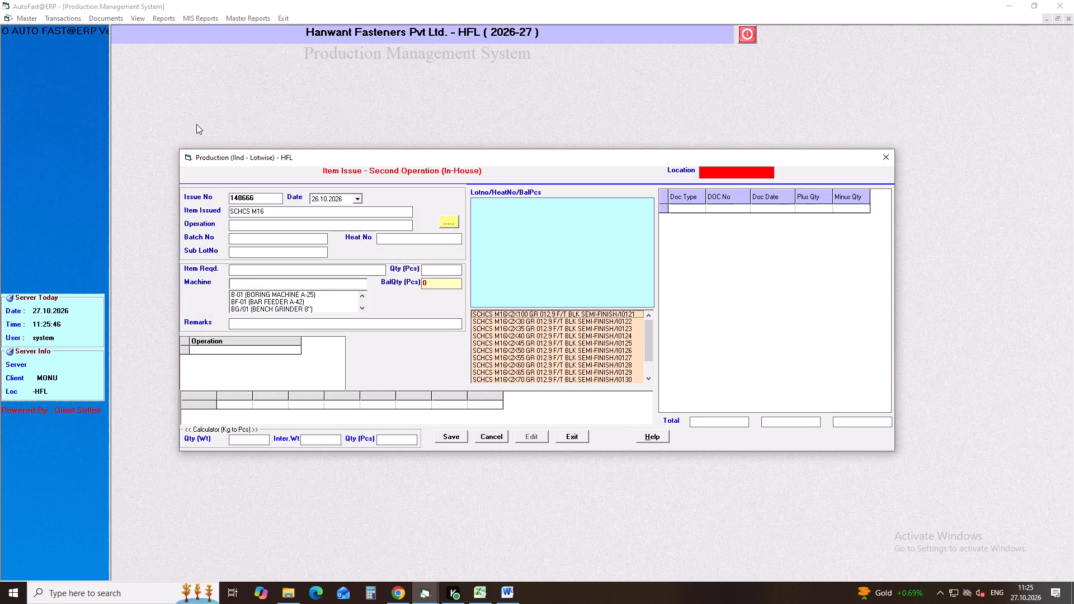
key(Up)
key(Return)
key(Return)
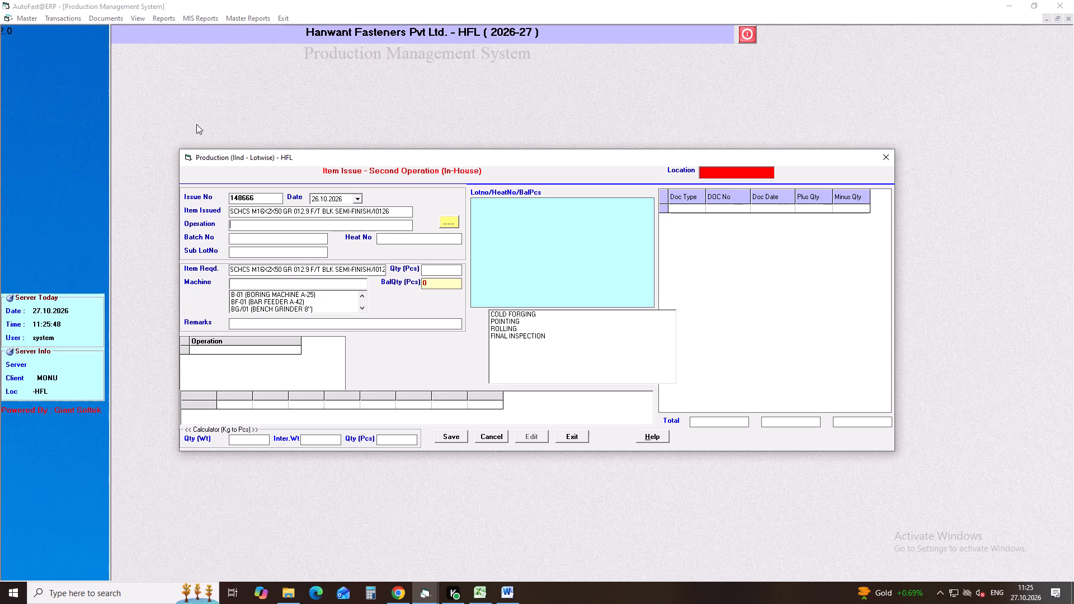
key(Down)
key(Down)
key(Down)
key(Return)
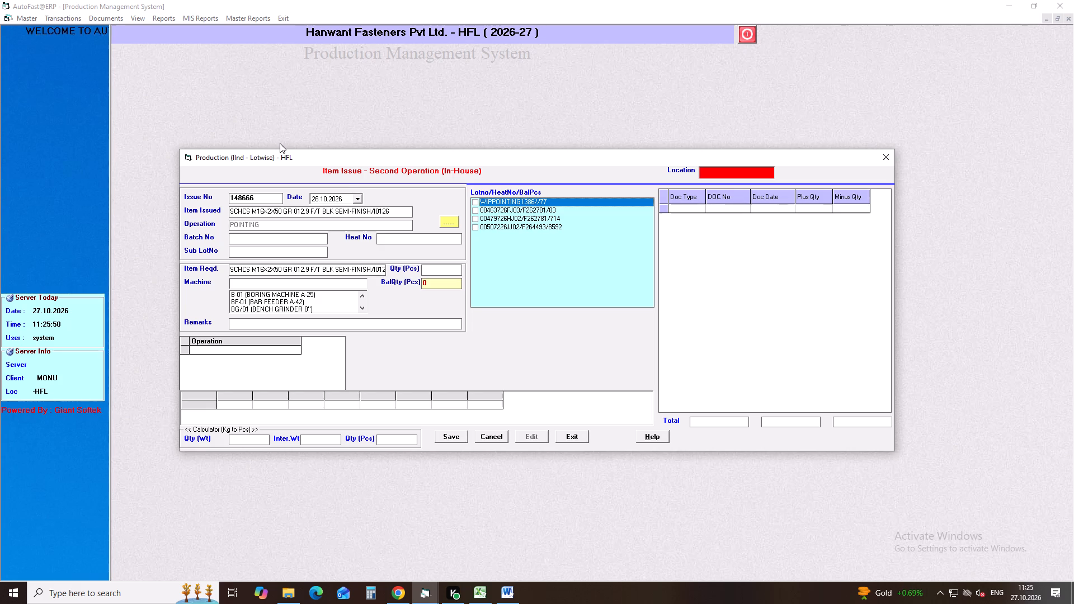
Set the operation to ROLLING and select lot 00479726HJ02 with heat number F262781.
click(400, 217)
key(Return)
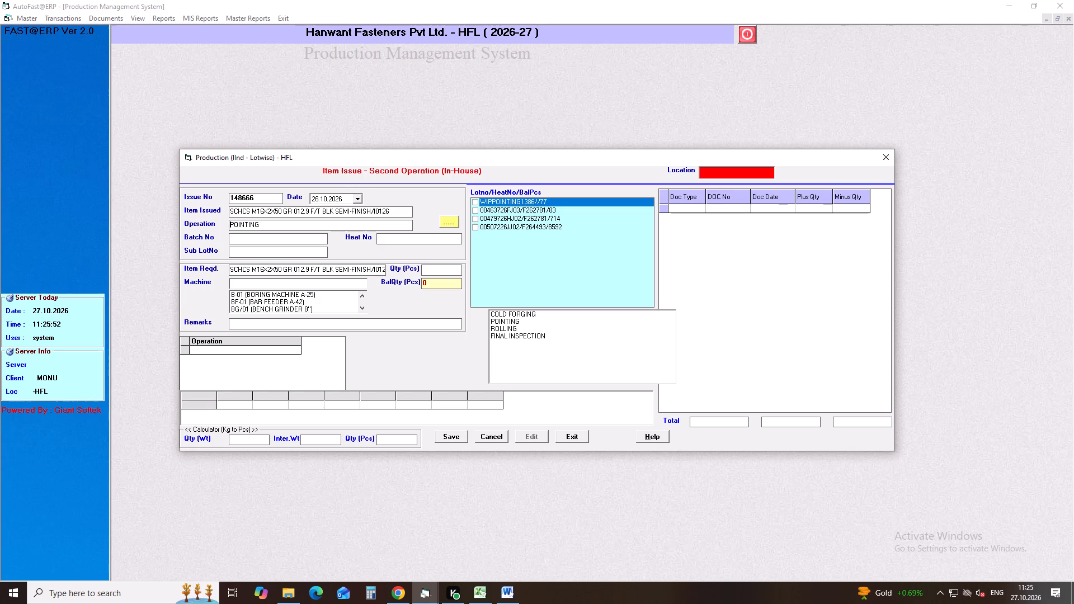
key(Down)
key(Down)
key(Down)
key(Down)
key(Return)
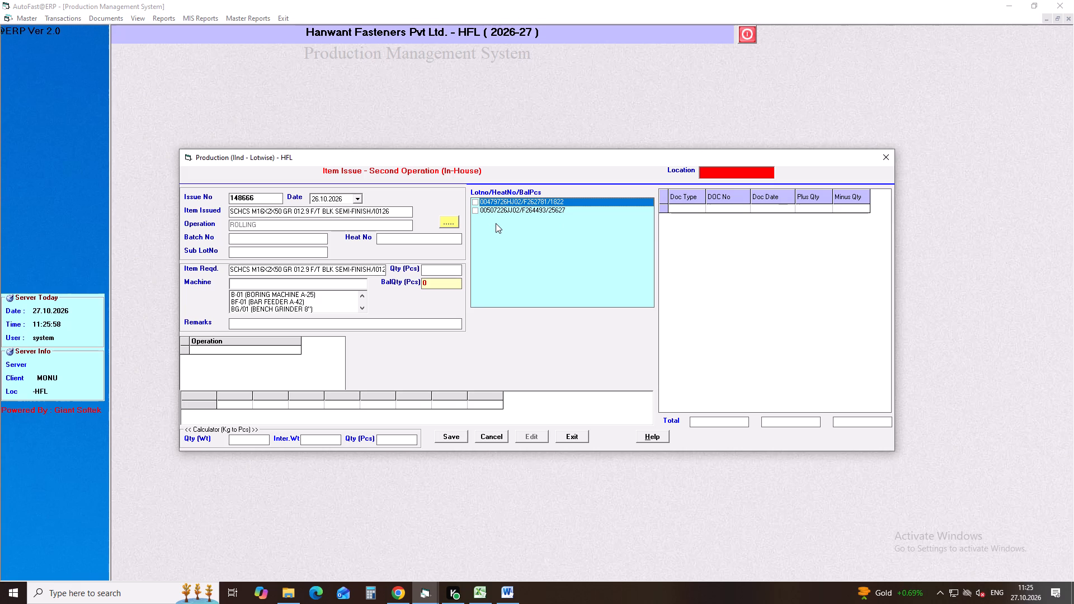
click(476, 204)
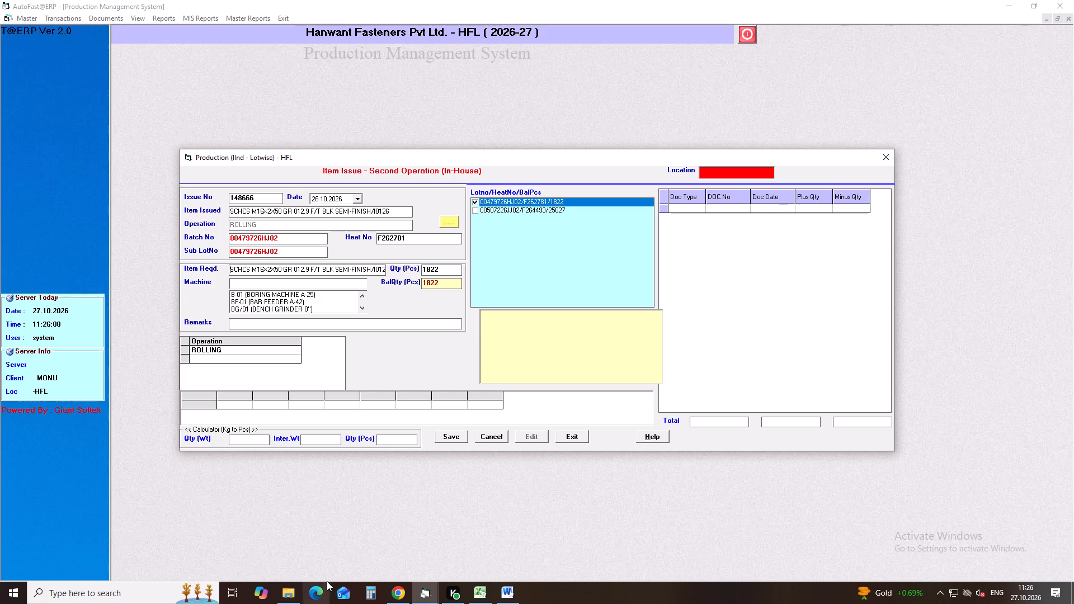
Switch to Calculator, work out 5126 minus 1822, and close it.
click(368, 600)
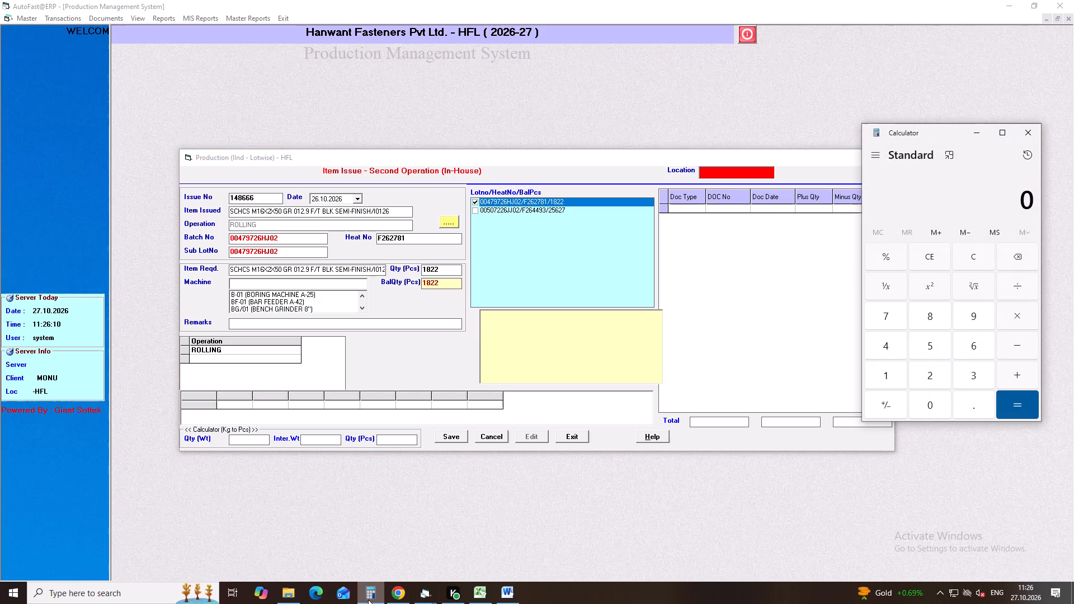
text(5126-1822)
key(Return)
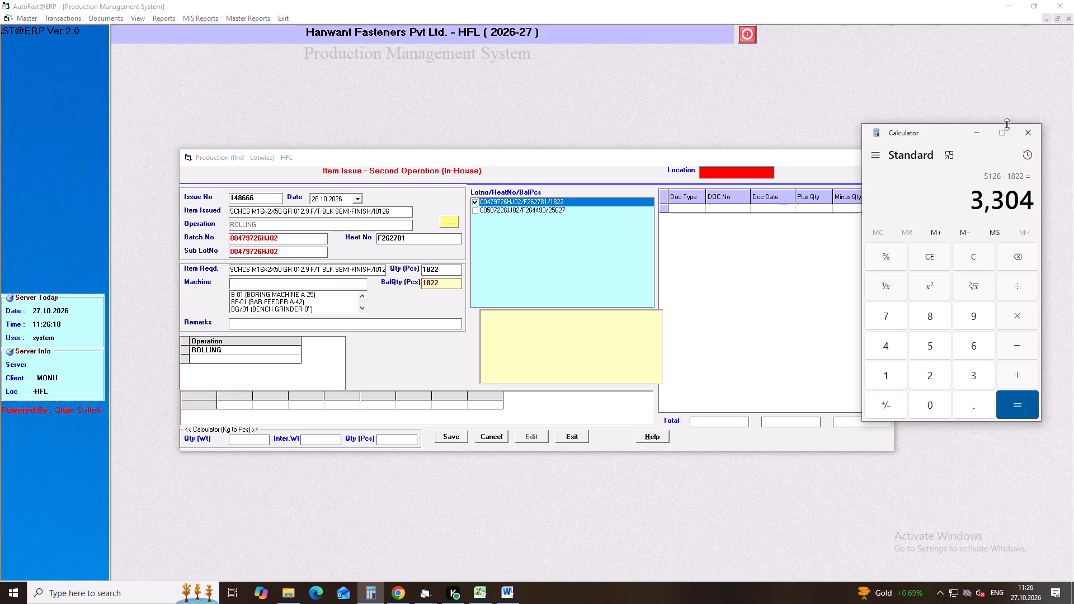
click(1027, 139)
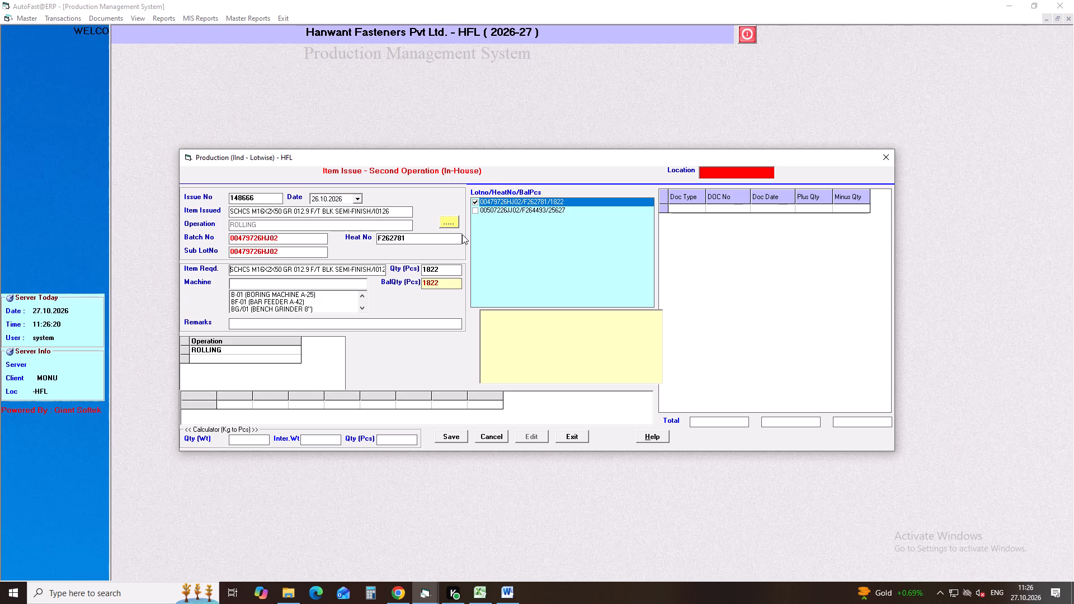
Assign machine TRM-3 (ROLLING 5/8") and save issue 148666 for 1822 pieces.
click(447, 271)
key(Return)
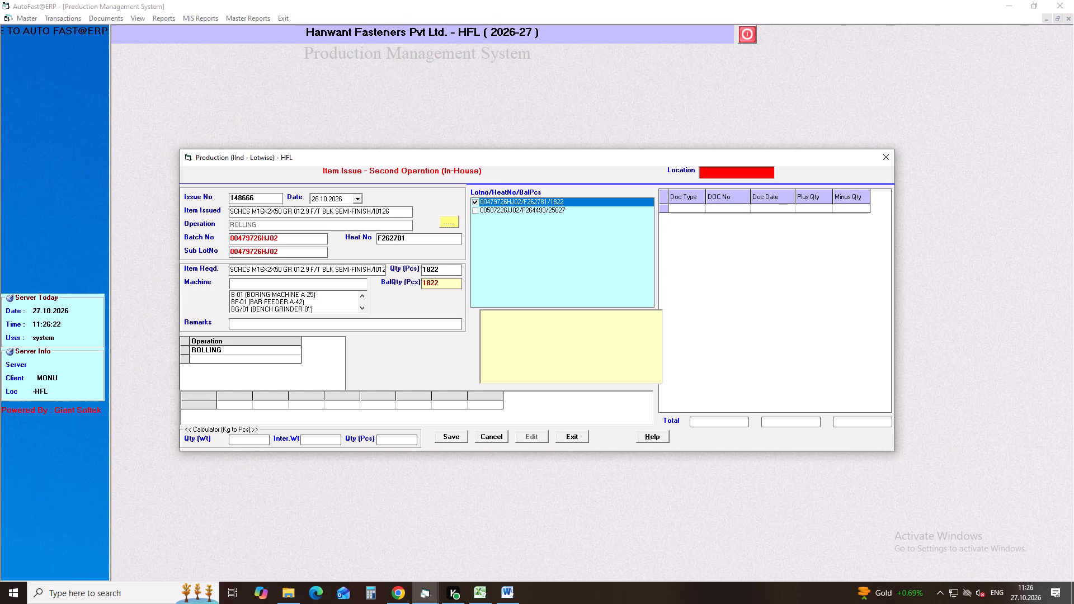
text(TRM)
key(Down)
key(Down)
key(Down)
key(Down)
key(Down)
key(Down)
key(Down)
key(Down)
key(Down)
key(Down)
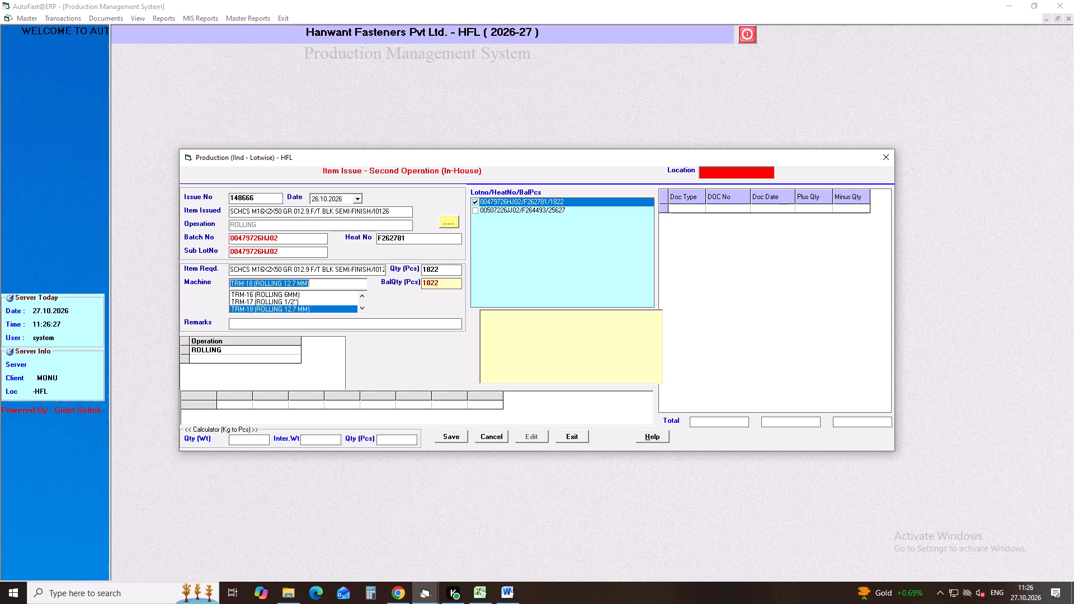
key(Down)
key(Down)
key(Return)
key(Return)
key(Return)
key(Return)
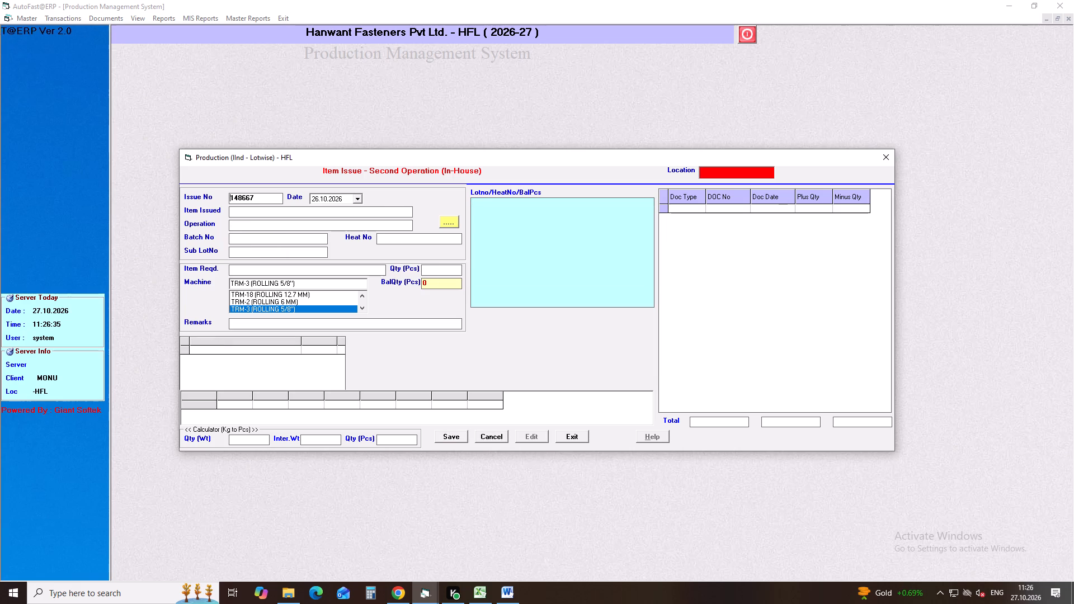
Start issue 148667 dated 26.10.2026 and choose SCHCS M16X2X50 GR 012.9 F/T BLK SEMI-FINISH/I0126 as the issued and required item.
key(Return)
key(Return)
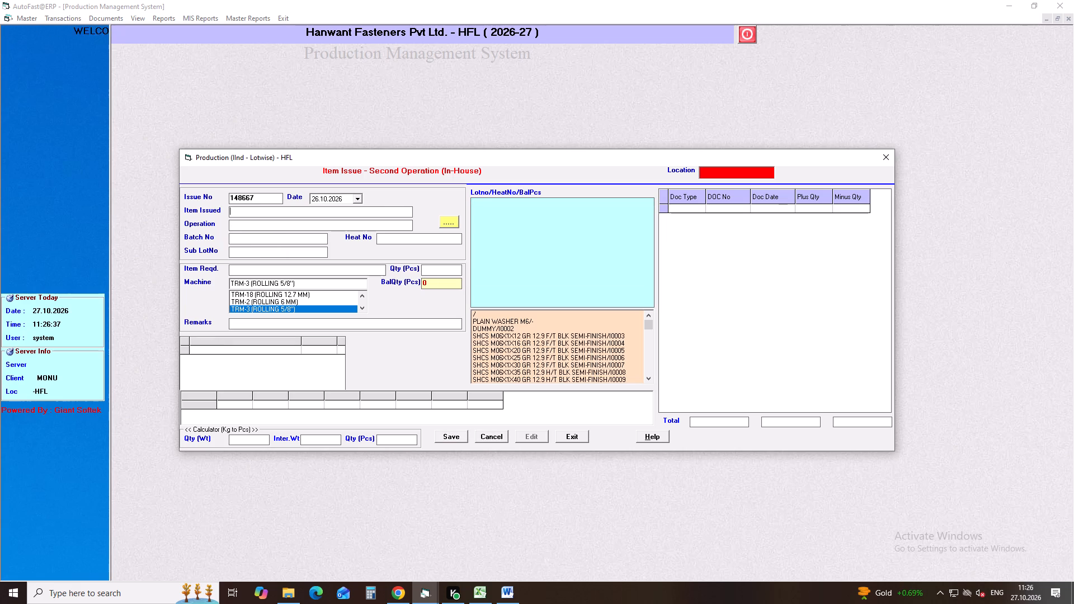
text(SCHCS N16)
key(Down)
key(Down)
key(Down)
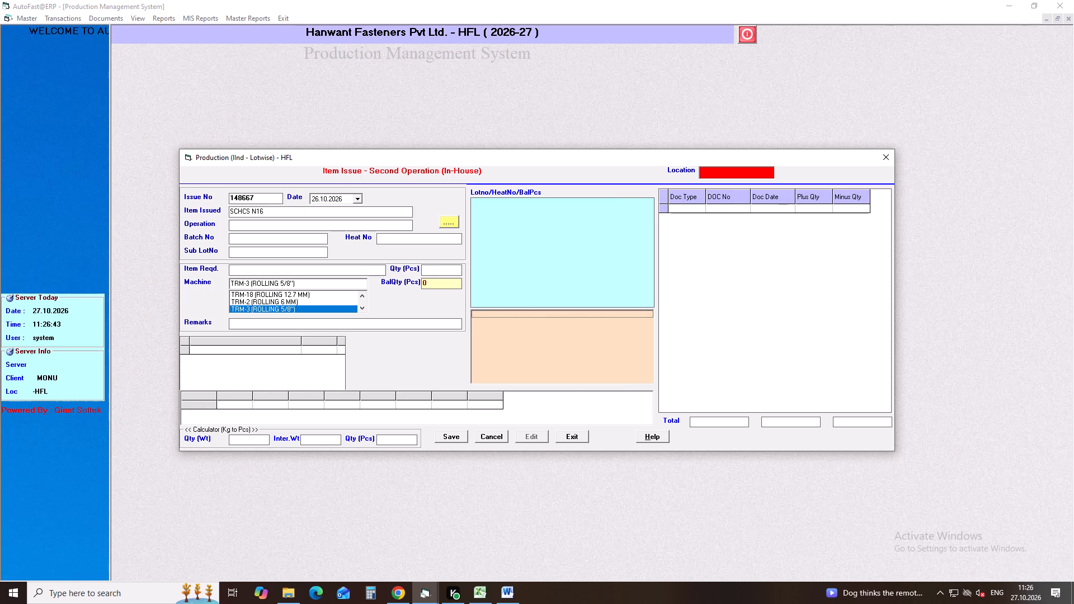
click(256, 211)
key(BackSpace)
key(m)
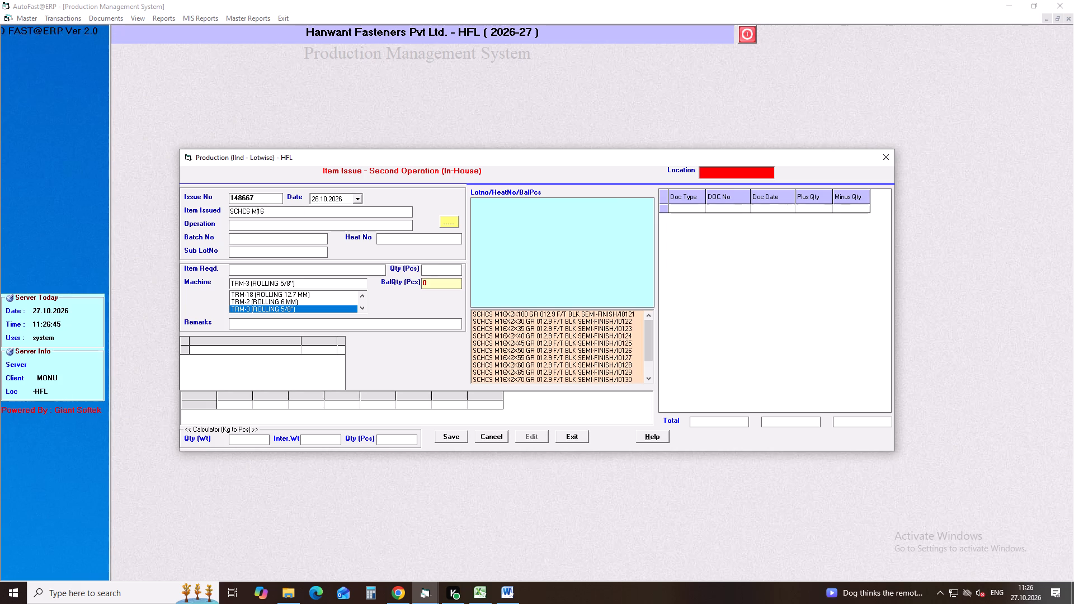
key(Down)
key(Down)
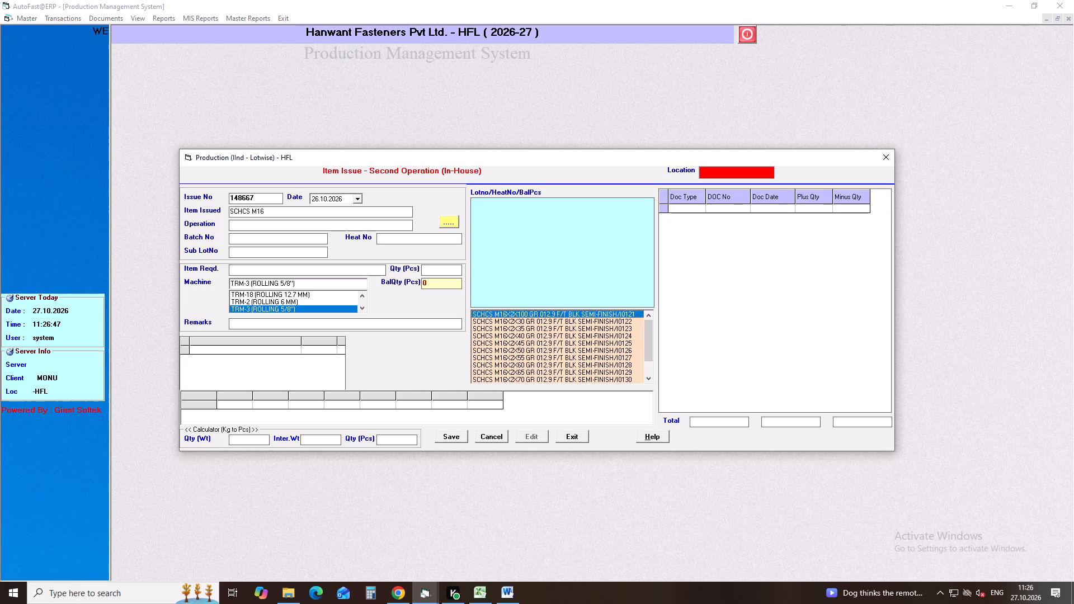
key(Down)
key(Down)
key(Down)
key(Down)
key(Down)
key(Return)
key(Return)
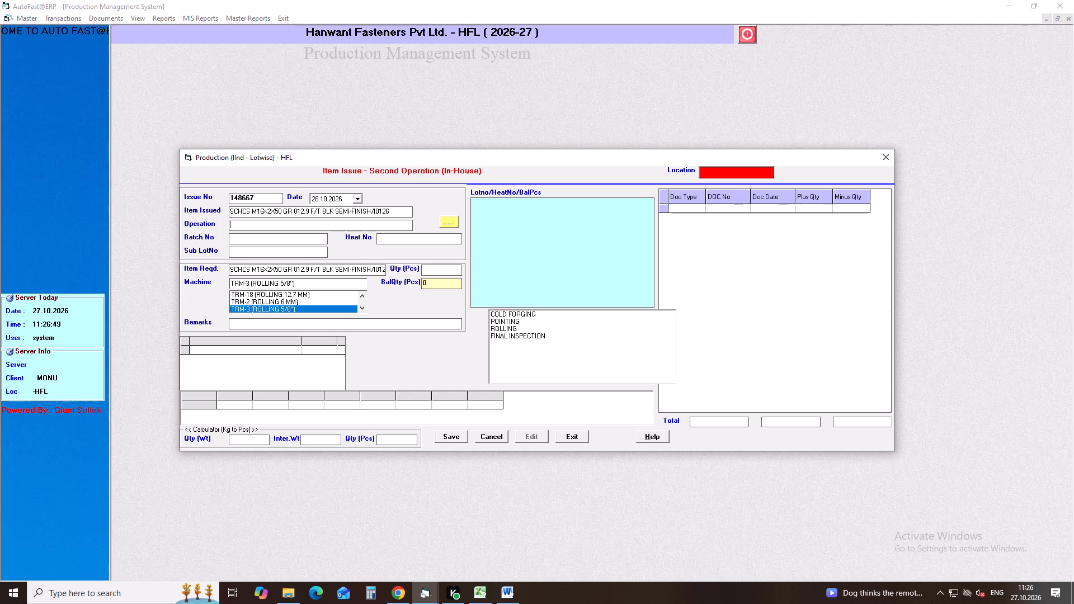
Set the operation to ROLLING and select lot 00507226JJ02 with heat number F264493.
key(Down)
key(Down)
key(Down)
key(Down)
key(Return)
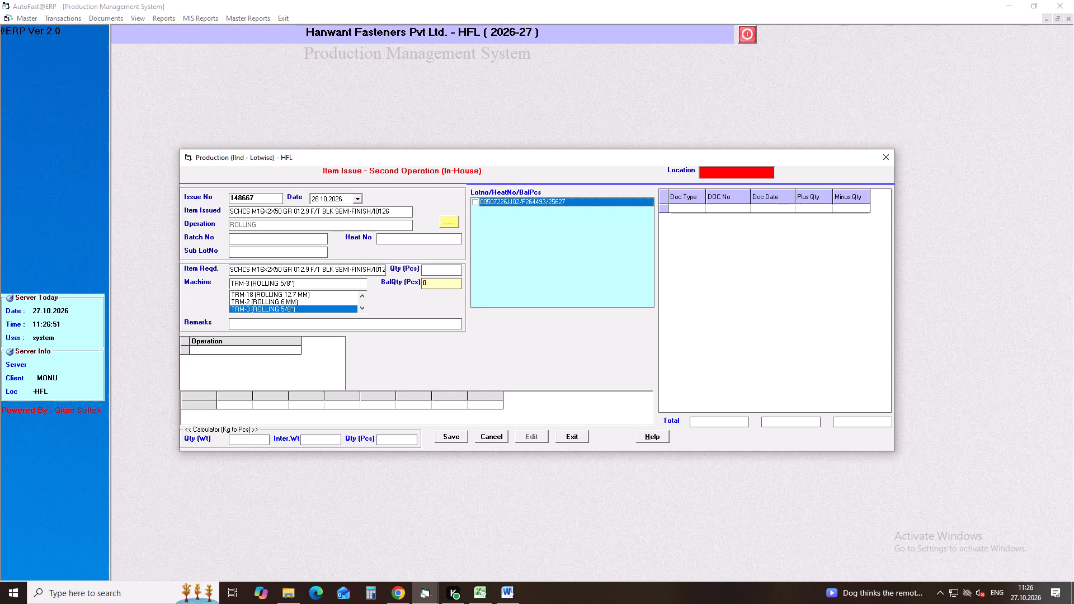
click(473, 201)
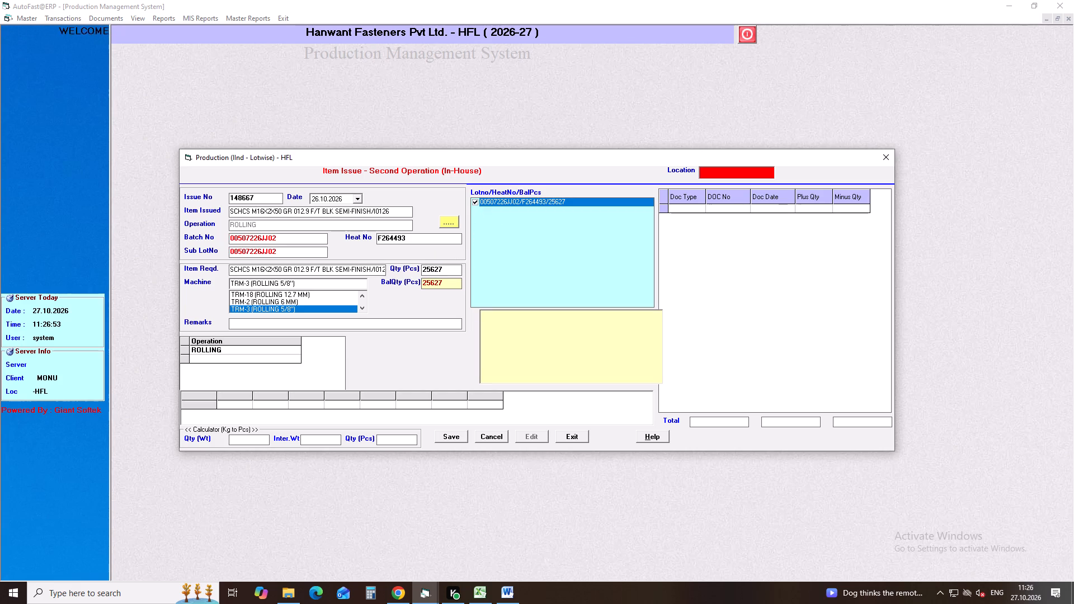
Set the issue quantity to 3304 pieces, keep machine TRM-3 (ROLLING 5/8"), save the issue, and close the issue form.
drag(451, 268, 408, 274)
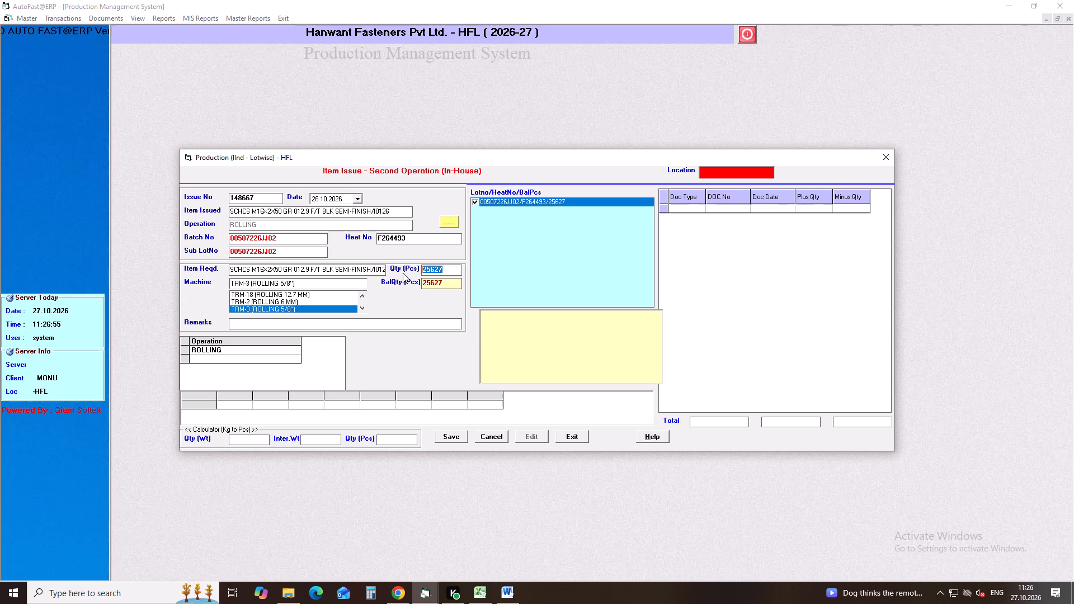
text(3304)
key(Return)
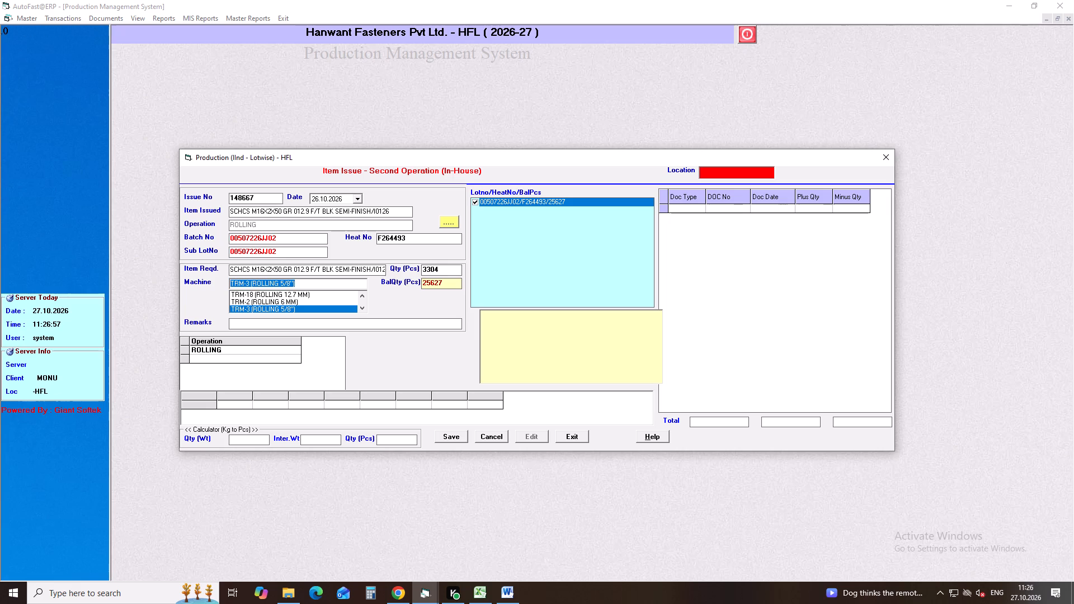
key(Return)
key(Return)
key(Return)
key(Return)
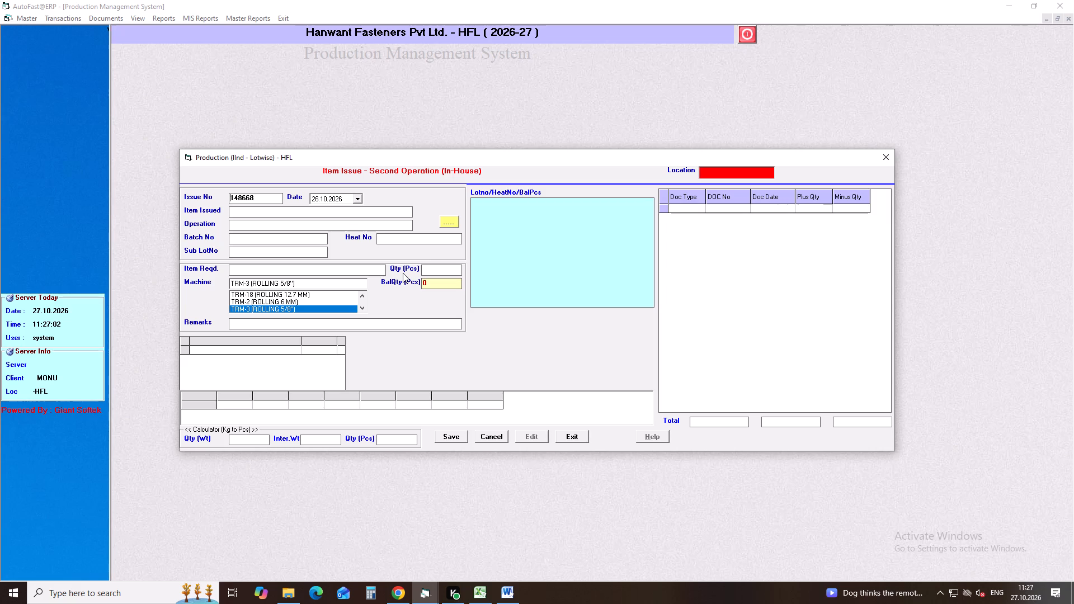
click(892, 158)
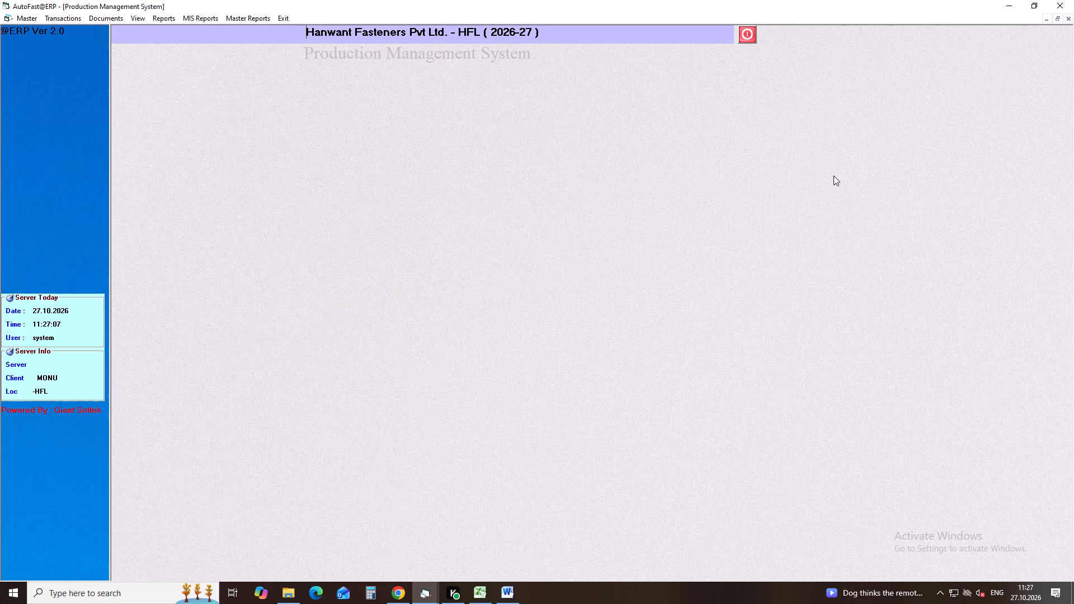
Start a preliminary second-operation production entry dated 26.10.2026 for shift A with 1.5 total hours.
click(61, 21)
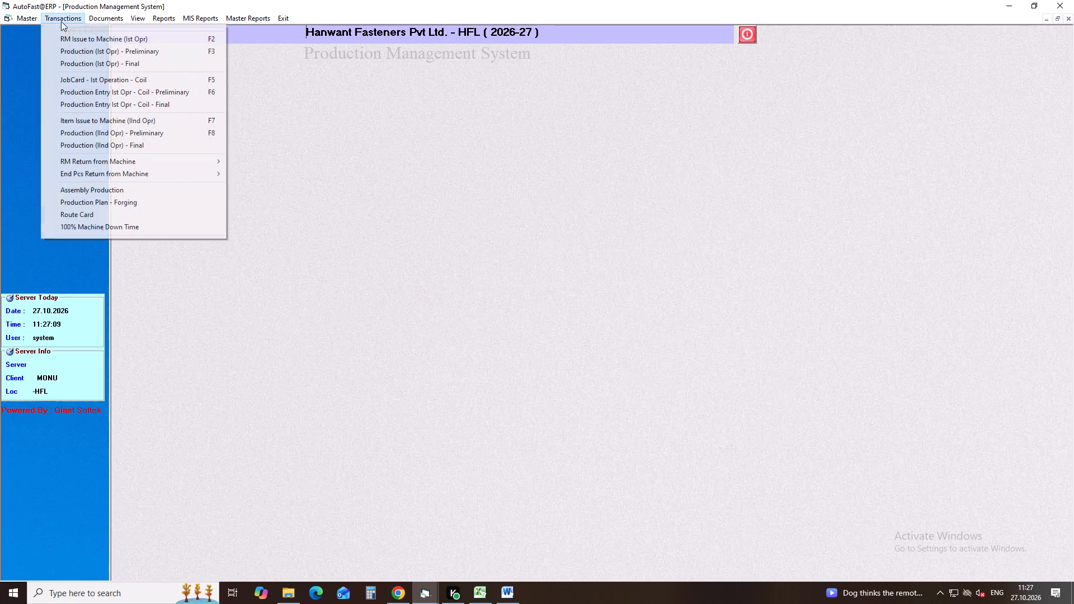
click(189, 134)
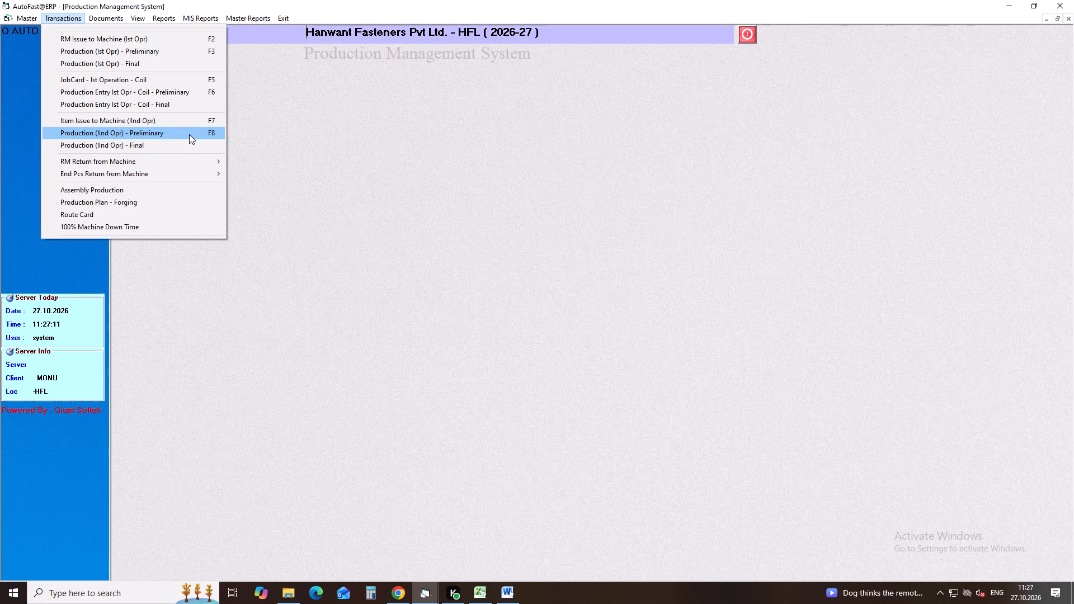
key(Return)
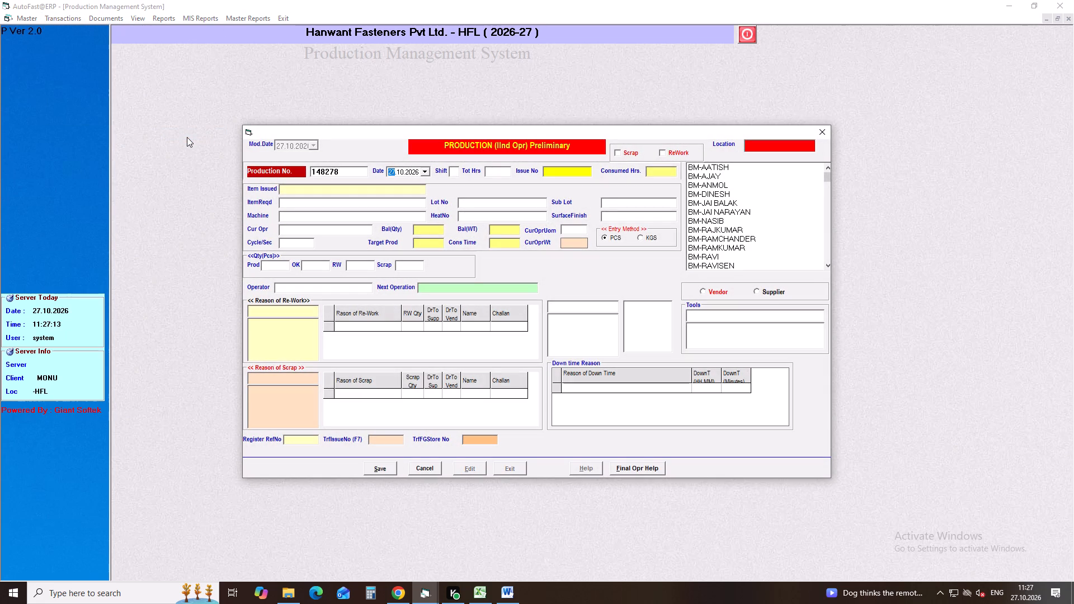
key(Down)
key(Return)
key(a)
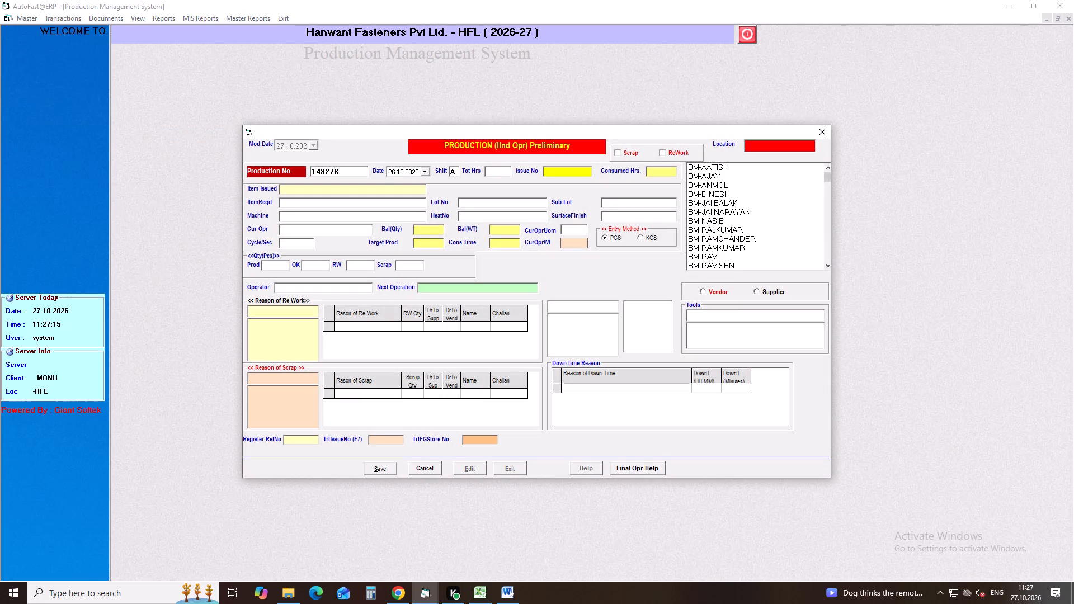
key(Return)
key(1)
key(Return)
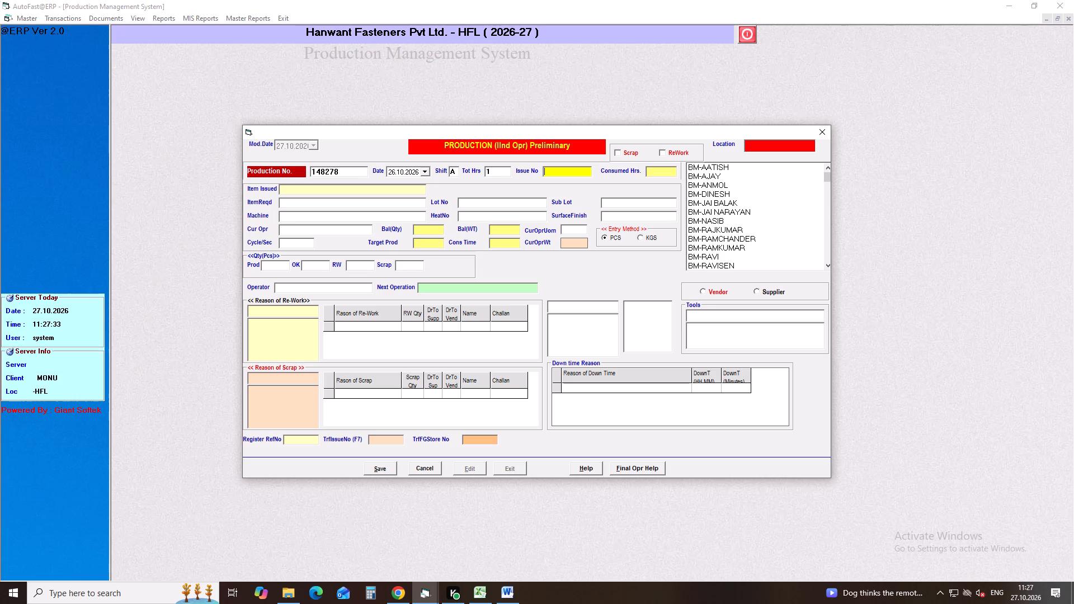
key(BackSpace)
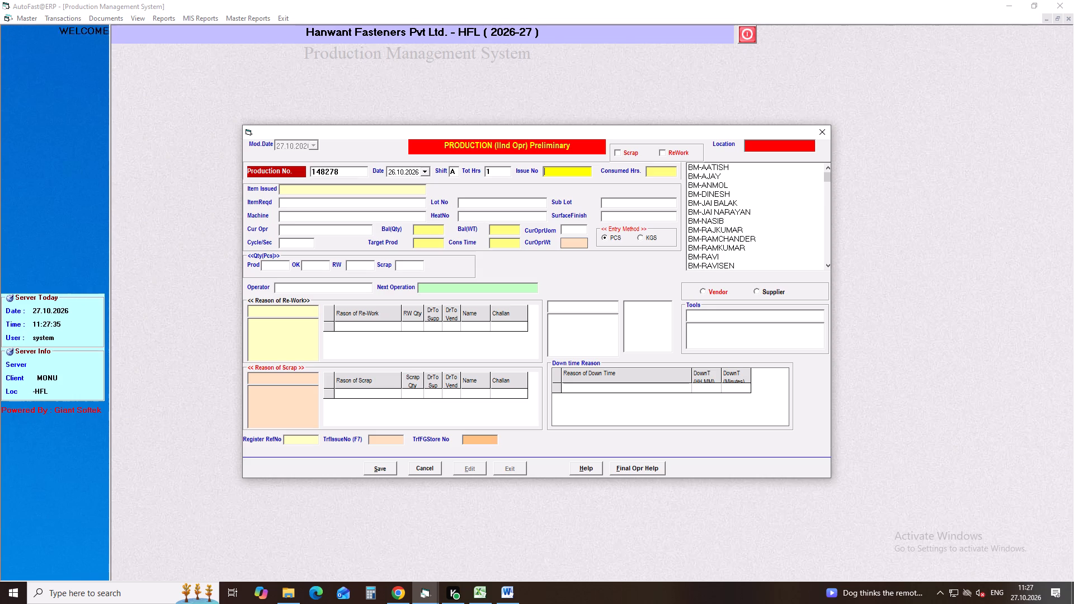
click(501, 167)
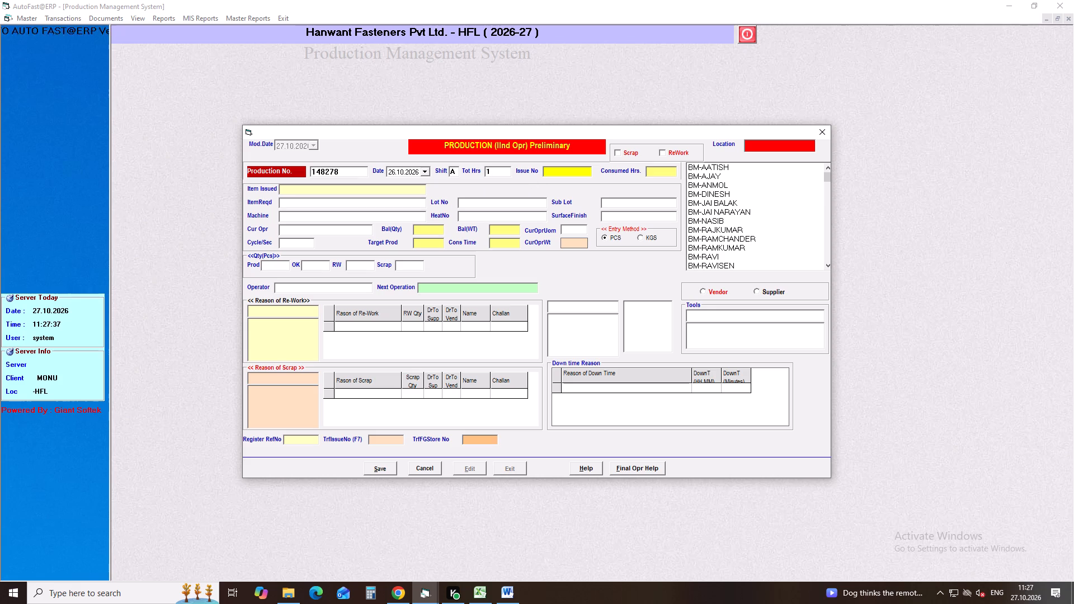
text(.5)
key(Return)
Load issue 148666 on machine TRM-3 into the production entry and set its cycle time to 01.
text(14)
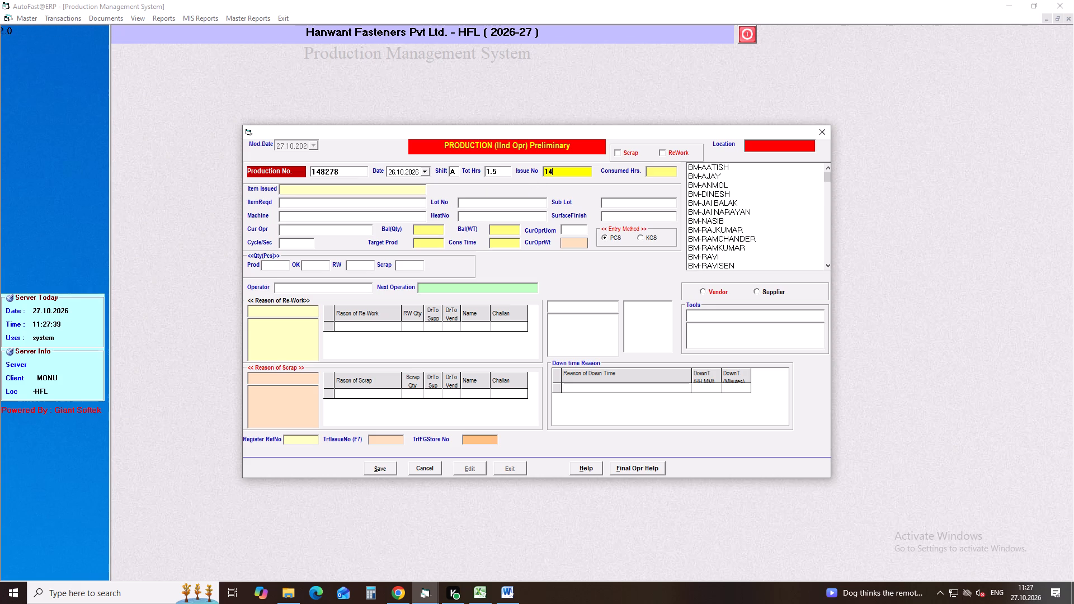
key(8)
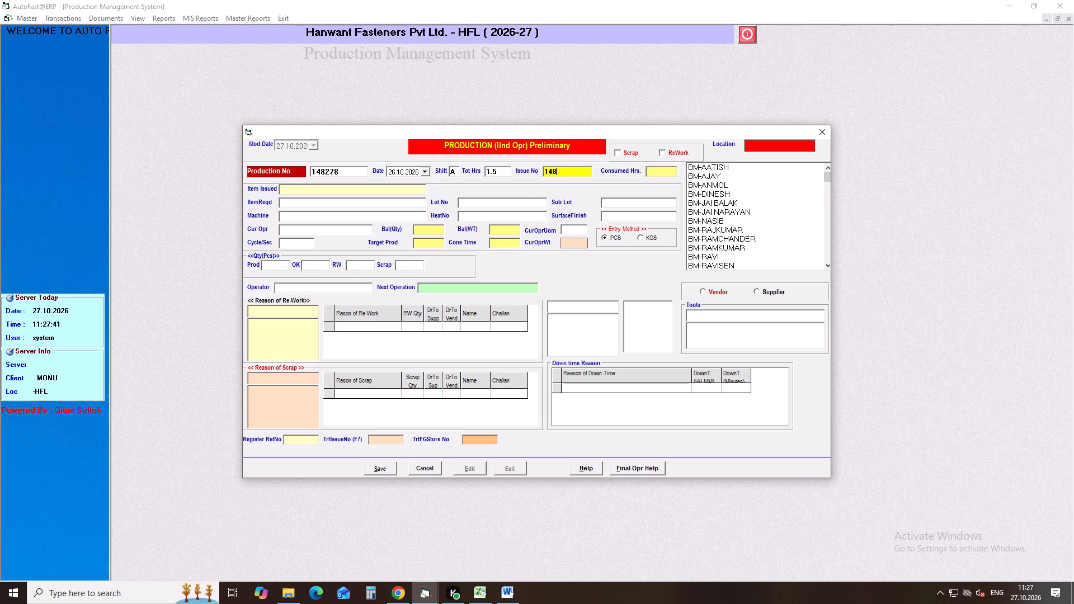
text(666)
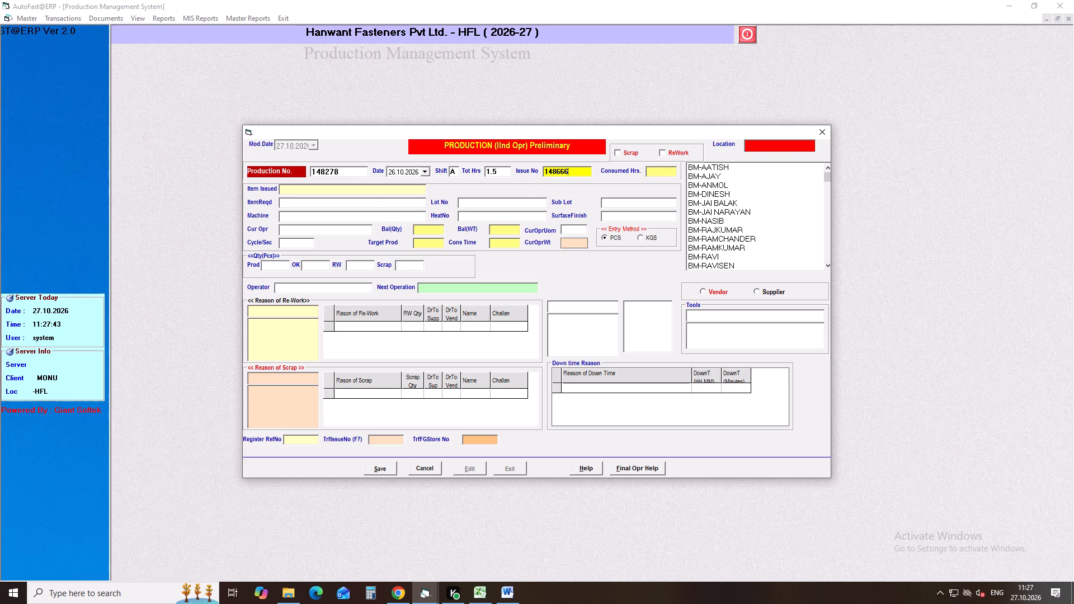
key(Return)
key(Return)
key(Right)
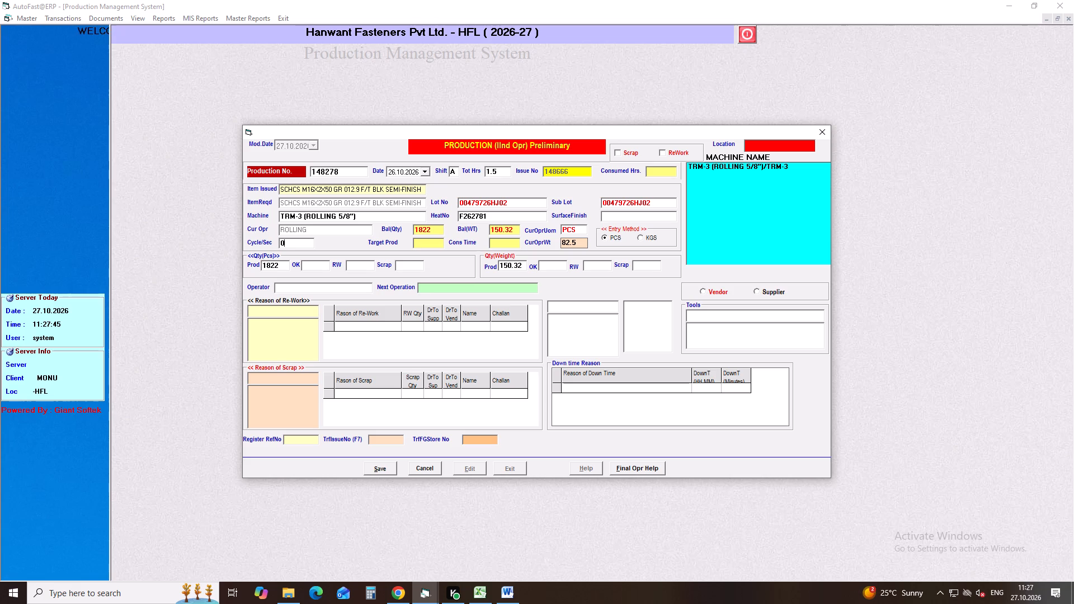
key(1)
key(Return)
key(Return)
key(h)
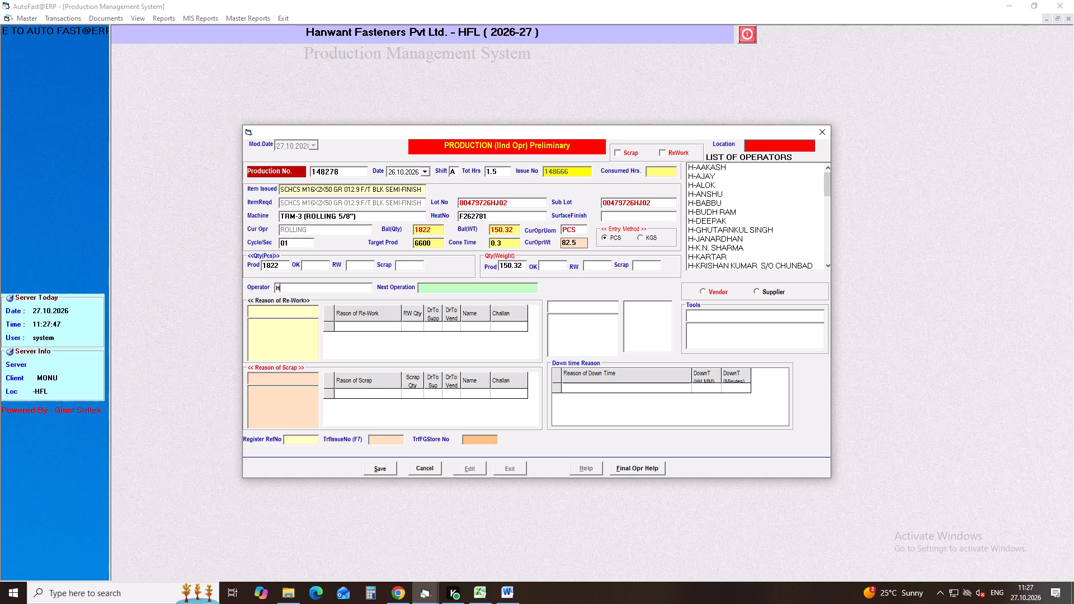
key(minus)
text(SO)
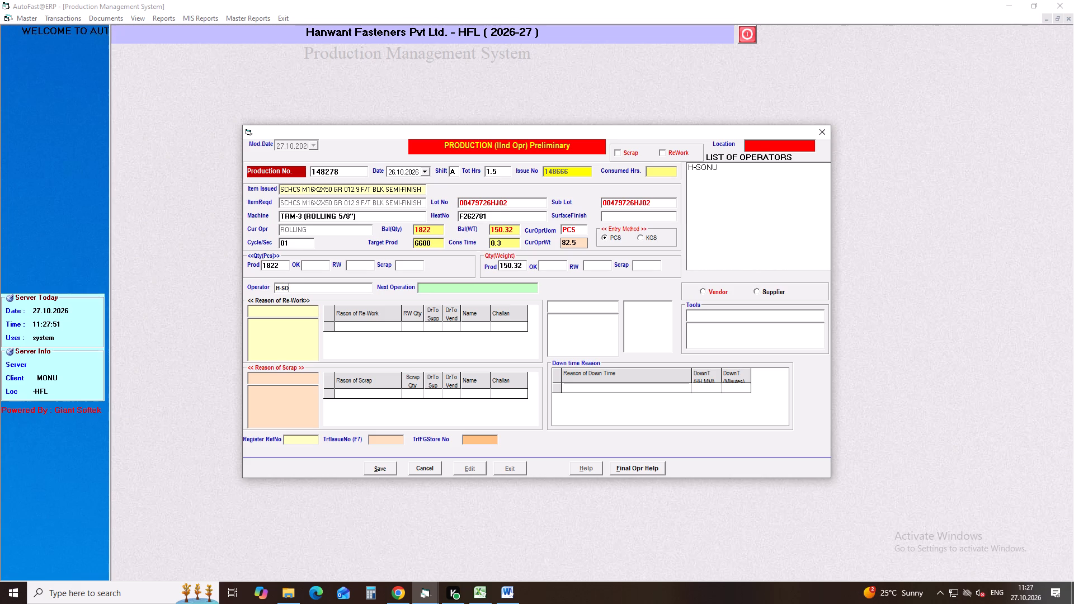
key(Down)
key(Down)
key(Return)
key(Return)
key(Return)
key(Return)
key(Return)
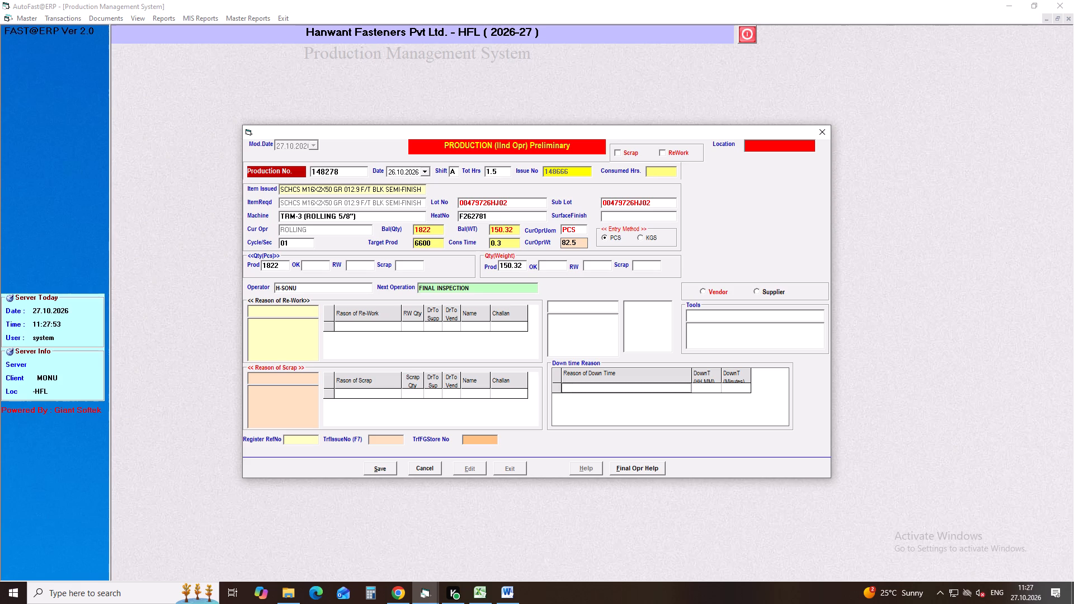
Save the preliminary second-operation production entry for issue 148666.
click(387, 469)
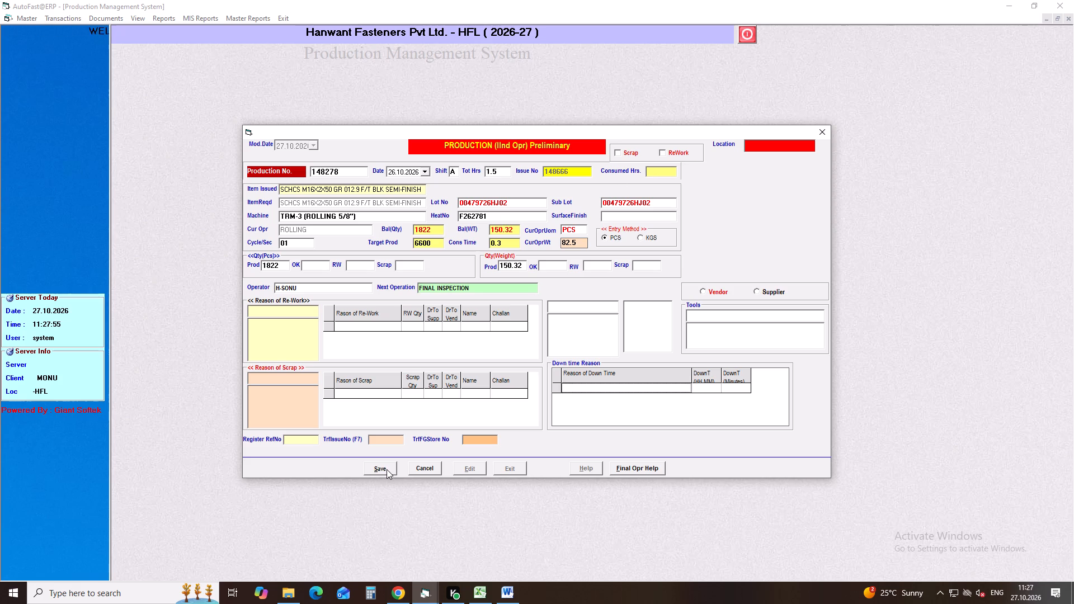
Start another preliminary second-operation production entry dated 26.10.2026 for shift A with 2.5 total hours.
key(Return)
key(Return)
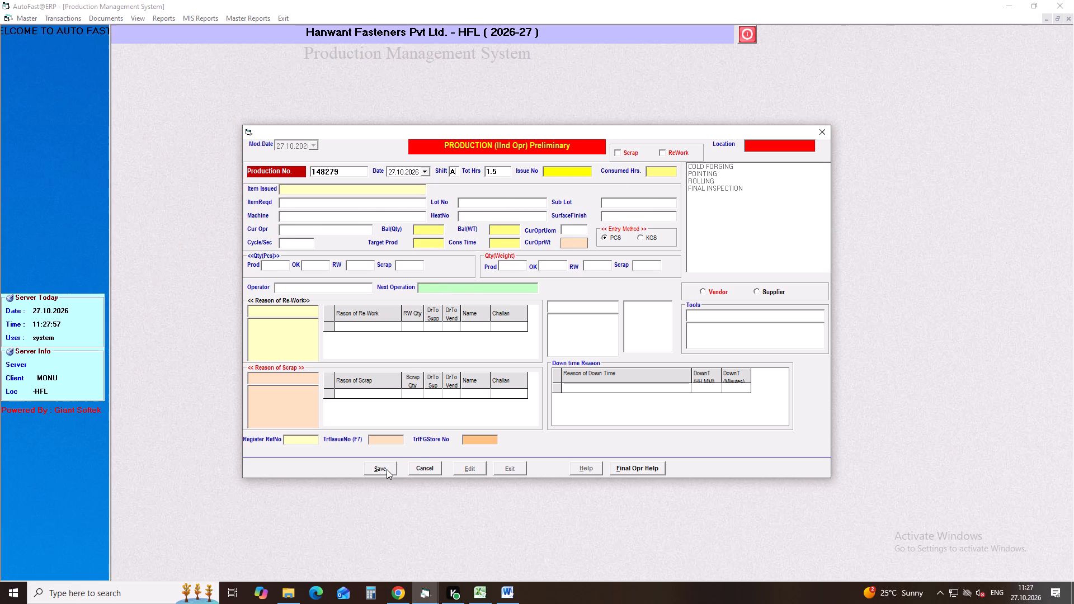
click(392, 175)
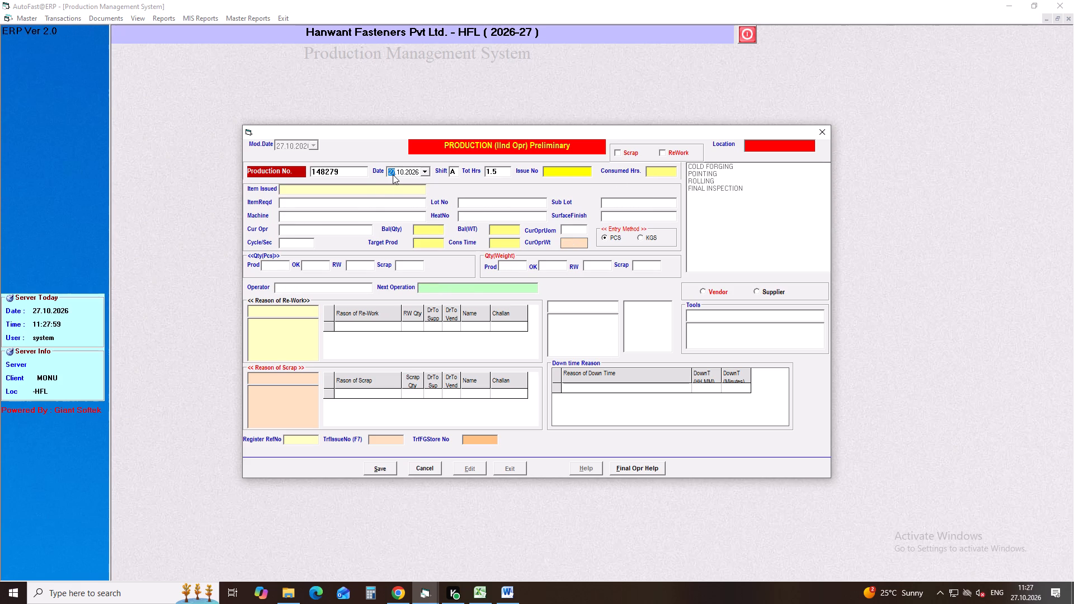
key(Down)
key(Return)
key(Return)
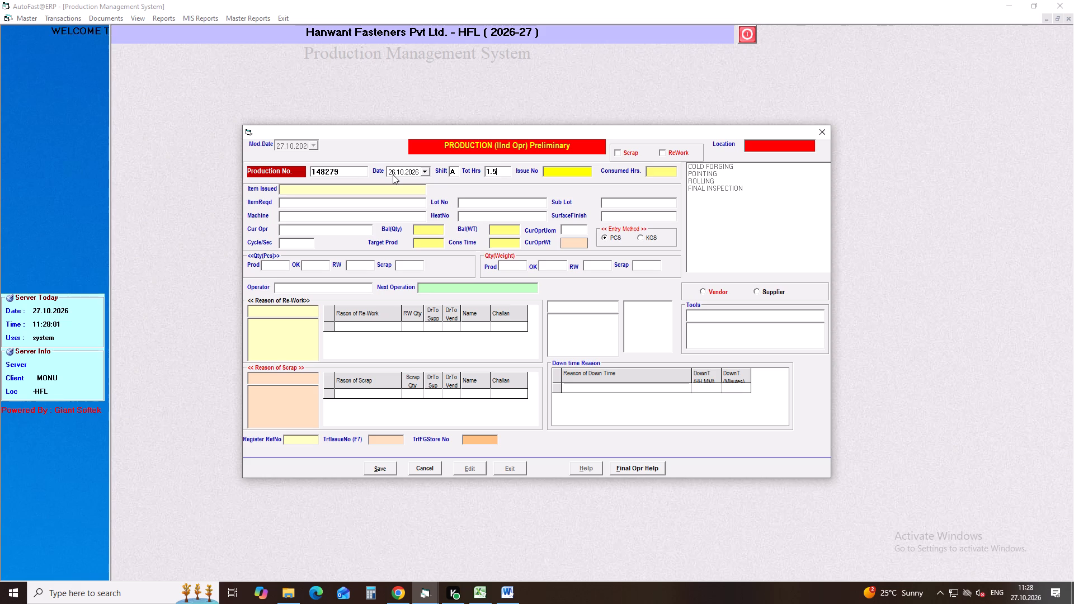
key(BackSpace)
key(BackSpace)
key(BackSpace)
key(BackSpace)
key(BackSpace)
key(BackSpace)
key(BackSpace)
key(BackSpace)
key(BackSpace)
key(BackSpace)
key(BackSpace)
key(BackSpace)
key(BackSpace)
key(BackSpace)
key(BackSpace)
key(BackSpace)
key(BackSpace)
key(BackSpace)
key(BackSpace)
key(BackSpace)
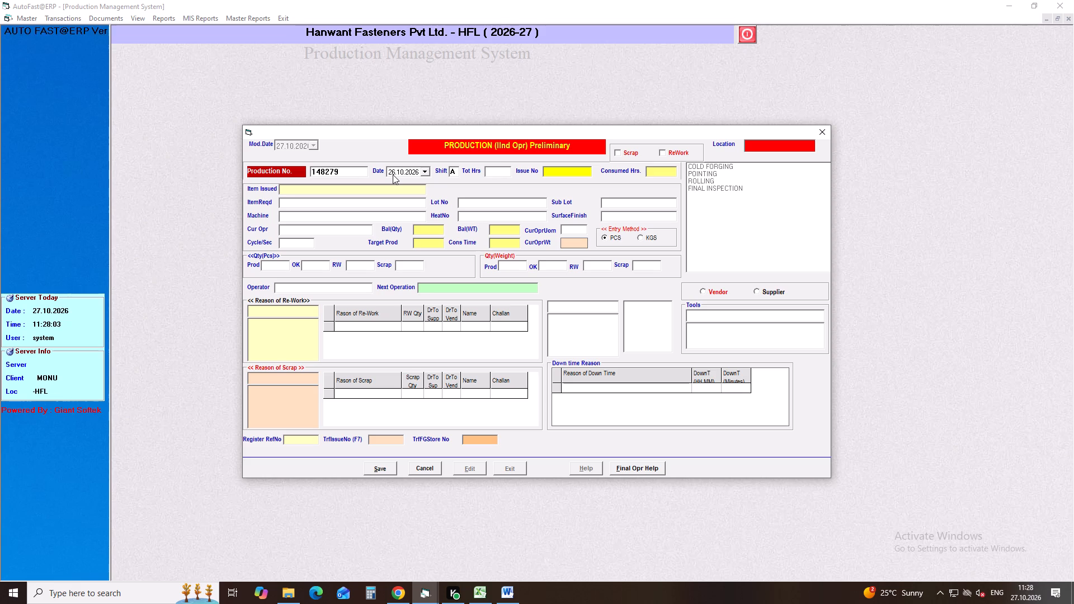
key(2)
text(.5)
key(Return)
Load issue 148667 on machine TRM-3 into the production entry and set its cycle time to 01.
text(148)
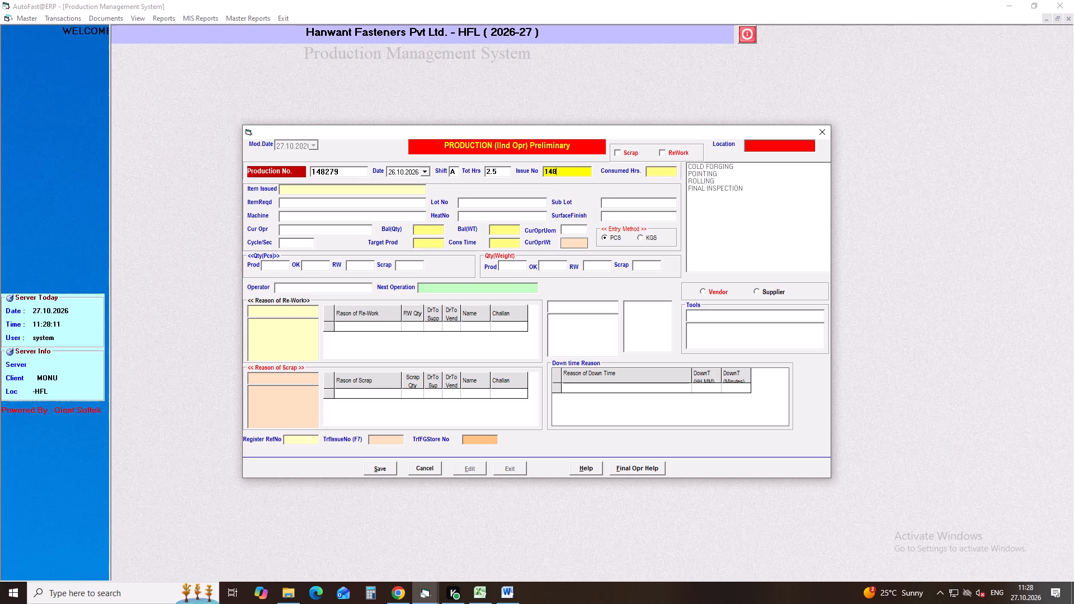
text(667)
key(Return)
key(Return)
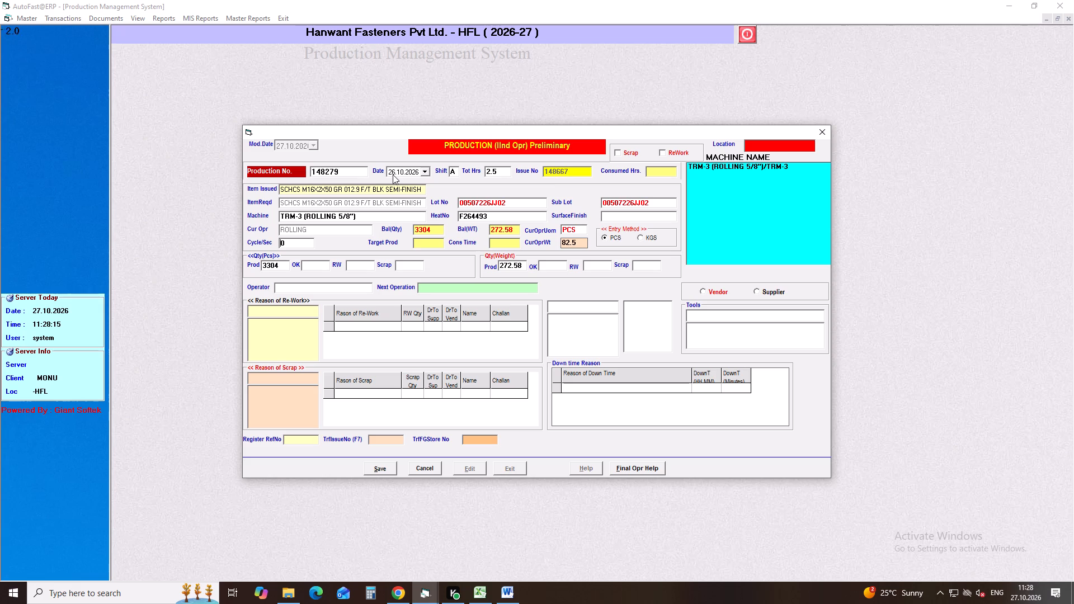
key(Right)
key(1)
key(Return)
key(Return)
Assign operator H-PINTU, accept FINAL INSPECTION as the next operation, save the entry and close the preliminary production form.
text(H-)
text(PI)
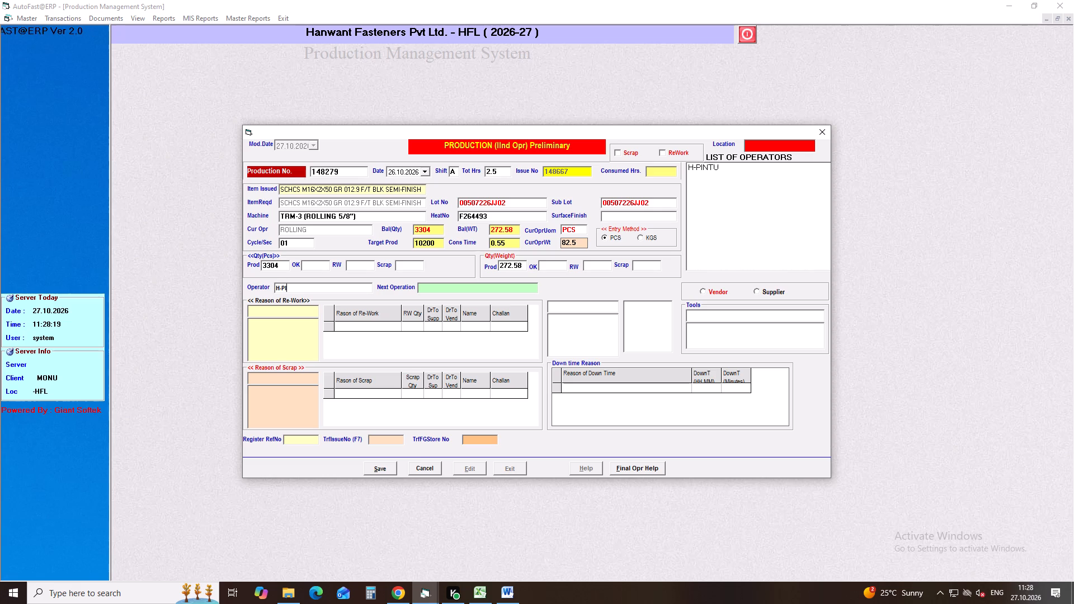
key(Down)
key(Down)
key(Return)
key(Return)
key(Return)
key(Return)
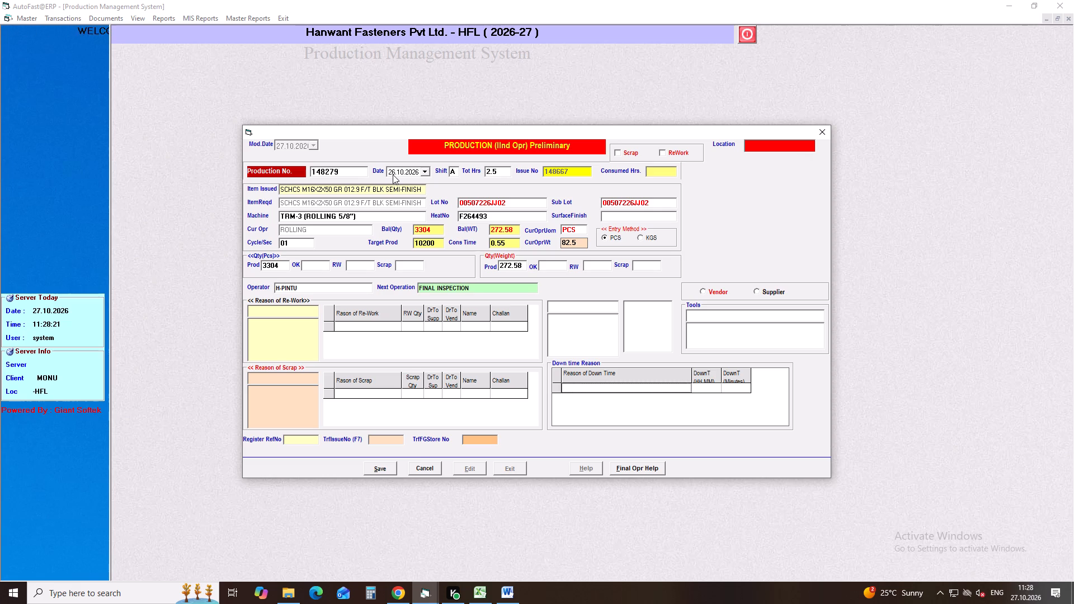
click(387, 470)
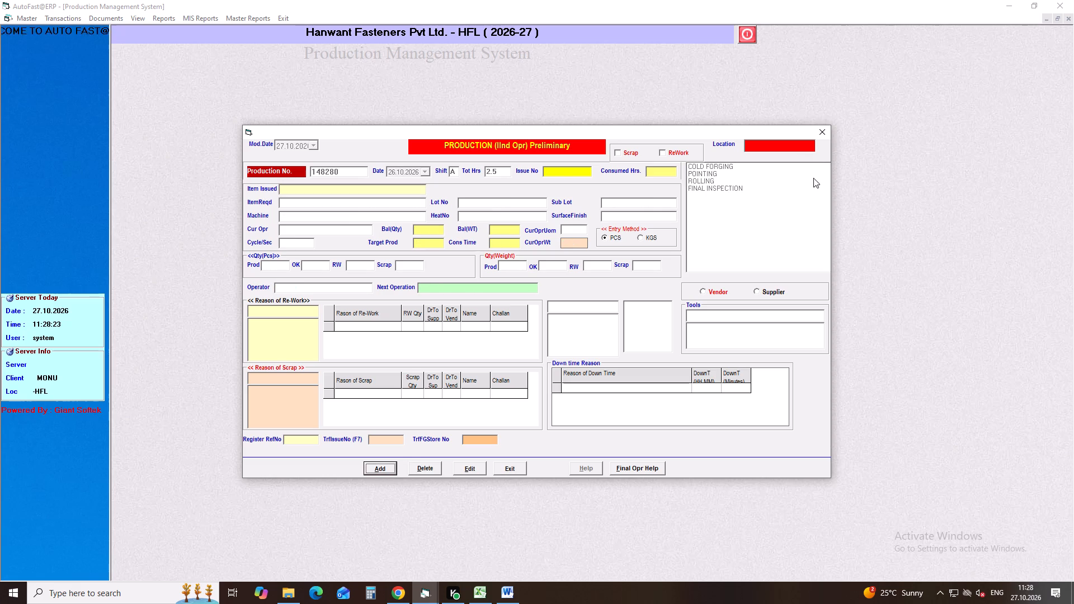
click(826, 131)
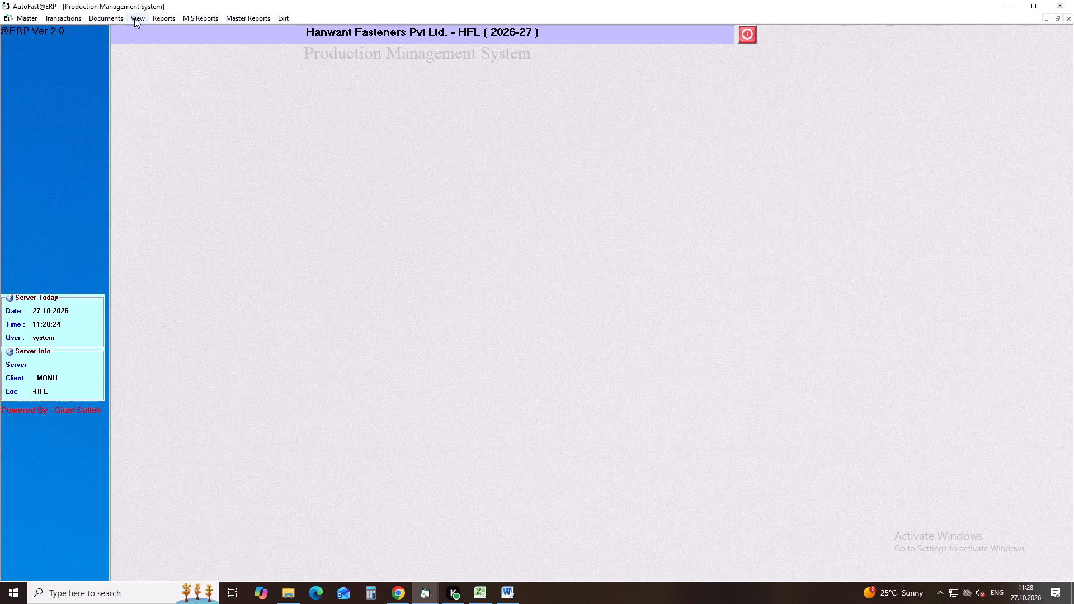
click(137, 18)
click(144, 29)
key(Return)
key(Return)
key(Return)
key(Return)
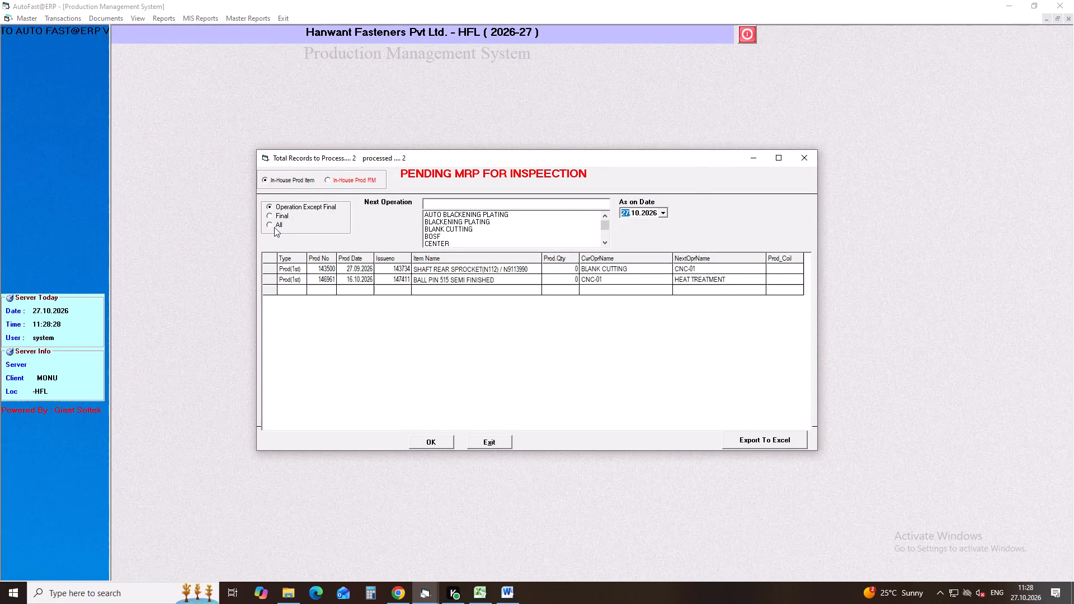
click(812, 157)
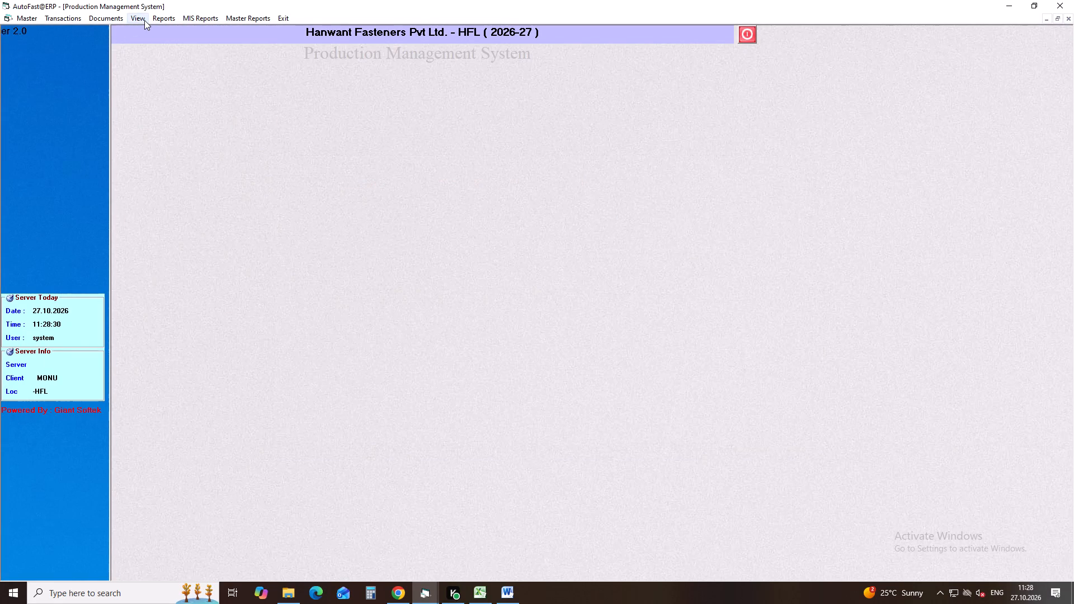
Open the list of in-house material pending for inspection as on 27.10.2026, covering all operations.
click(144, 20)
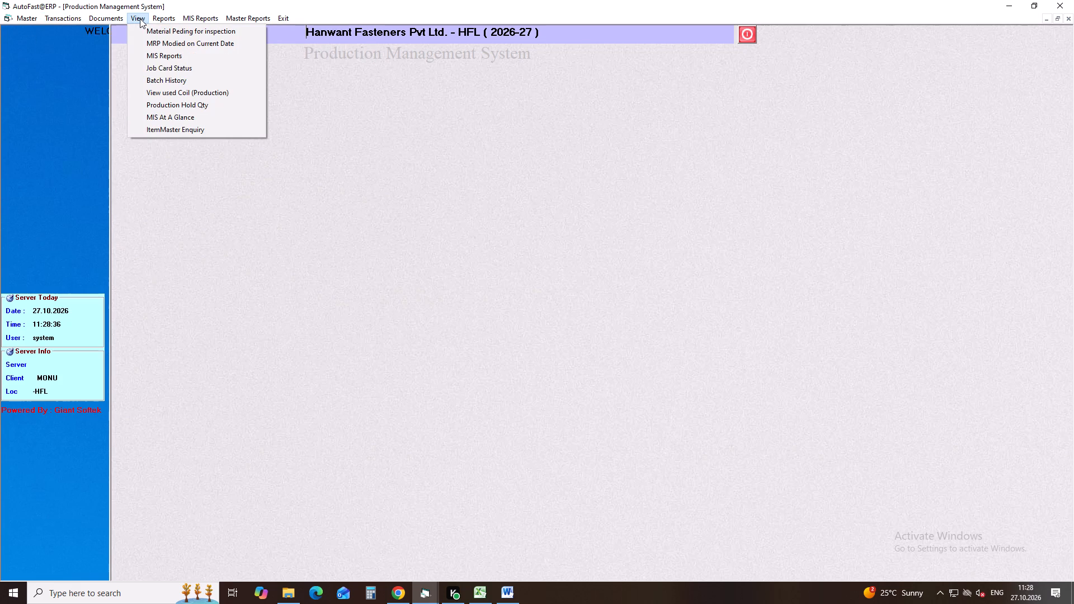
click(156, 33)
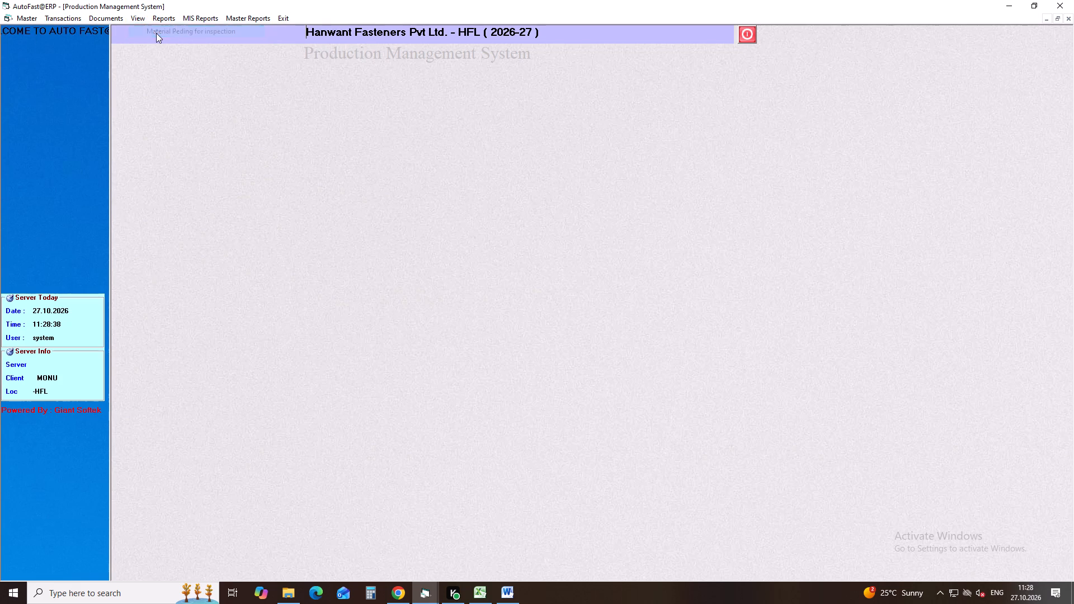
key(Return)
key(Return)
key(Return)
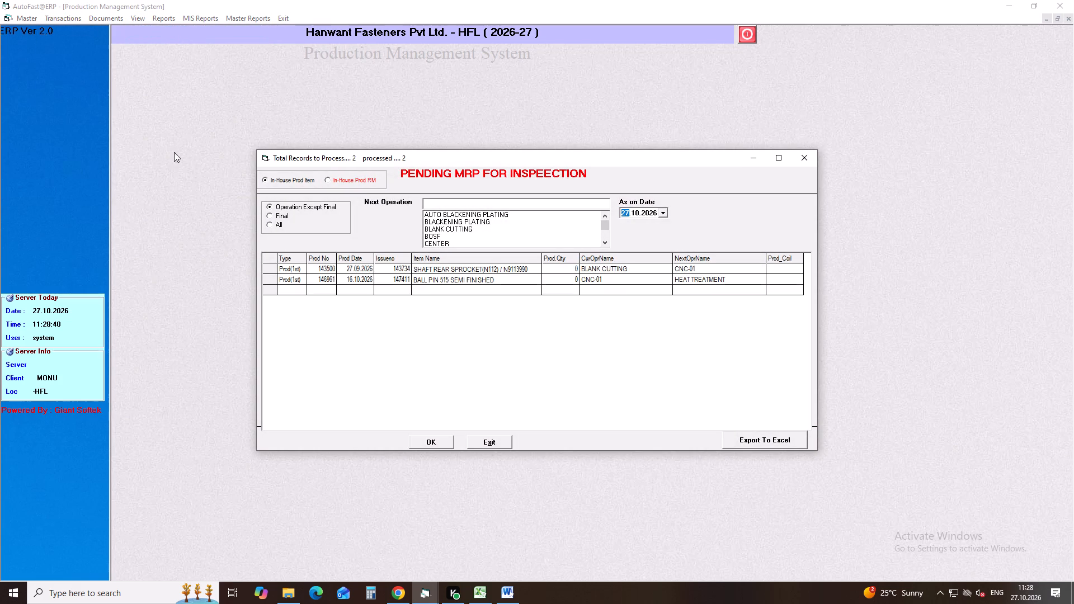
click(270, 225)
key(Return)
key(Return)
key(Return)
key(Return)
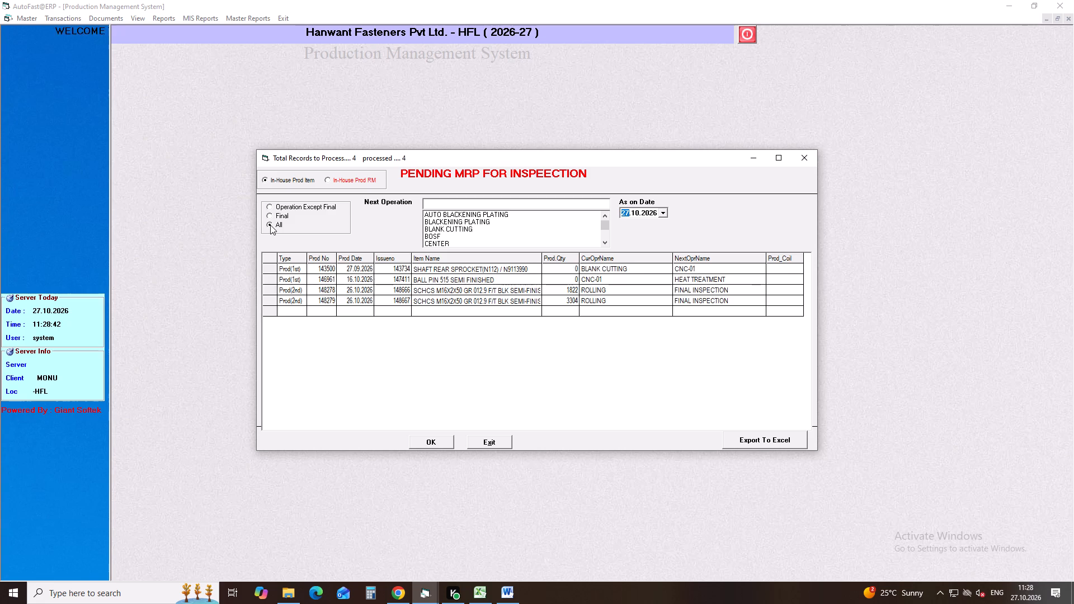
Finalise the pending production for issue 148666, accepting 1822 pieces as OK with zero rework and scrap, dated 26.10.2026, and save it.
click(397, 292)
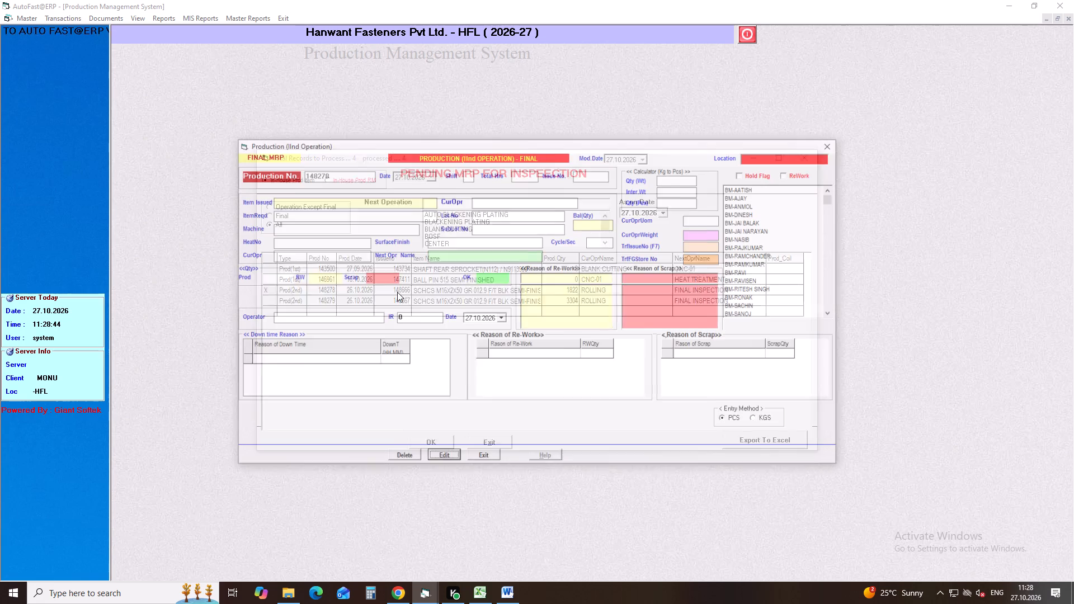
key(Return)
key(Return)
key(Return)
key(Return)
key(Return)
key(Return)
key(Return)
key(Return)
key(Return)
key(Return)
key(Return)
key(Return)
key(Return)
key(Return)
key(Return)
key(Return)
key(Return)
key(Return)
key(Return)
key(Return)
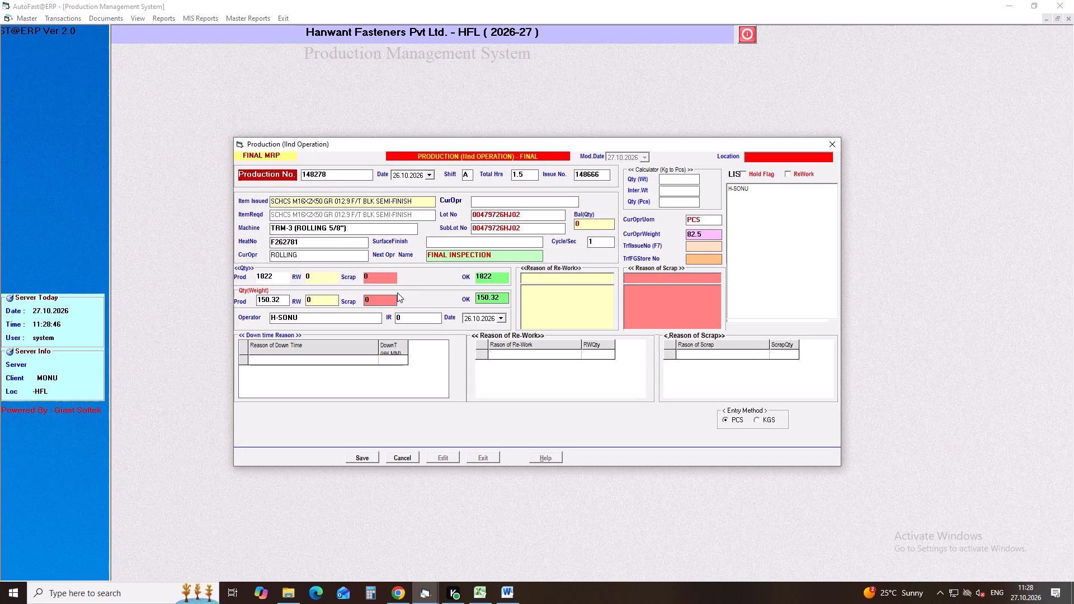
key(Return)
key(Return)
key(Return)
key(Return)
key(Return)
key(Return)
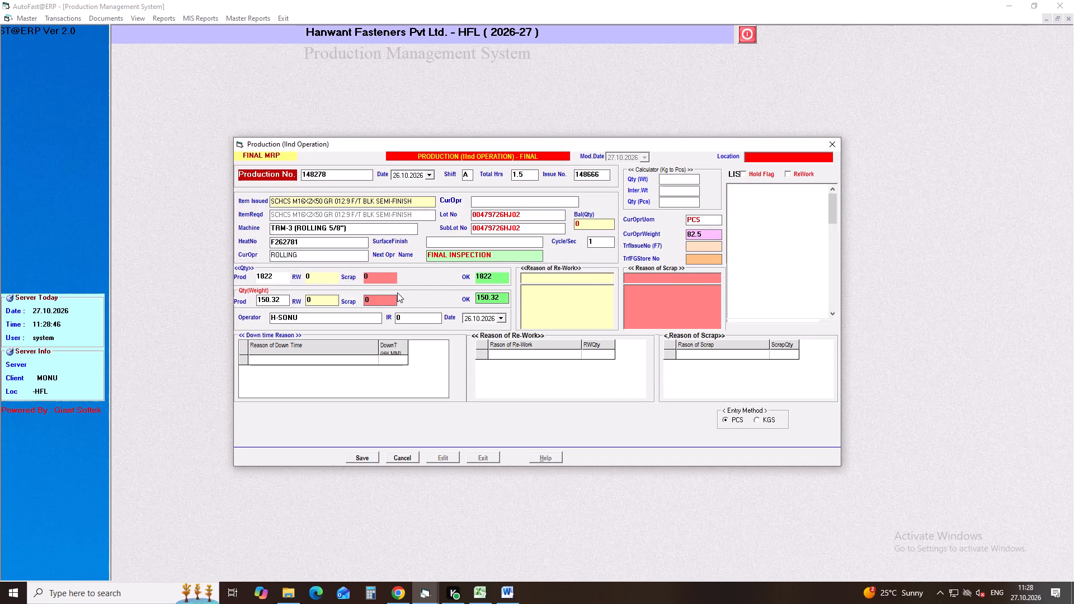
key(Return)
key(Return)
key(Return)
Finalise the pending production for issue 148667, accepting 3304 pieces as OK with zero rework and scrap, save it, and close the pending list.
click(397, 292)
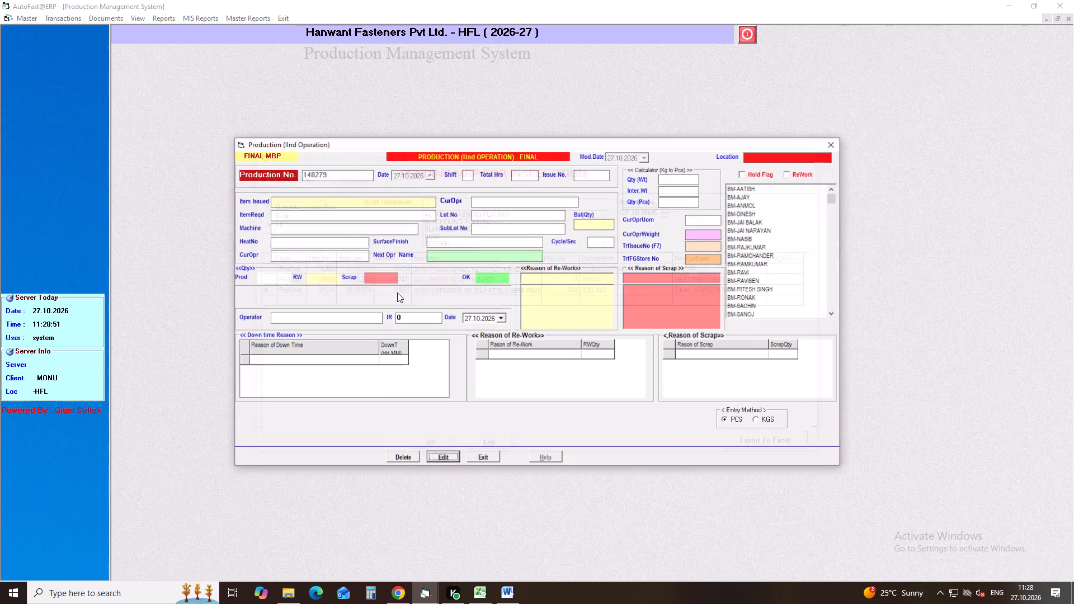
key(Return)
key(Return)
key(Return)
key(Return)
key(Return)
key(Return)
key(Return)
key(Return)
key(Return)
key(Return)
key(Return)
key(Return)
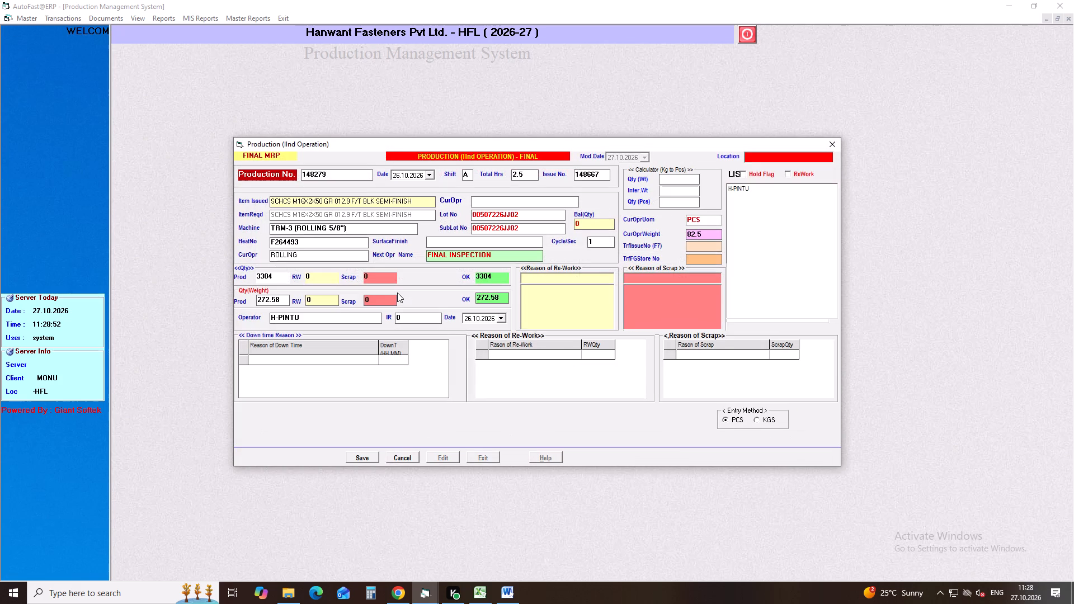
key(Return)
key(Return)
key(Return)
key(Return)
key(Return)
key(Return)
key(Return)
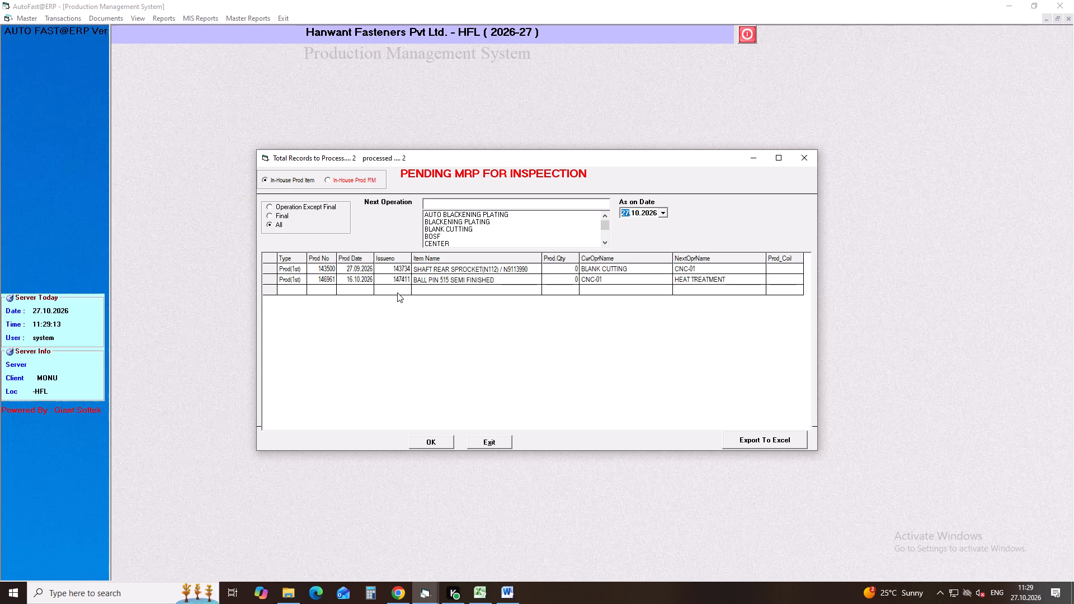
key(Return)
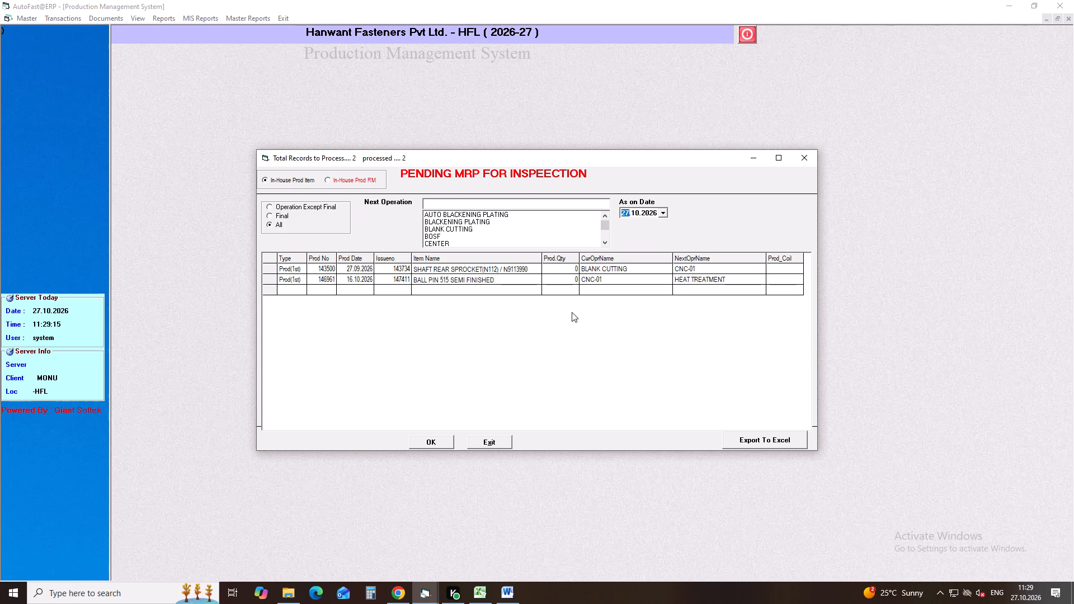
drag(800, 154, 805, 152)
Start a new preliminary second-operation production entry dated 26.10.2026 for shift A with 9.5 total hours.
click(60, 19)
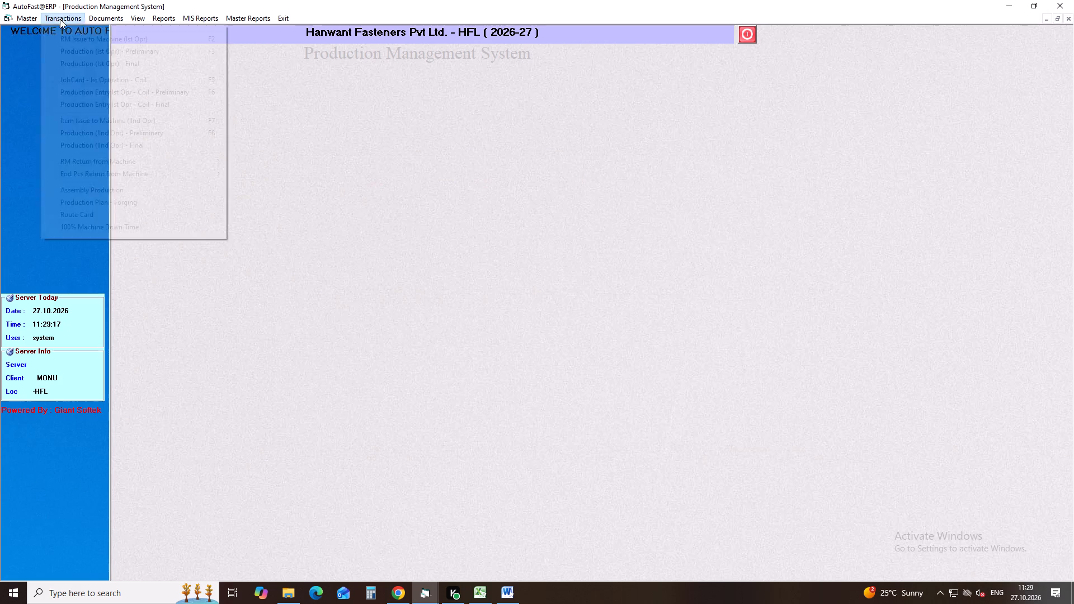
click(216, 136)
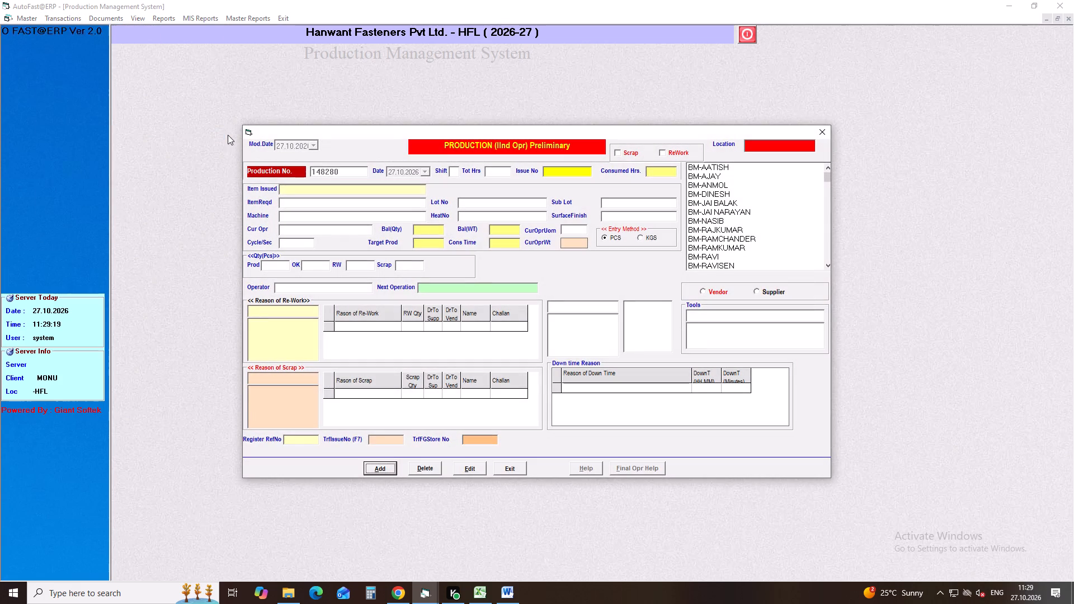
key(Return)
key(Down)
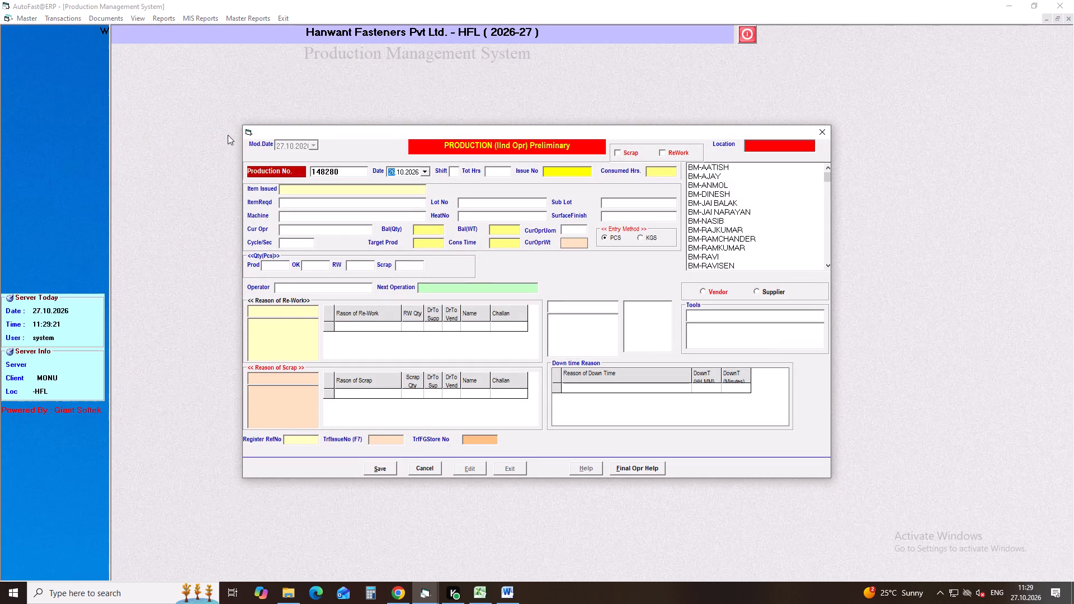
key(Return)
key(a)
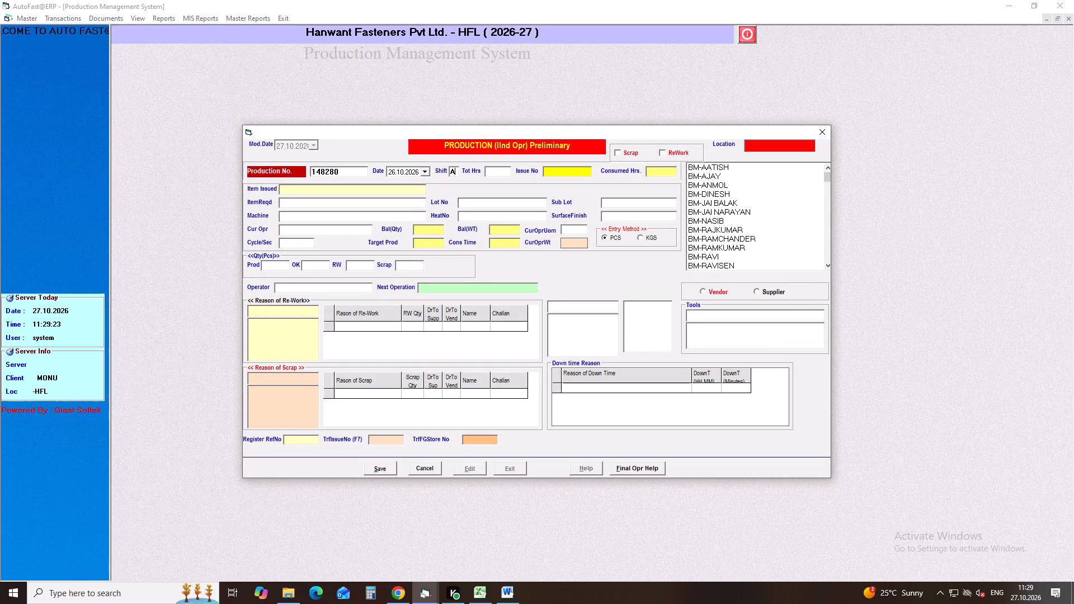
key(Return)
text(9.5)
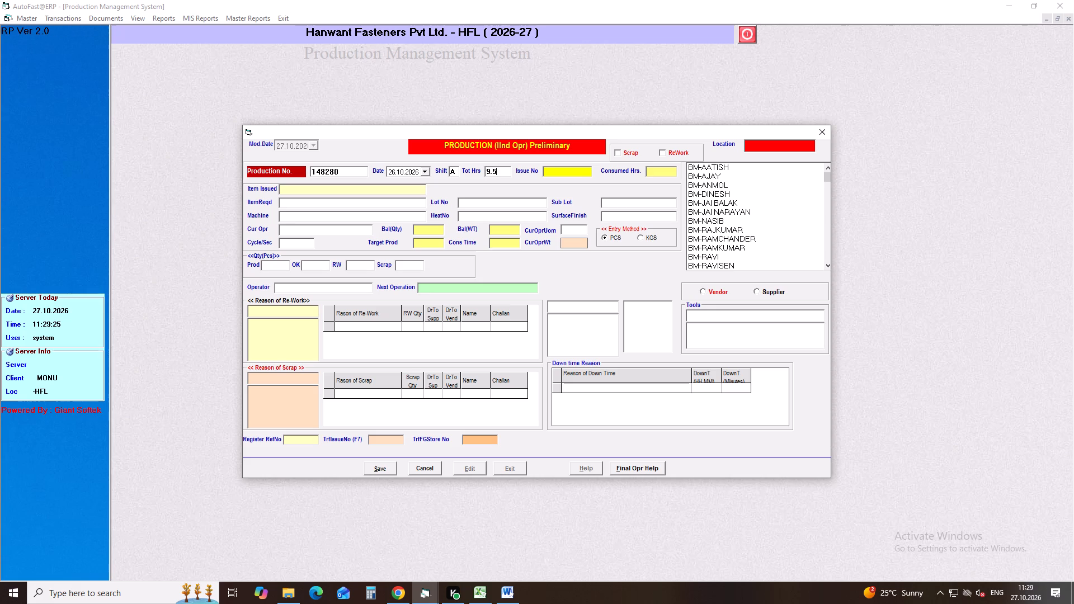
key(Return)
Load issue 148634 (BOLT HEX 6X25) on machine TRM-12 into the production entry and set its cycle time to 01.
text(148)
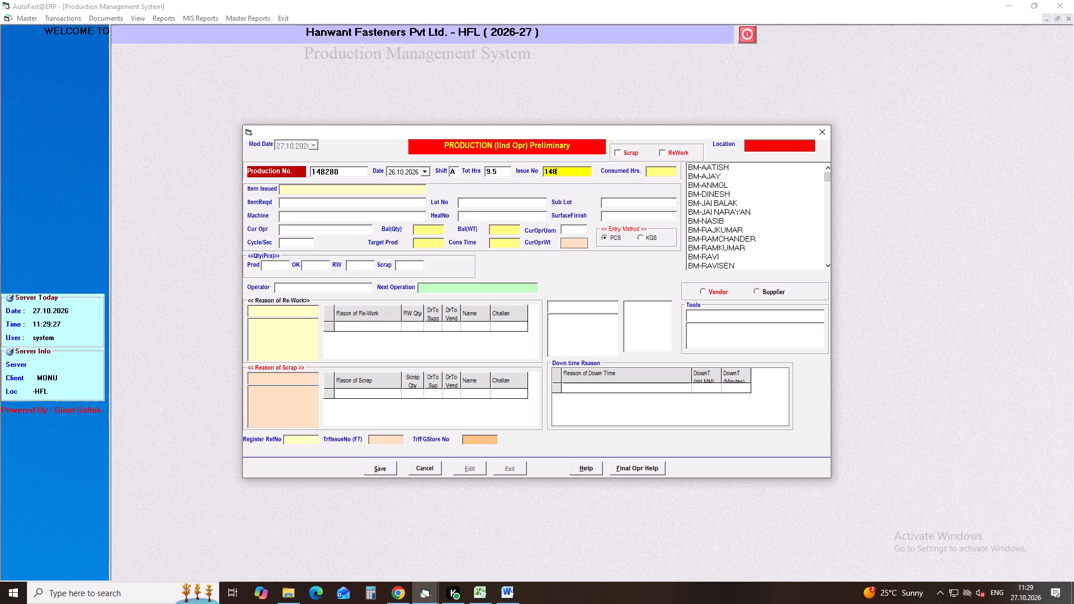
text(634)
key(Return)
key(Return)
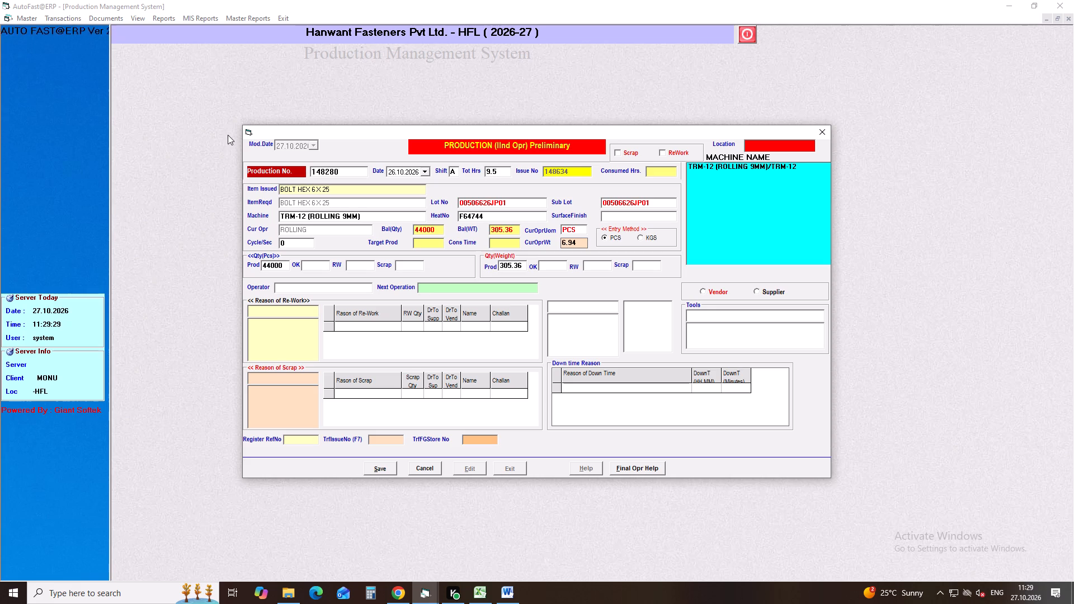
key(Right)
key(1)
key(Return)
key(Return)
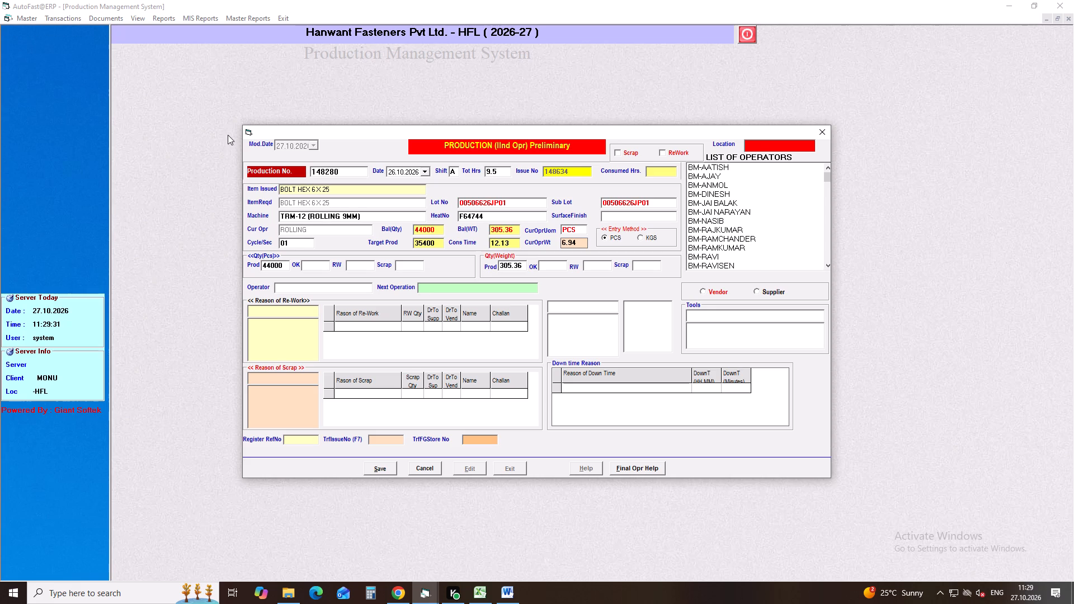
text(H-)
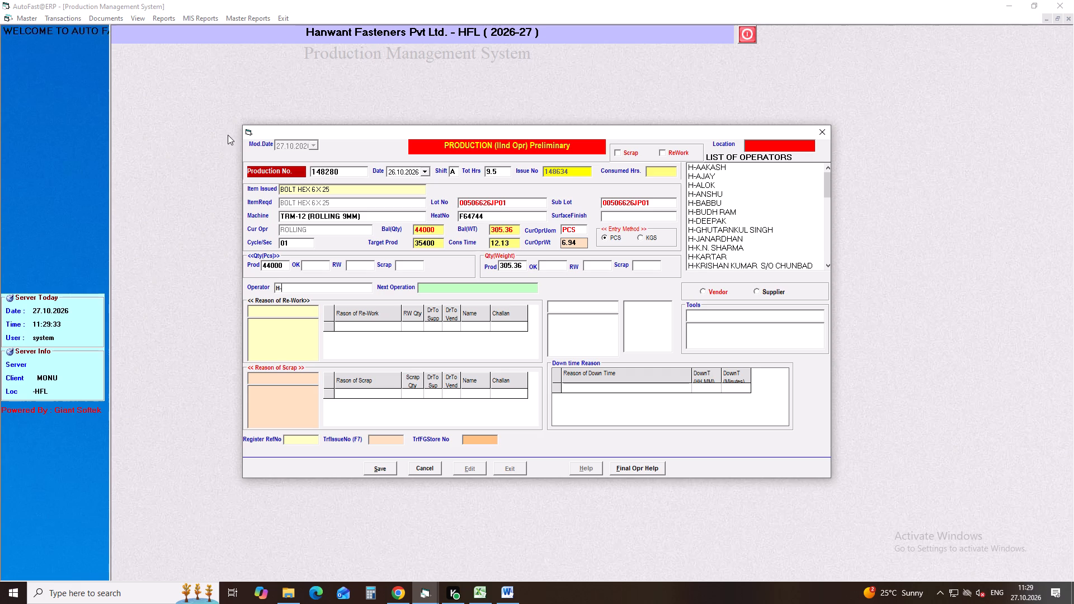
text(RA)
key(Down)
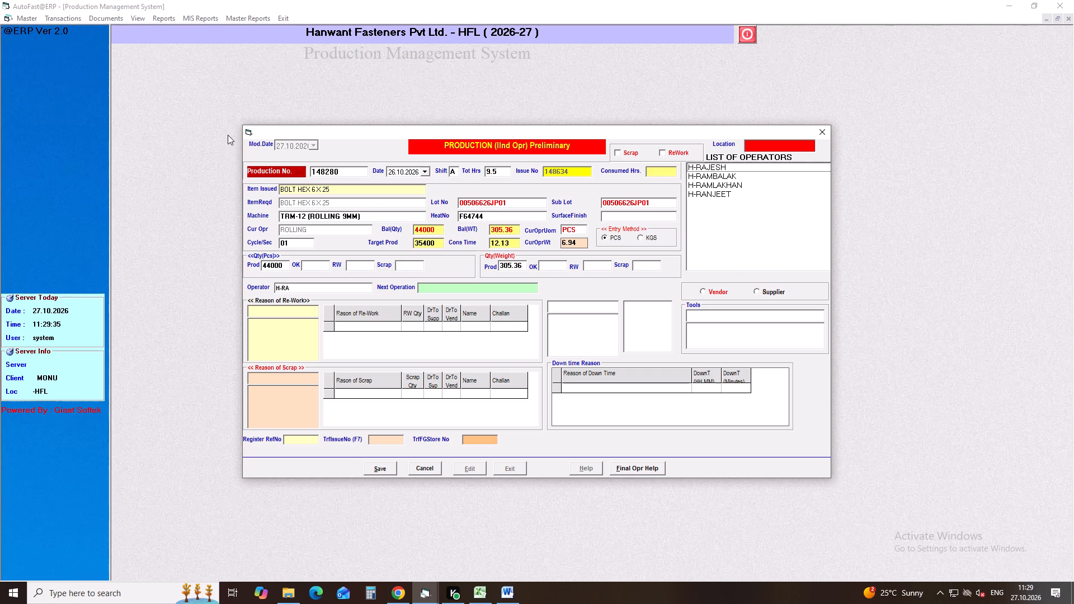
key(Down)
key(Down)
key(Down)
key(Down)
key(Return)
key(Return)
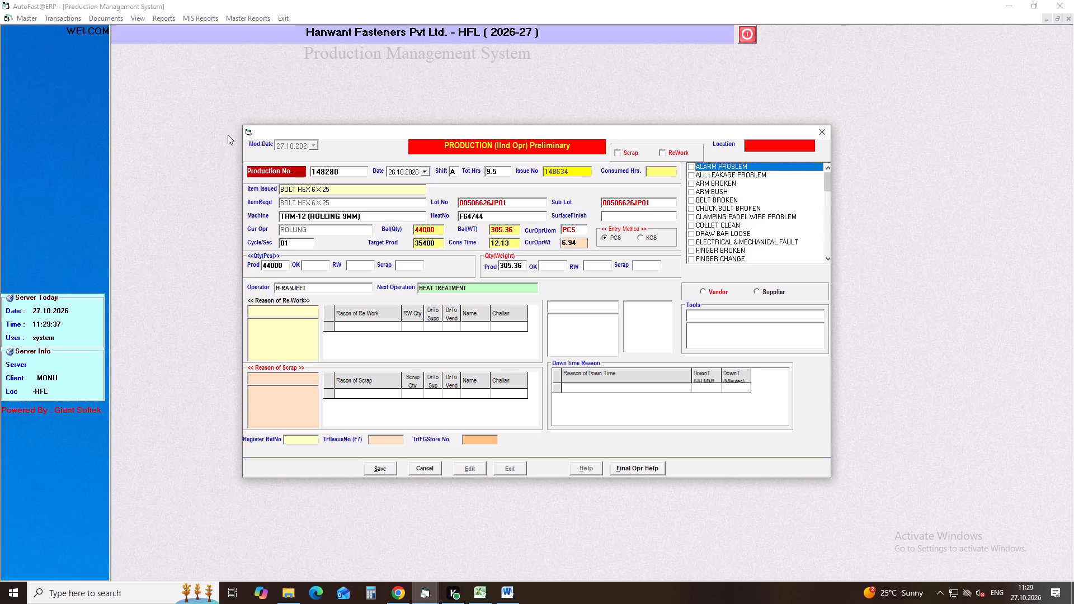
Save the preliminary production entry for issue 148634 without adding any downtime reason.
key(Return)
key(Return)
click(393, 467)
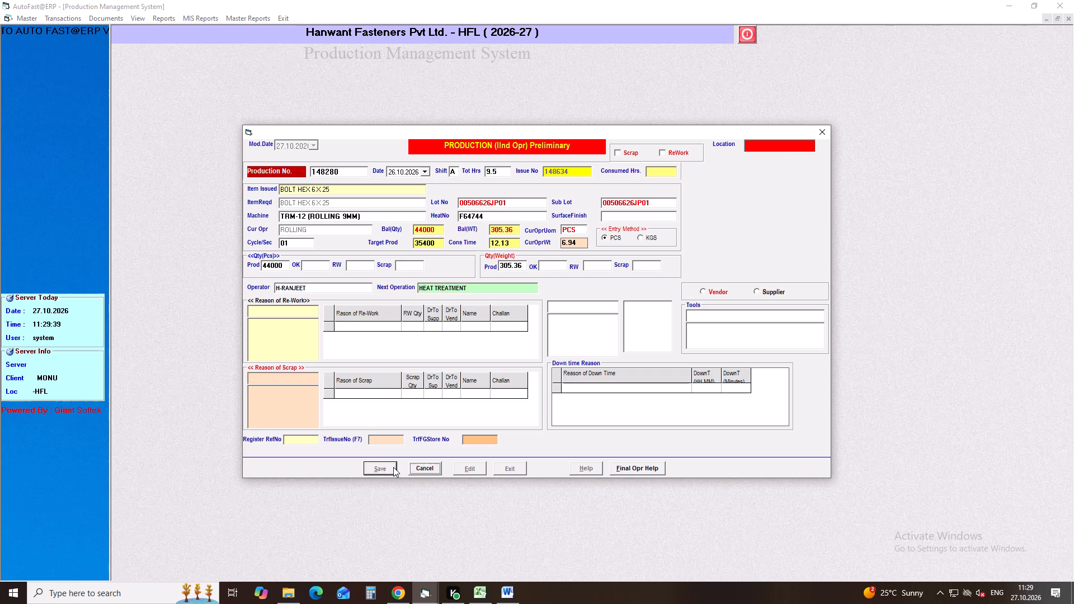
key(Return)
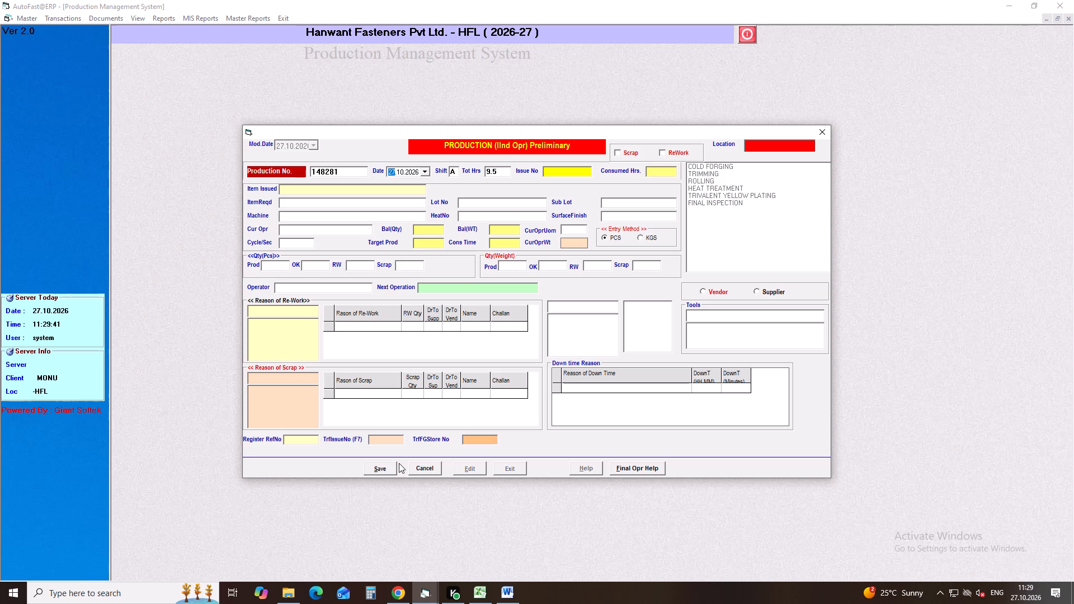
Date the new preliminary second-operation production entry 26.10.2026, keeping shift A and 9.5 total hours.
key(Down)
key(Return)
key(Return)
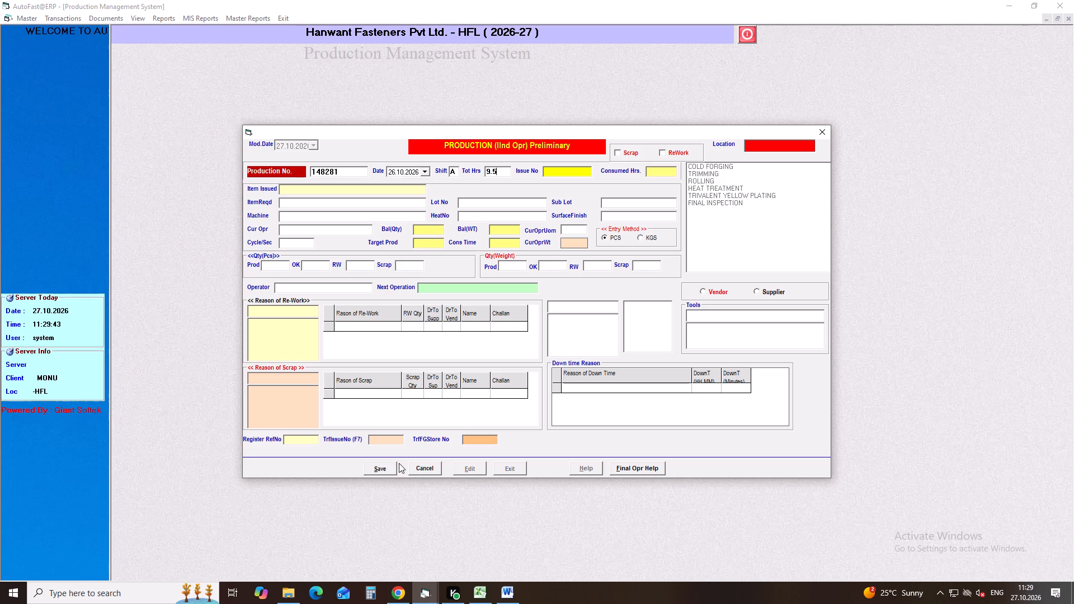
key(Return)
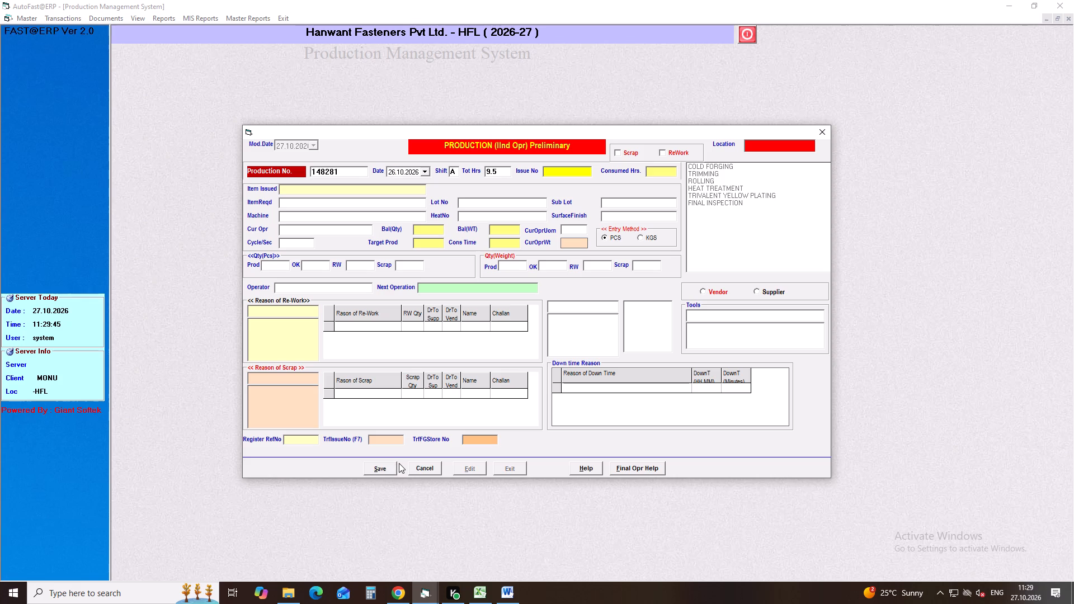
Load issue 148635 on machine TRM-13 (ROLLING 3/8"), set its cycle time to 01, and accept the produced quantity of 20600 pieces.
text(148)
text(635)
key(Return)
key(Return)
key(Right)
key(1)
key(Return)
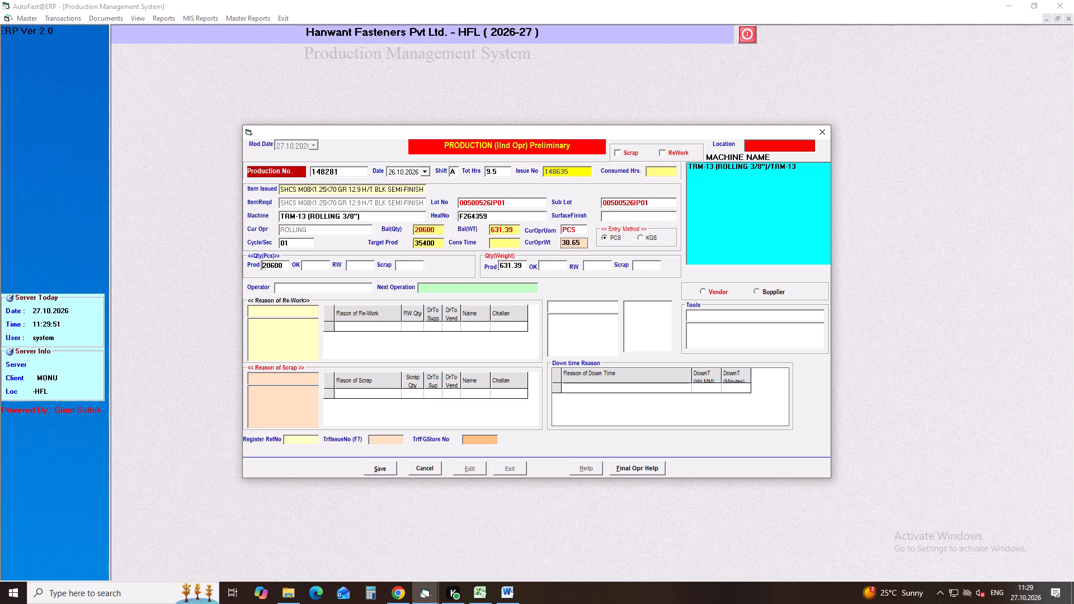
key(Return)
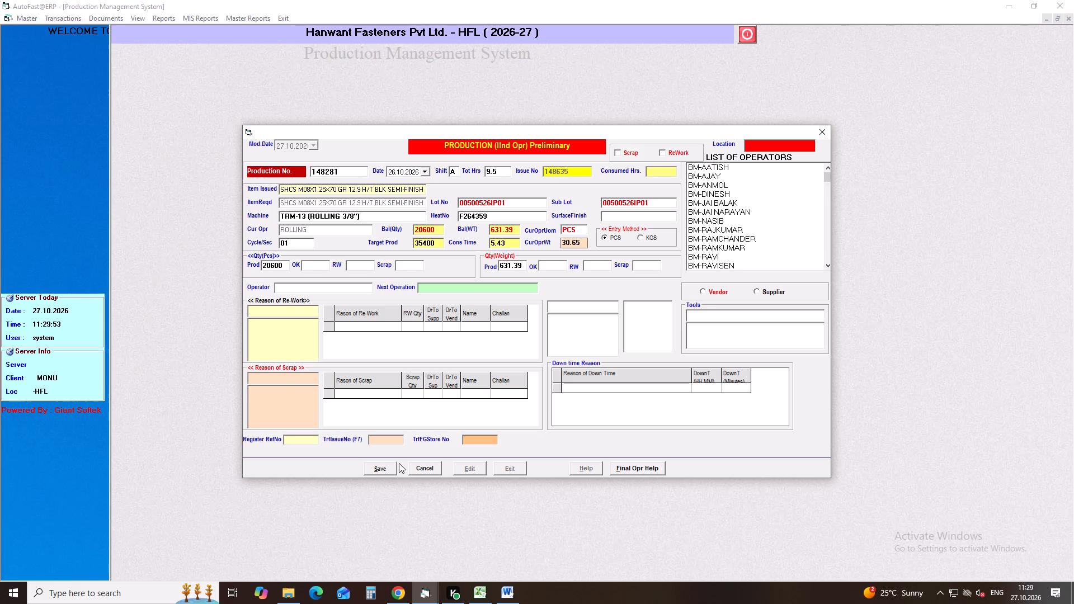
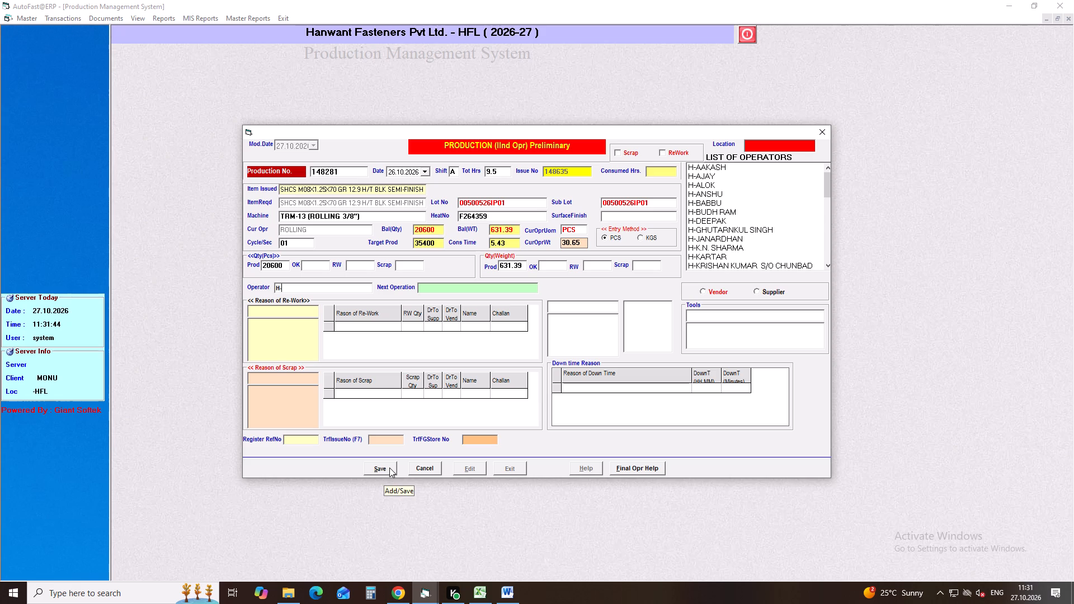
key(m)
key(Down)
key(Down)
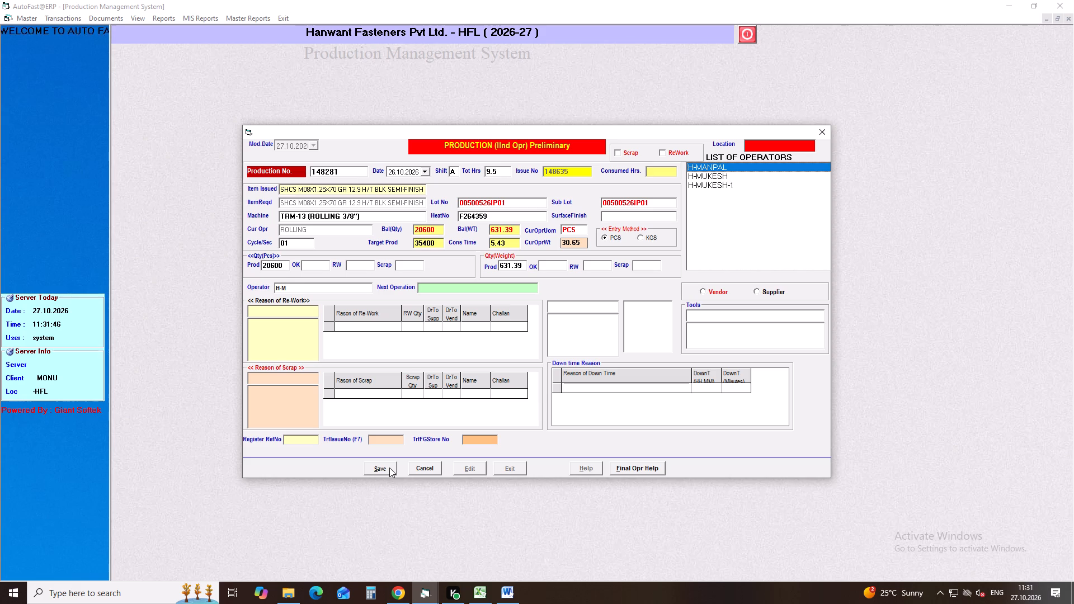
key(Return)
key(Return)
key(Return)
click(389, 468)
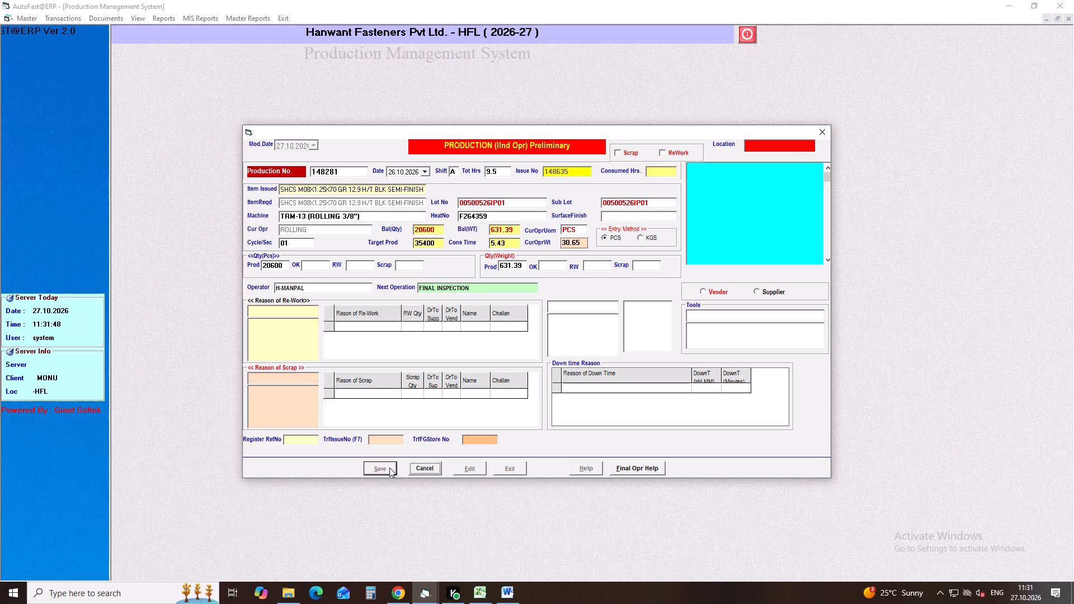
Start a new preliminary second-operation production entry dated 26.10.2026, keeping shift A and 9.5 total hours.
key(Return)
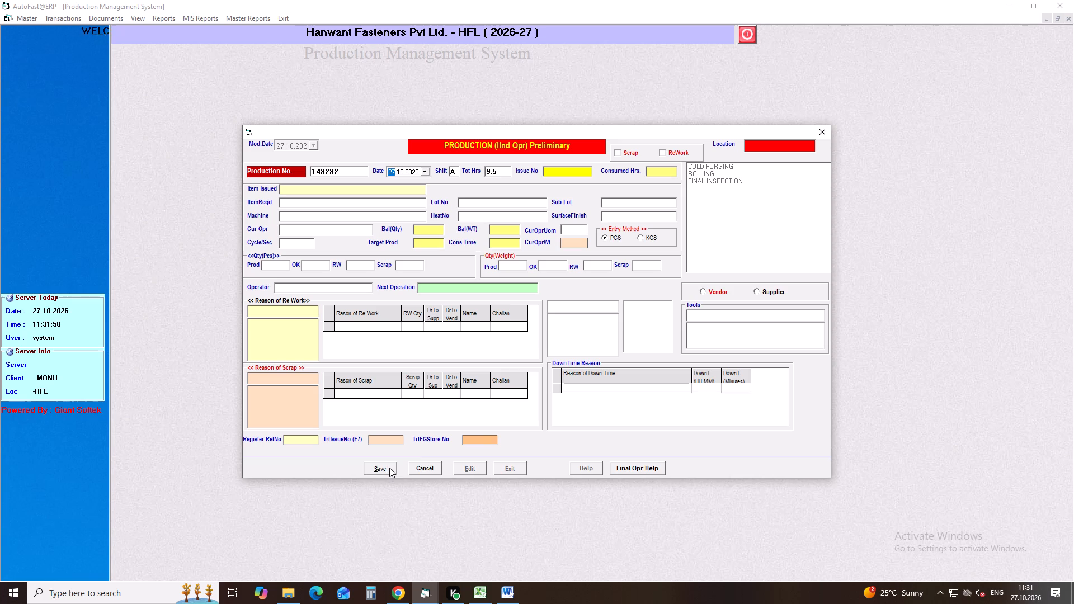
key(Down)
key(Return)
key(Return)
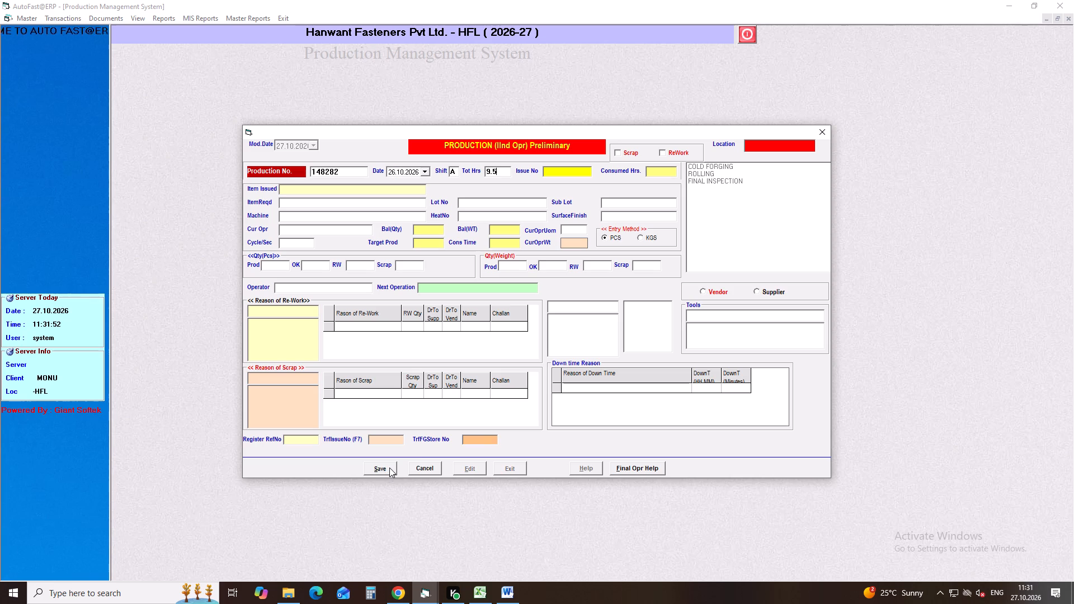
key(Return)
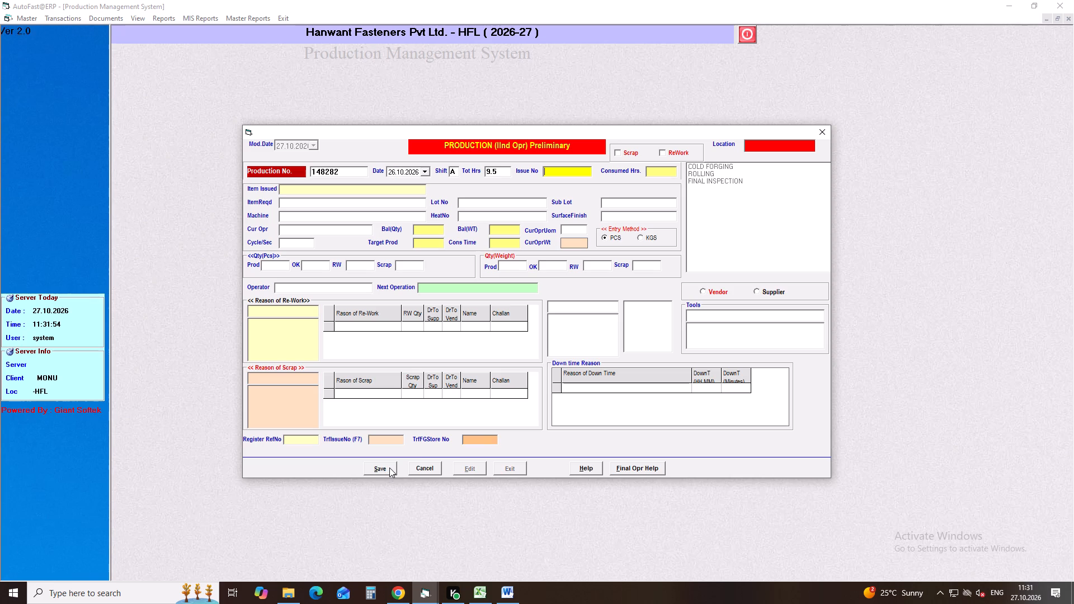
Load issue 148636 on machine TRM-14 (ROLLING Special Purpose 6MM), set its cycle time to 01, and accept the produced quantity of 33010 pieces.
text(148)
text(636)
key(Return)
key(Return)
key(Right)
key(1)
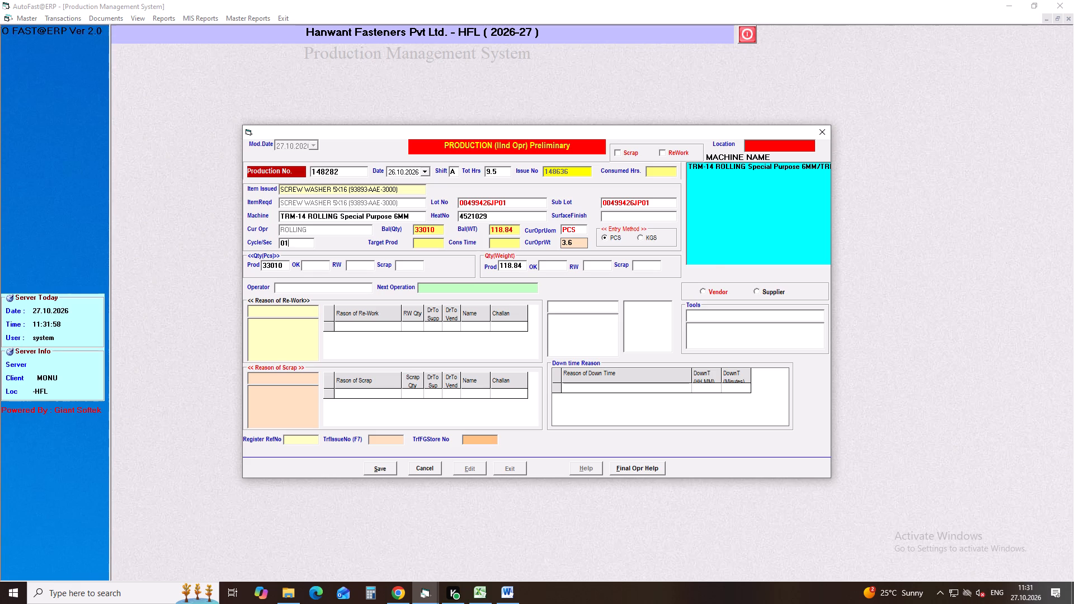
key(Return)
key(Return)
Assign the first operator matching H-KRI, accept HEAT TREATMENT as the next operation, and save the entry for issue 148636 without a downtime reason.
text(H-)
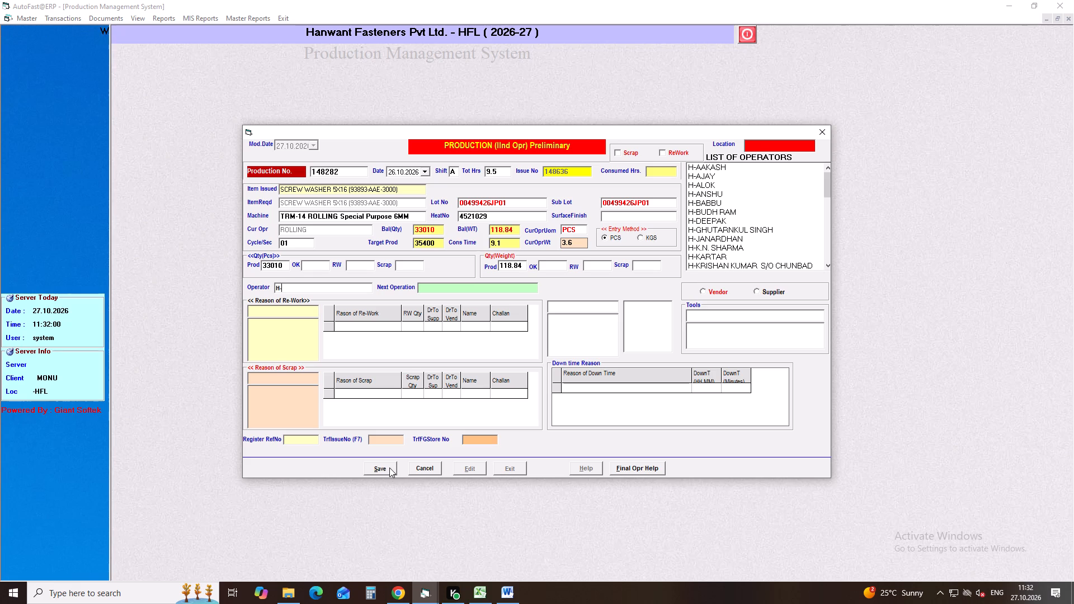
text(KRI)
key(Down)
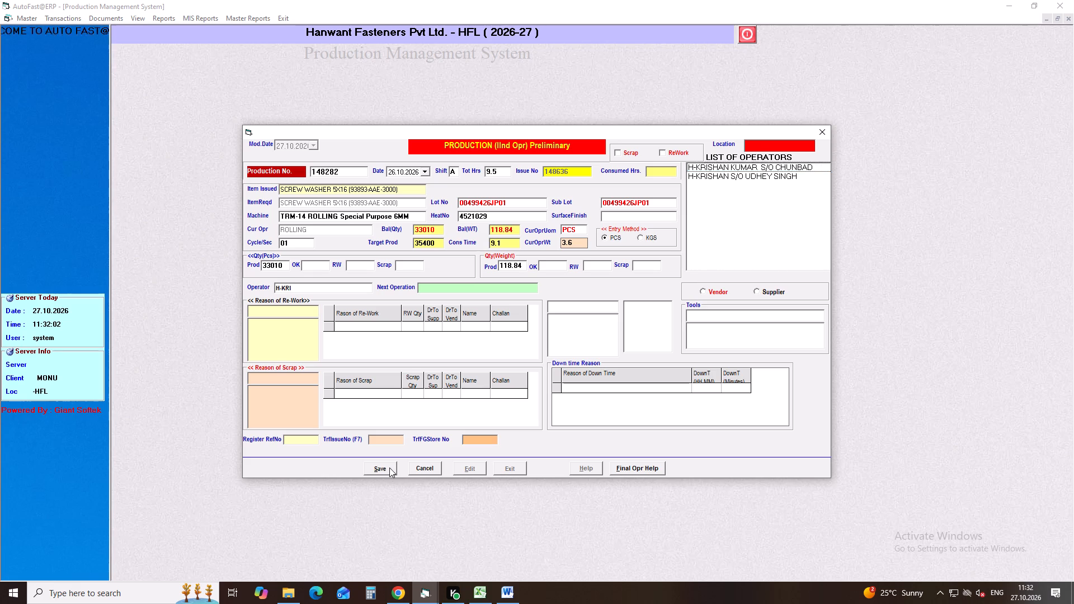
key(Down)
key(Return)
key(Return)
click(389, 468)
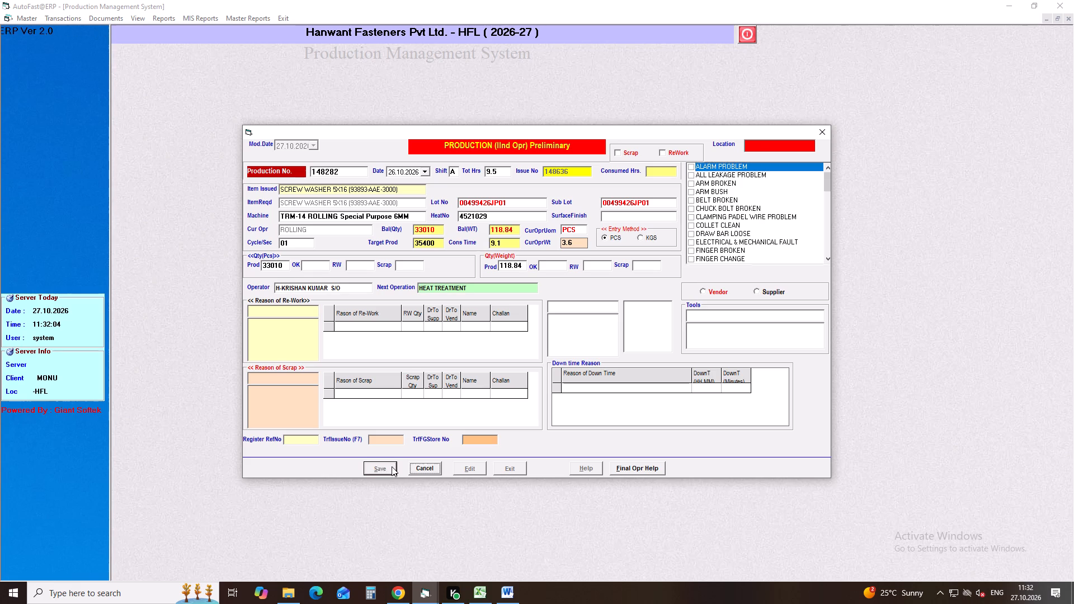
Start another preliminary second-operation production entry dated 26.10.2026, keeping shift A and 9.5 total hours.
key(Return)
key(Down)
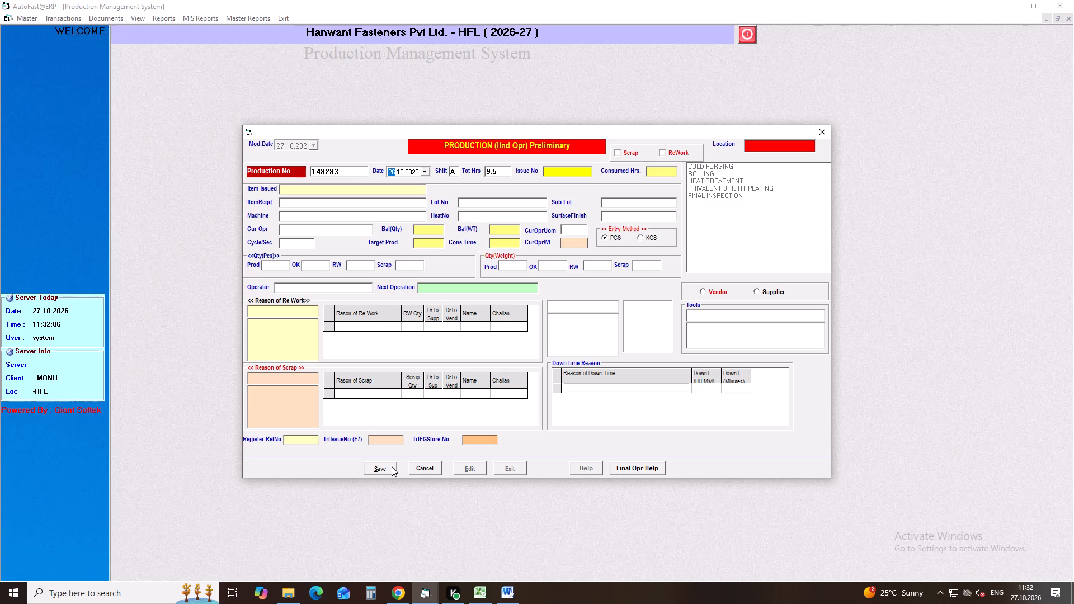
key(Return)
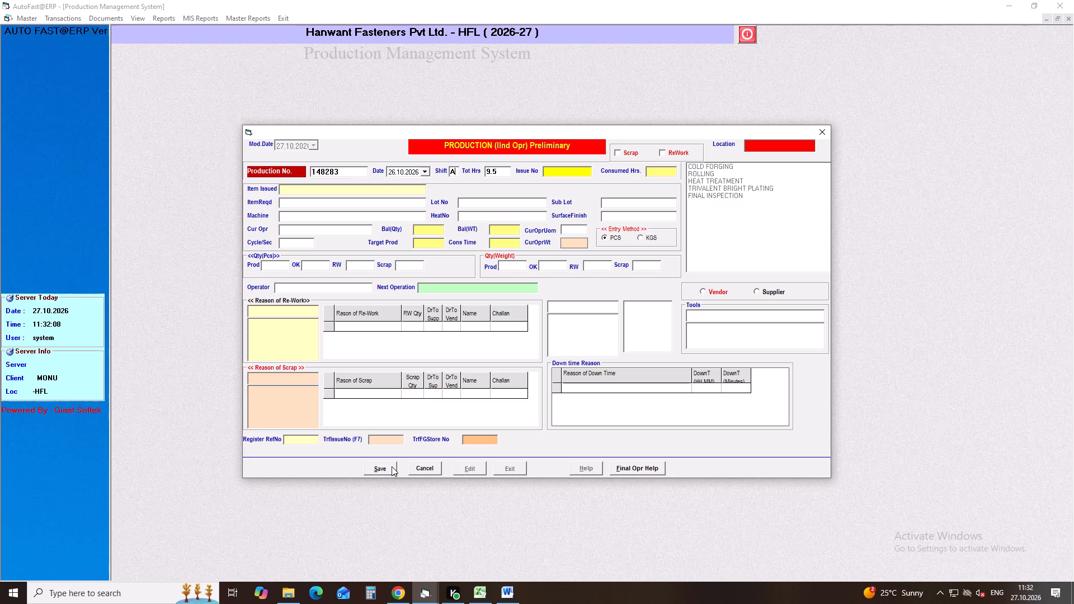
key(Return)
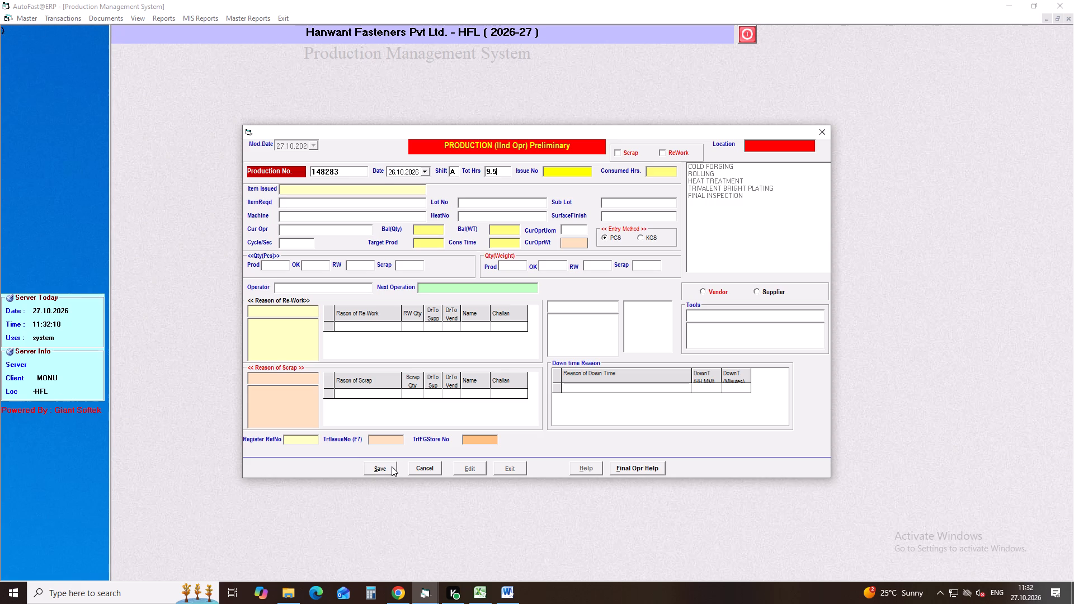
key(Return)
Load issue 148637 on machine TRM-15 (ROLLING Special Purpose 6MM), set its cycle time to 01, and accept the produced quantity of 40360 pieces.
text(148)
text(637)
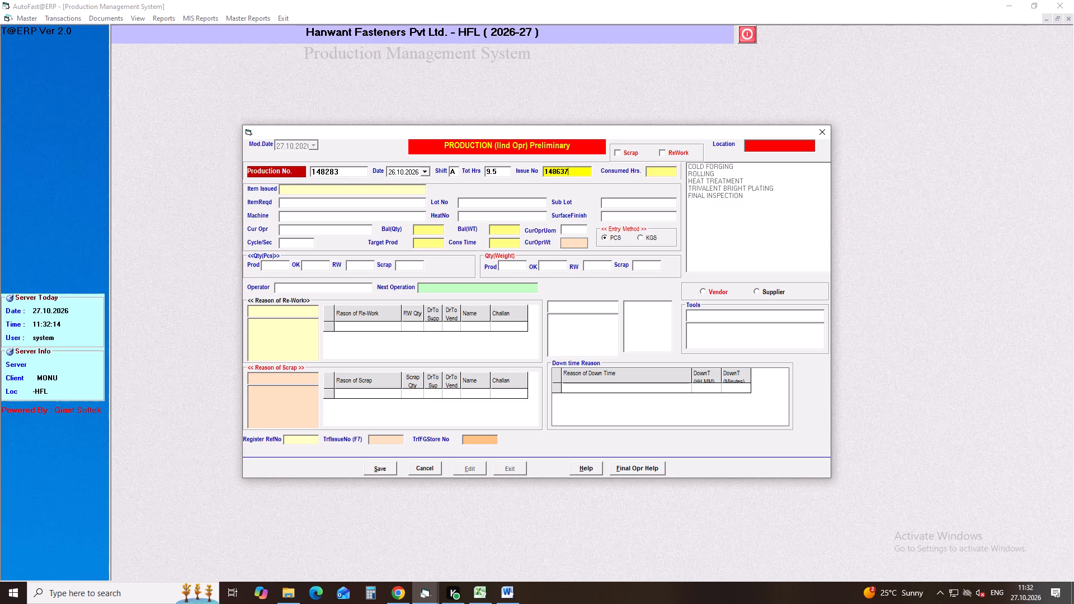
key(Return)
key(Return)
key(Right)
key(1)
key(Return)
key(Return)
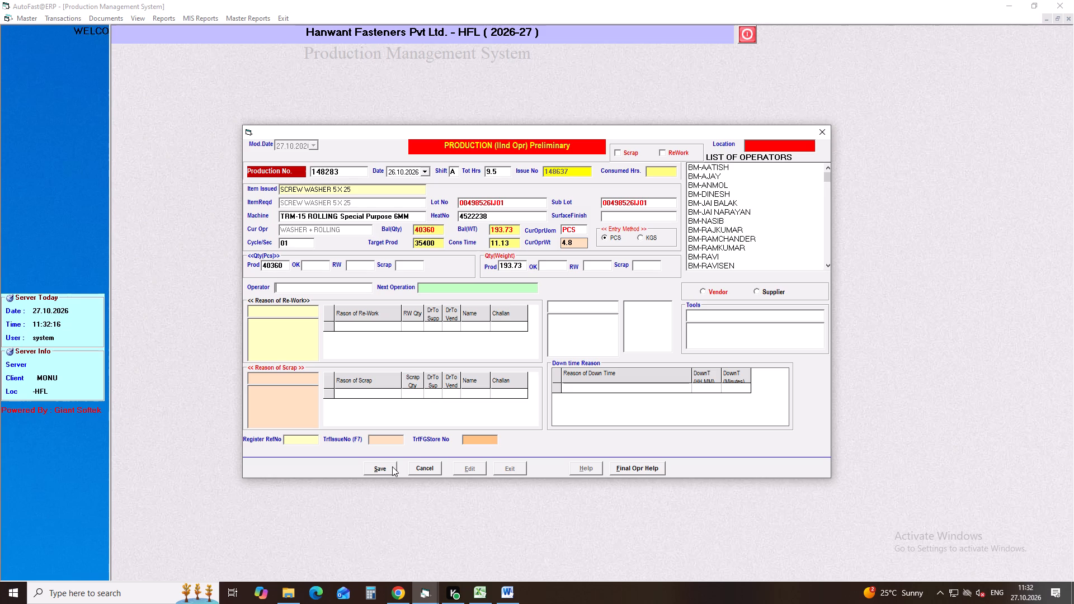
Assign operator H-SHAHAB, accept TRIVALENT YELLOW PLATING as the next operation, and save the preliminary entry for issue 148637.
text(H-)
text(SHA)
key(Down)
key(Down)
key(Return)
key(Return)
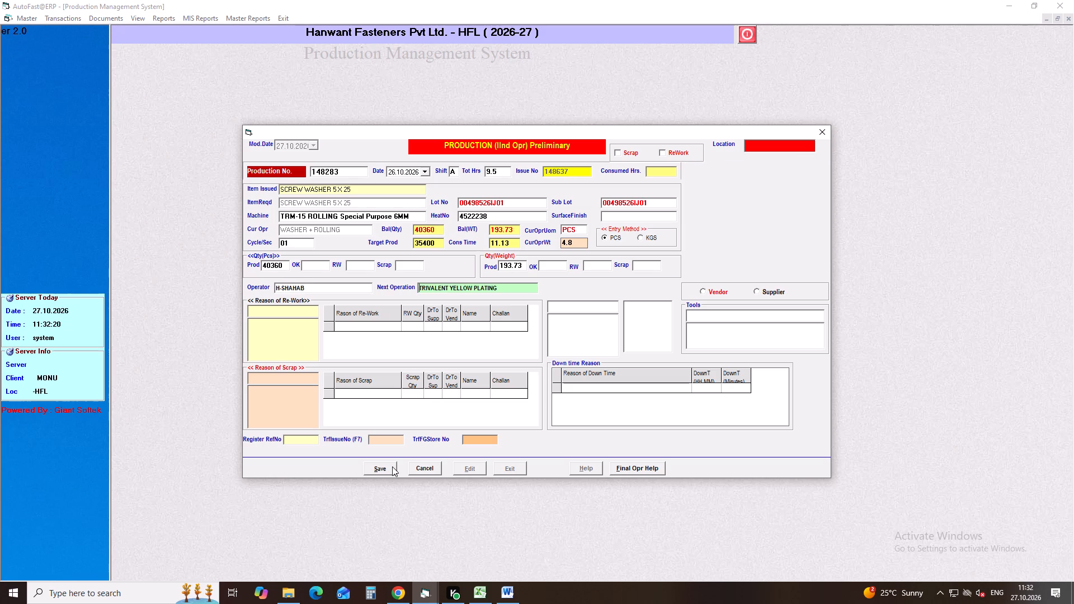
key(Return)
click(393, 465)
Start a new preliminary second-operation entry dated 26.10.2026, keeping shift A and 9.5 total hours.
key(Return)
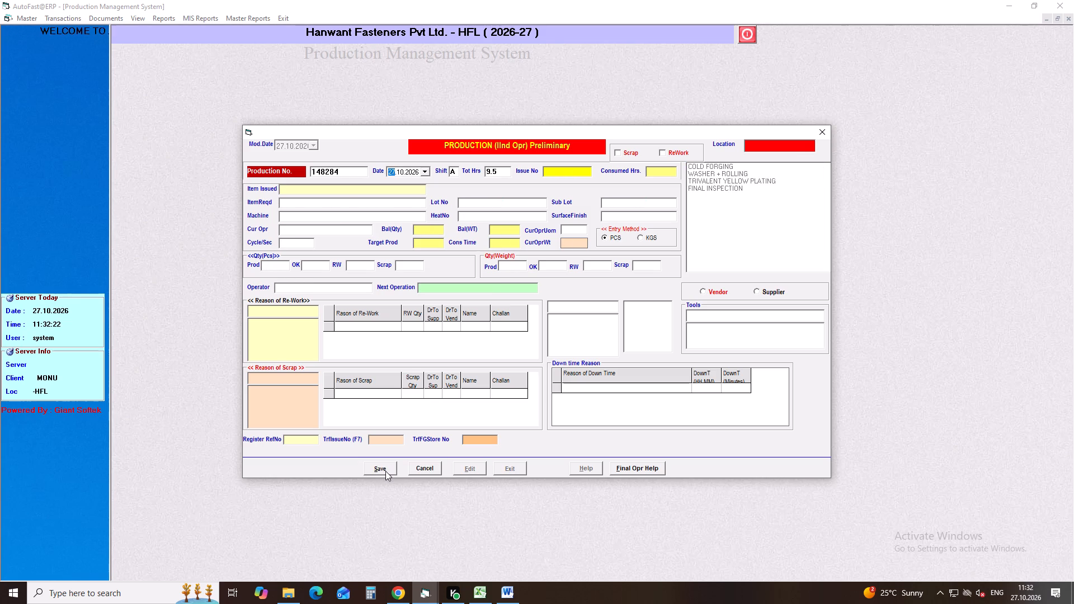
key(Down)
key(Return)
key(Return)
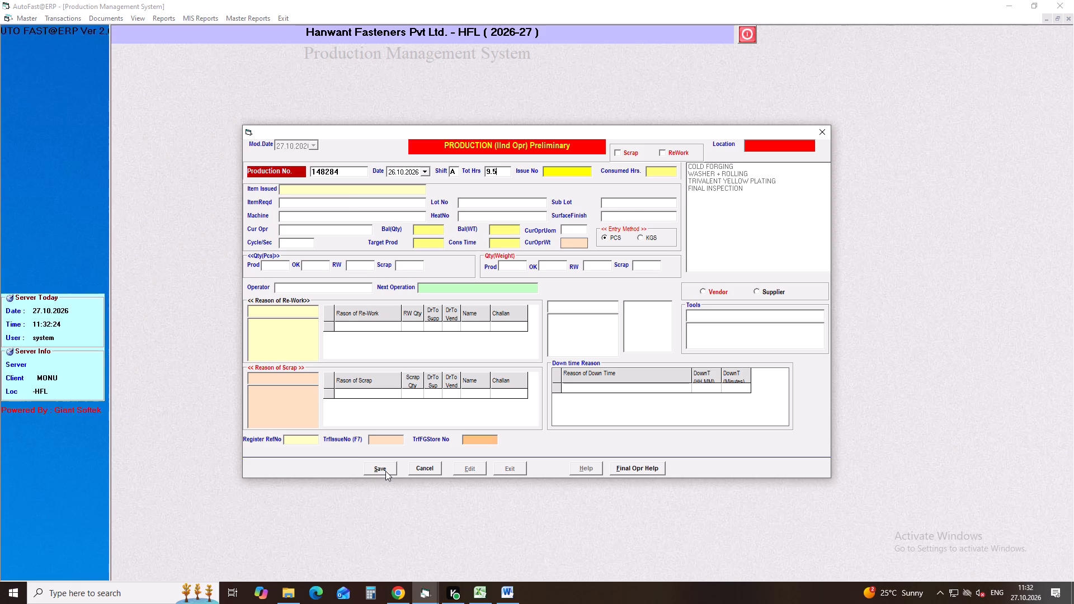
key(Return)
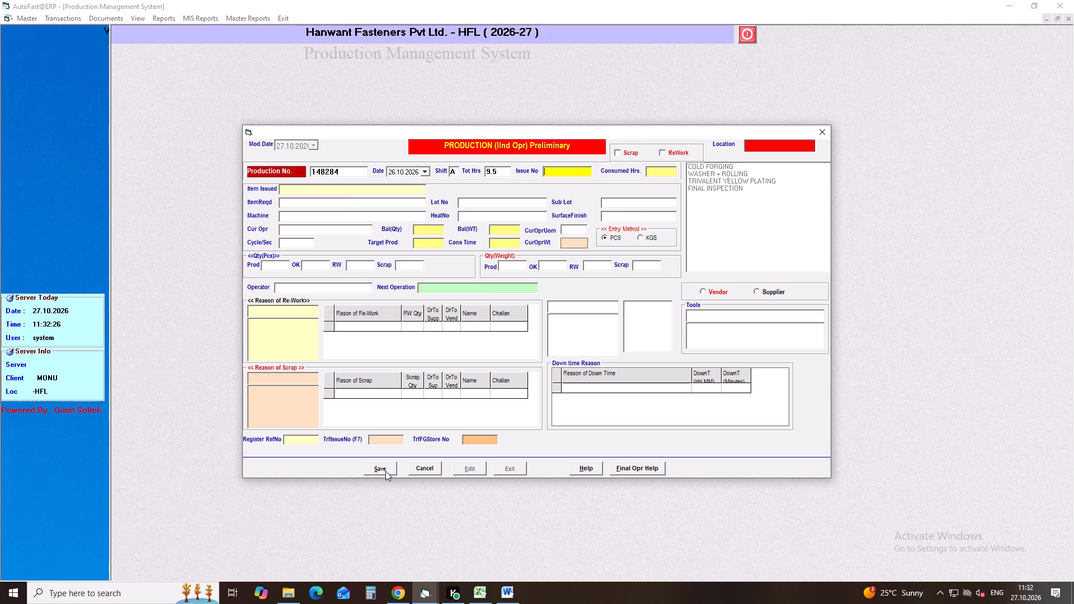
Load issue 148638 on machine TRM-16 (ROLLING 6MM), set its cycle time to 01, and accept the produced quantity of 67600 pieces.
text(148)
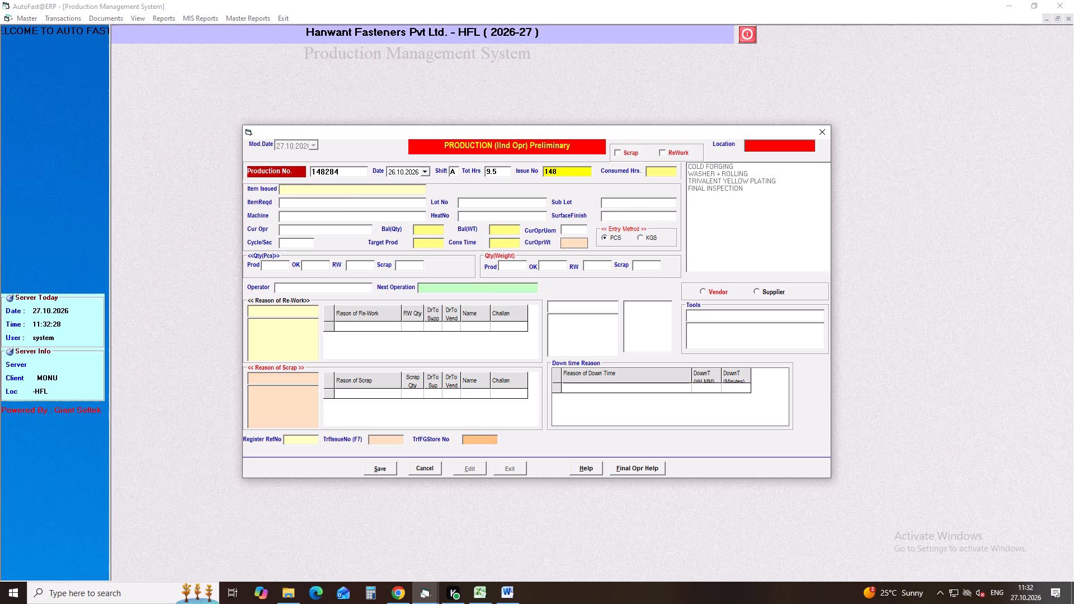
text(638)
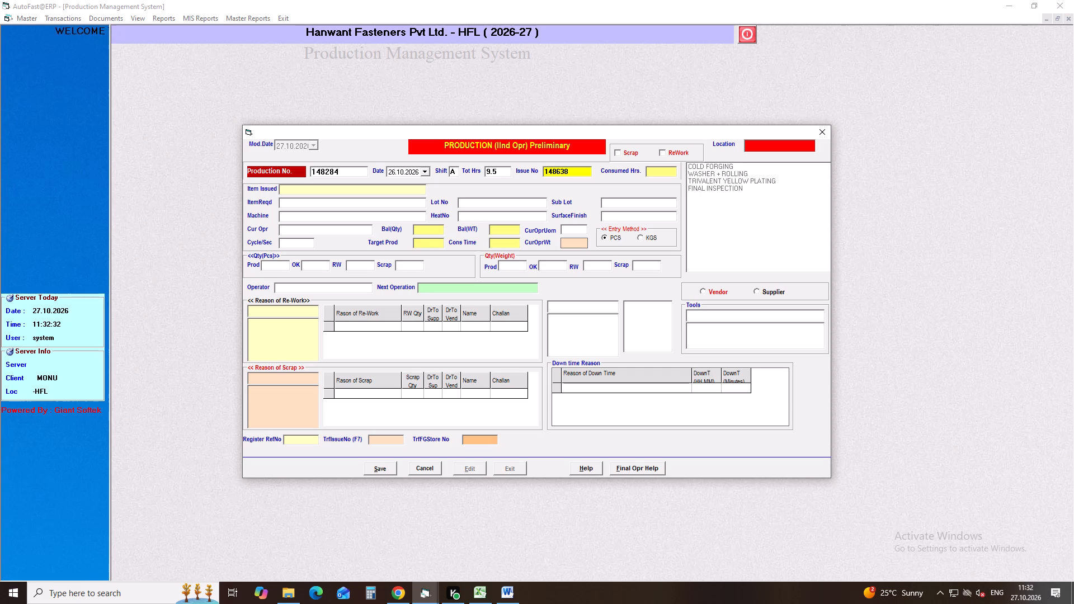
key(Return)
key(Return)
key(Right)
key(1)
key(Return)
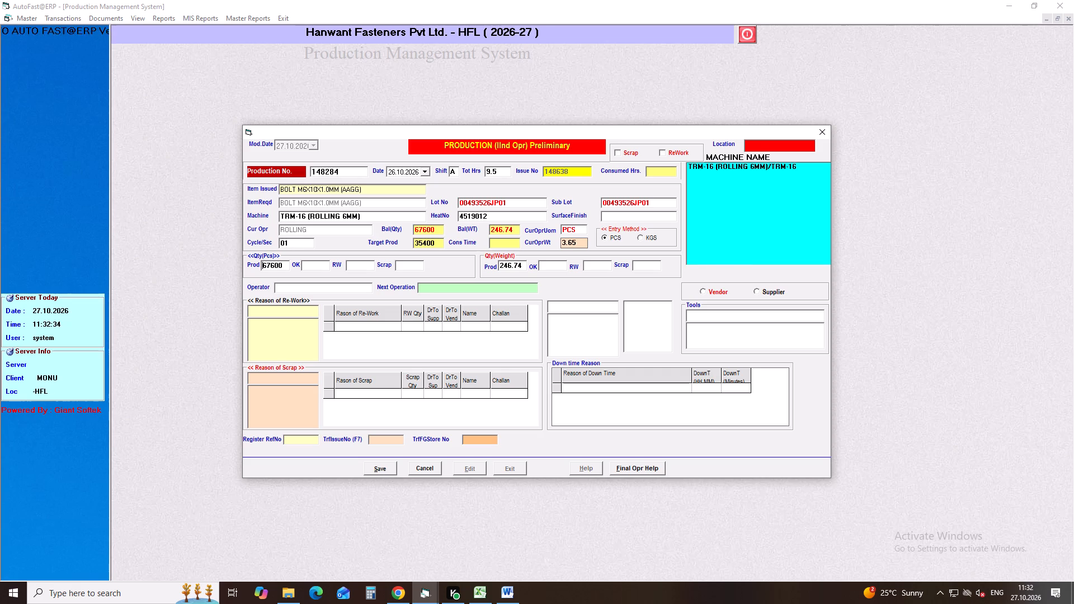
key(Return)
Assign operator H-ROHIT, accept TRIVALENT WHITE PLATING as the next operation, and save the preliminary entry for issue 148638.
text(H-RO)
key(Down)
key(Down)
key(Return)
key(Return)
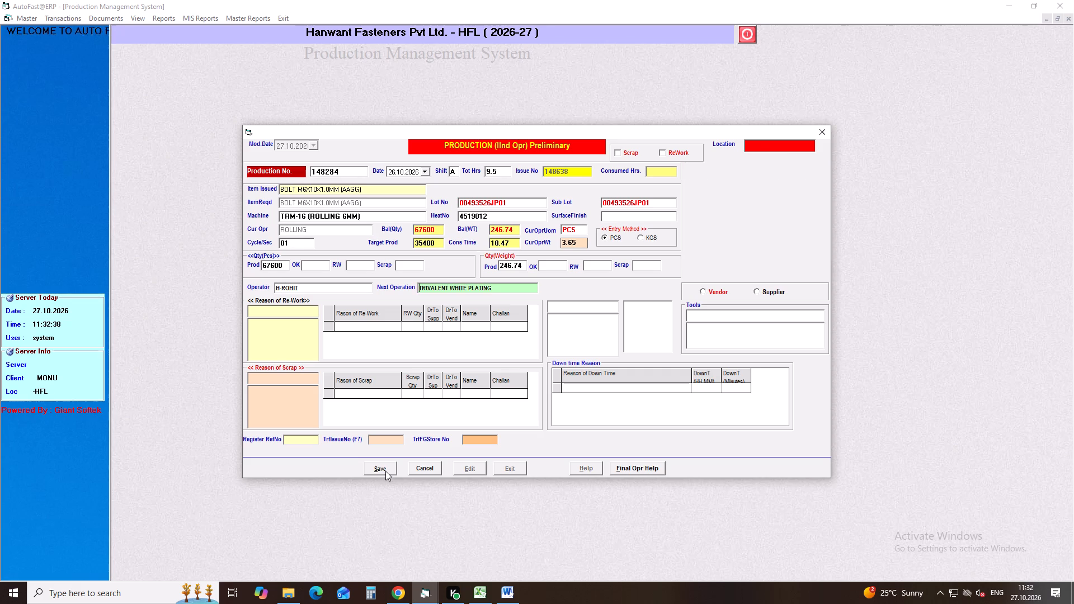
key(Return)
click(385, 471)
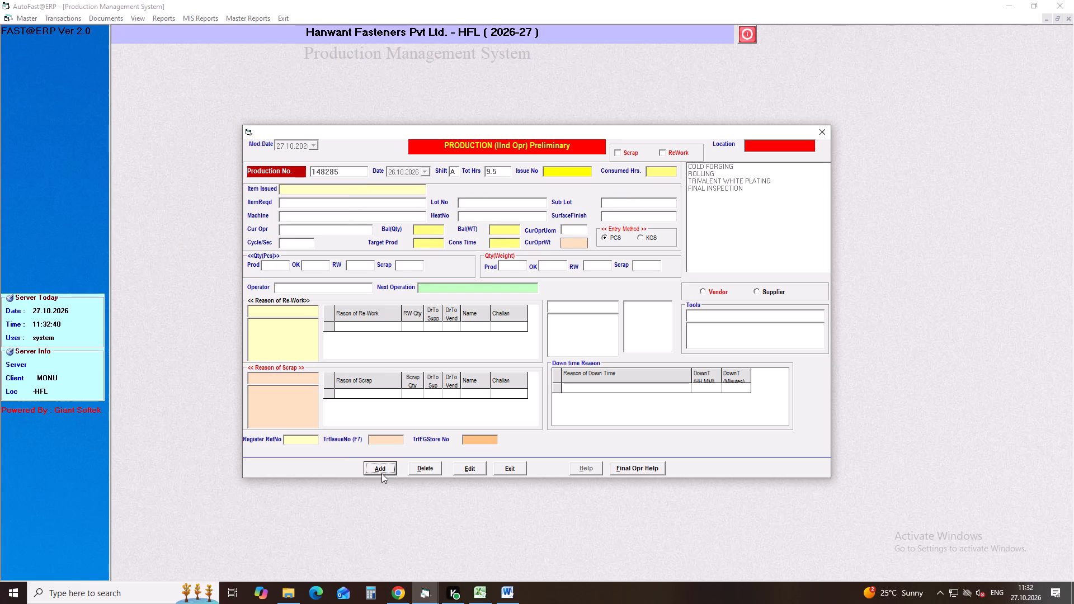
Start a new preliminary production entry dated 26.10.2026 on shift A and set its total hours to 1.
key(Return)
key(Down)
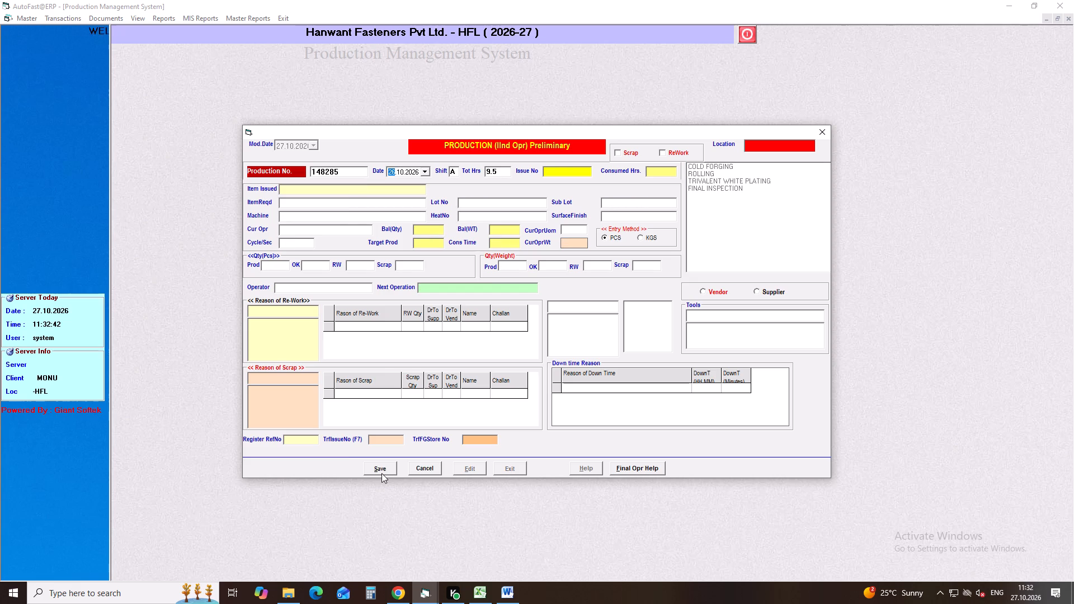
key(Return)
key(Return)
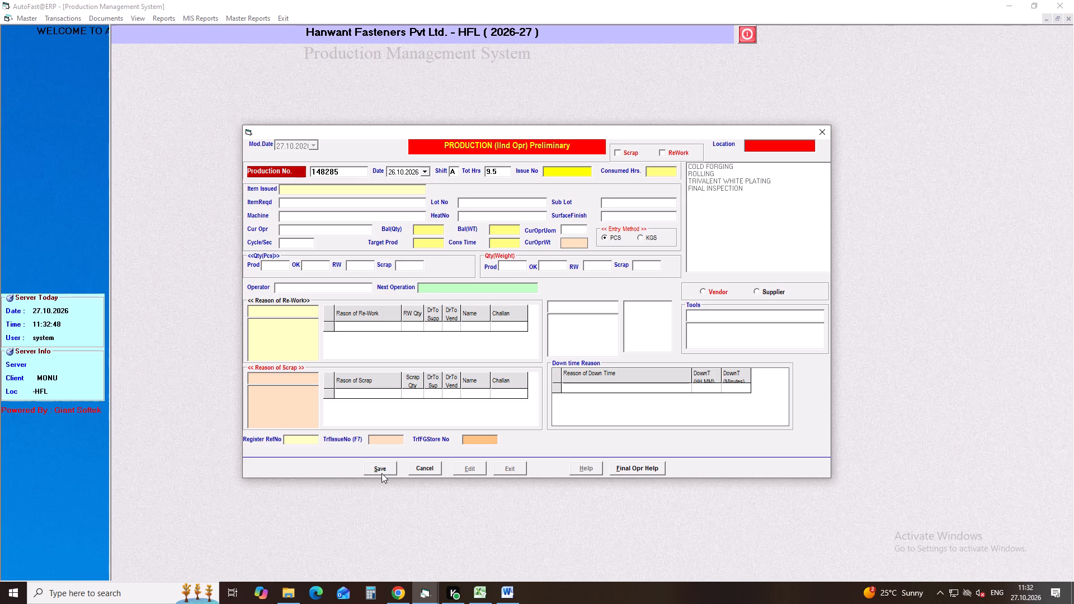
key(BackSpace)
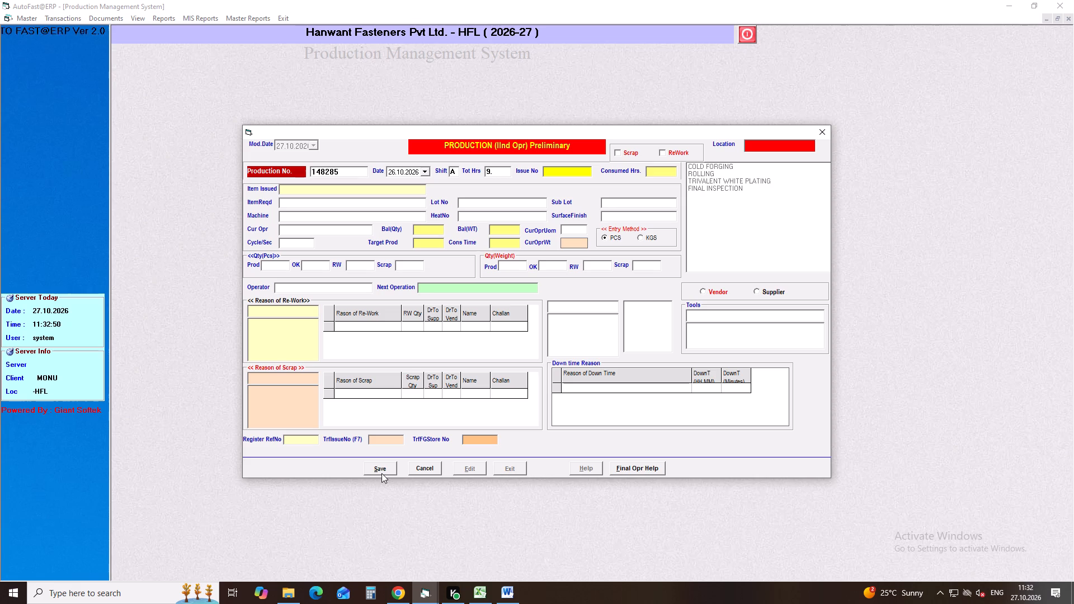
key(BackSpace)
key(BackSpace)
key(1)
key(Return)
Load issue 148639 on machine TRM-17 (ROLLING 1/2"), set its cycle time to 01, and accept the produced quantity of 1402 pieces.
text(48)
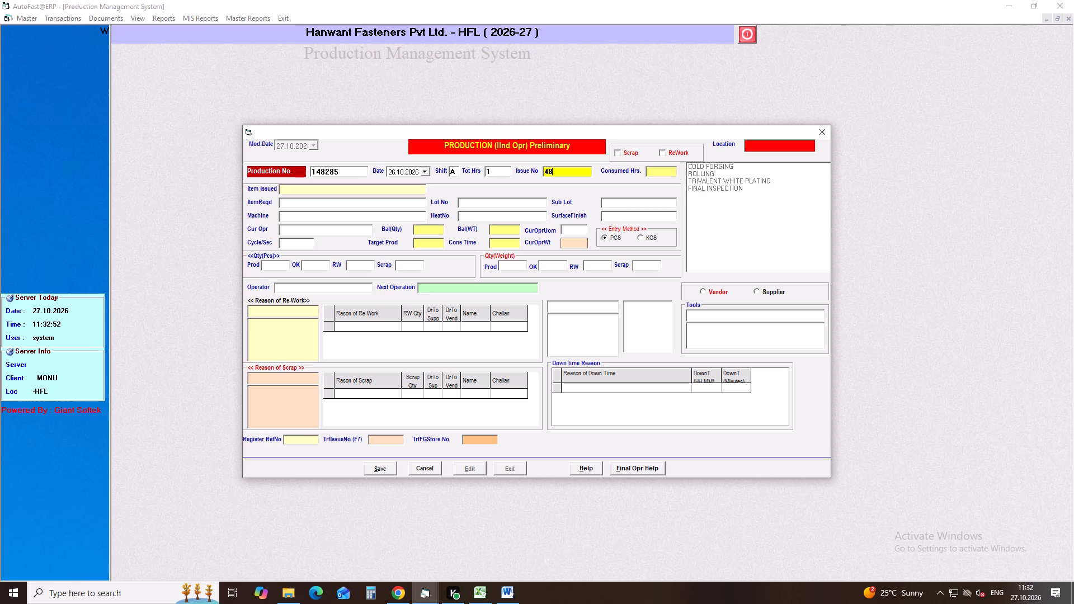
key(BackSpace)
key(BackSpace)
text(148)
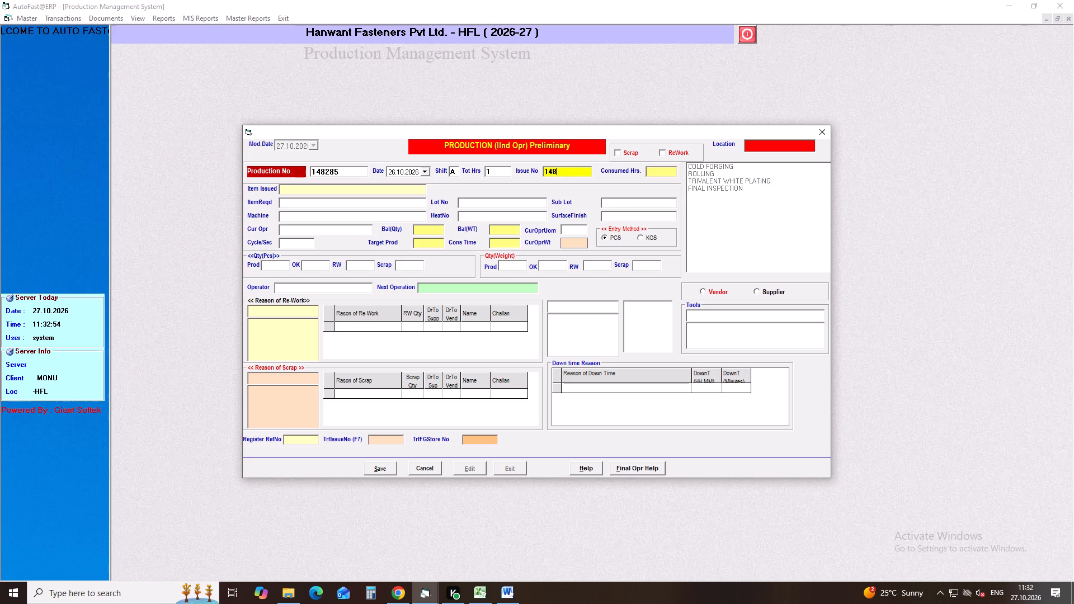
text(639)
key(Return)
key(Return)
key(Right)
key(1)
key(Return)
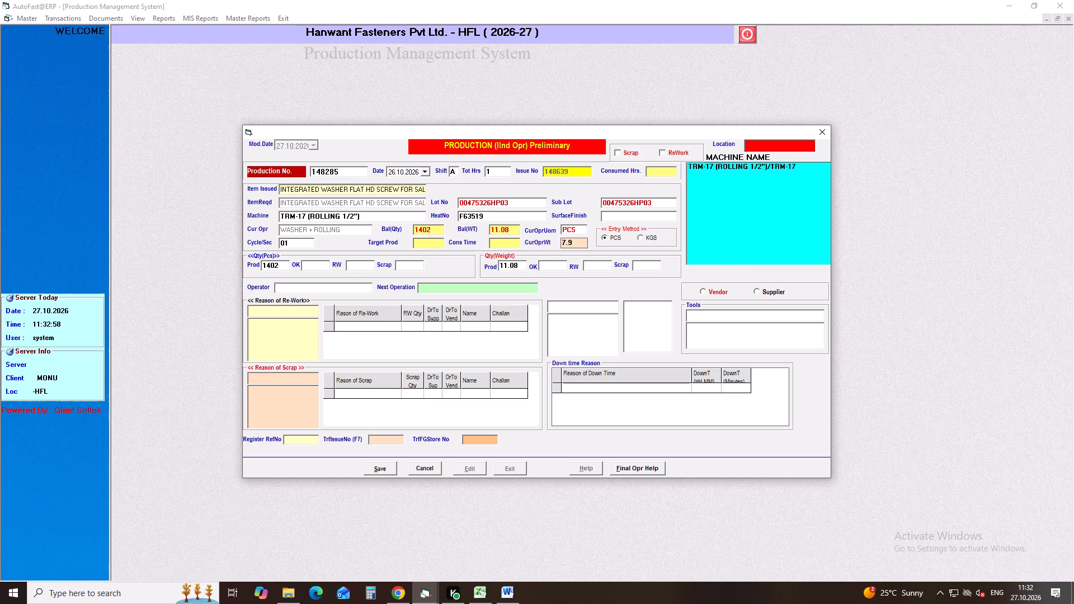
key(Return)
Assign the operator matching H-G, accept HEAT TREATMENT as the next operation, and save the entry for issue 148639 without a downtime reason.
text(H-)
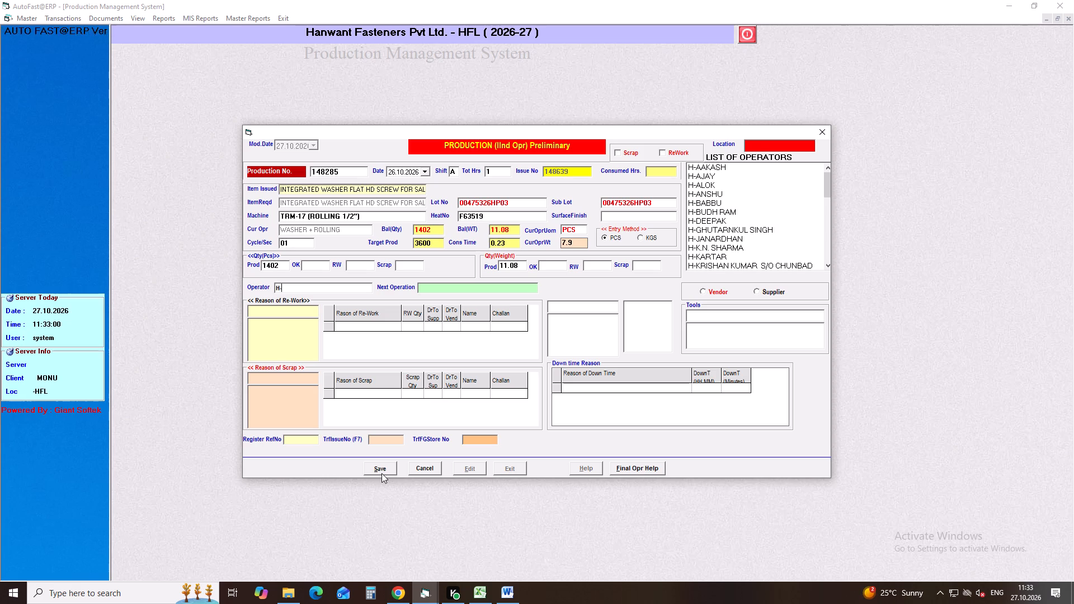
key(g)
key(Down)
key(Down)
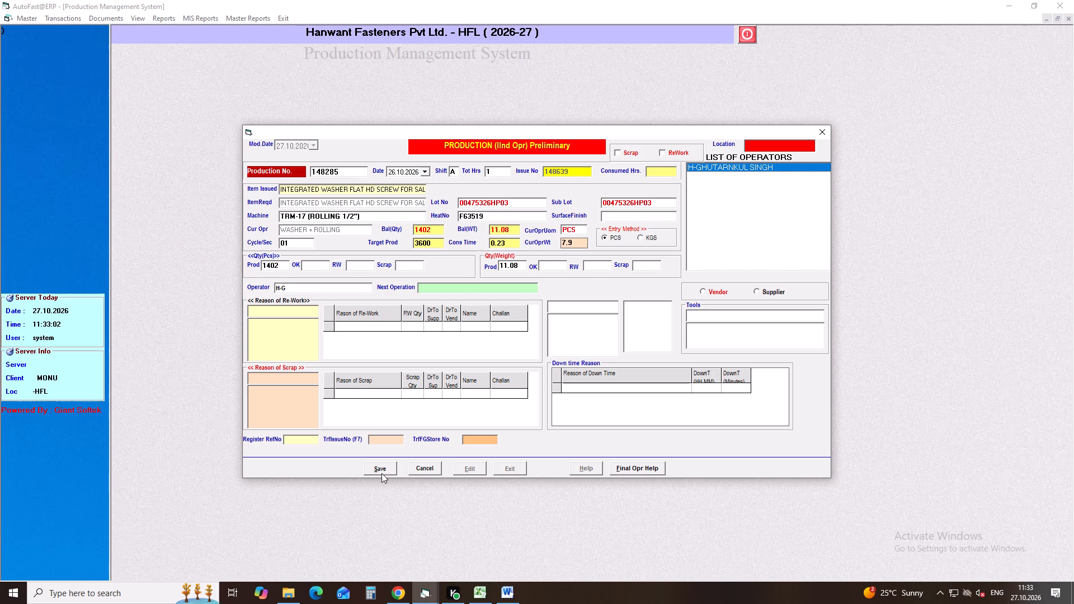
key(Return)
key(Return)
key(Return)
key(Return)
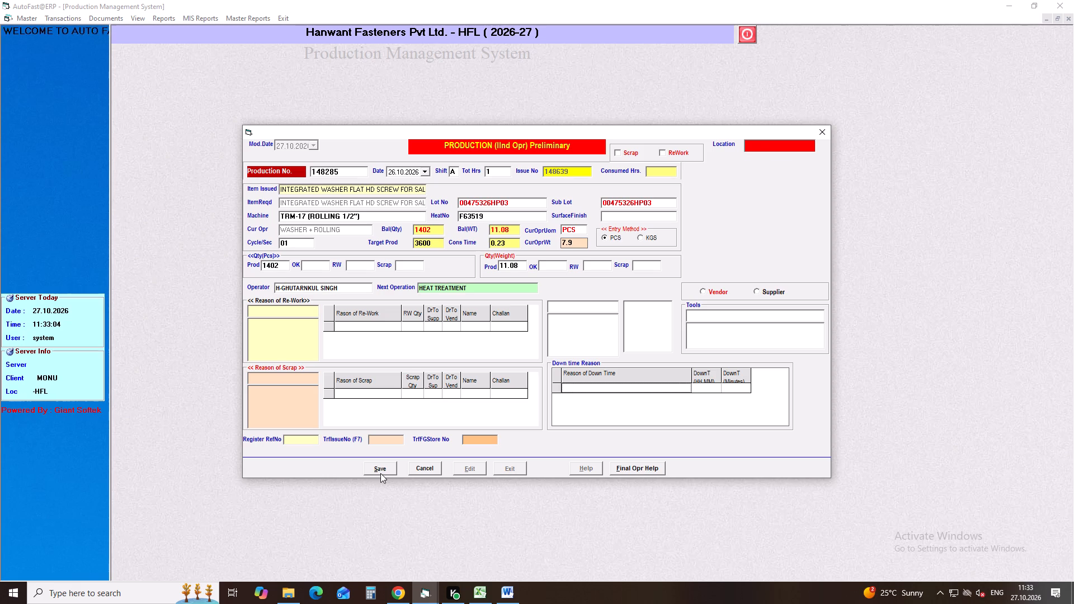
click(380, 473)
Start a new preliminary production entry dated 26.10.2026 on shift A and set its total hours to 8.
key(Return)
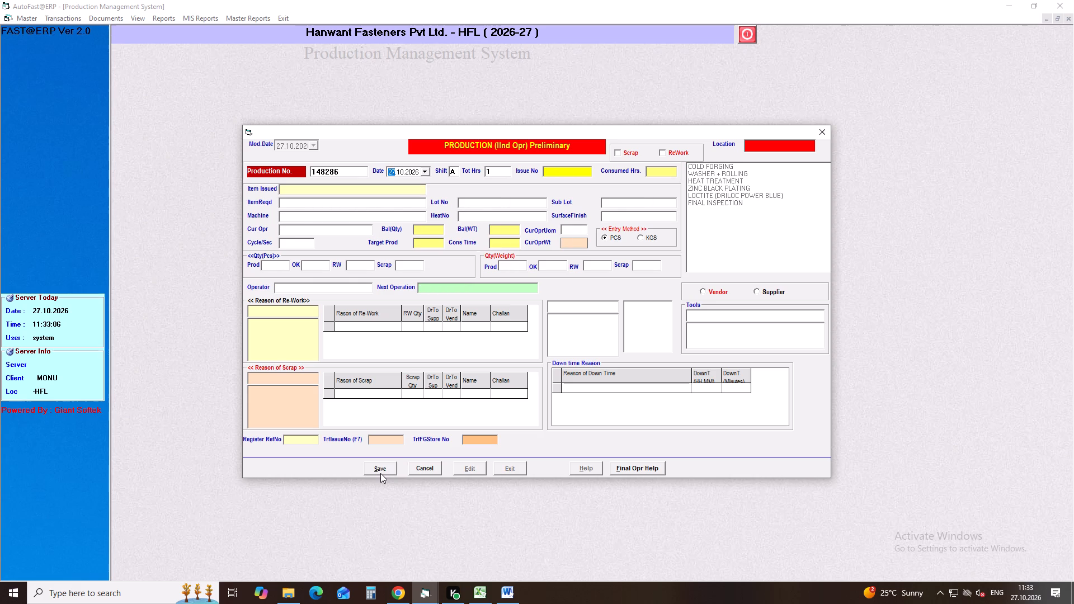
key(Down)
key(Return)
key(Return)
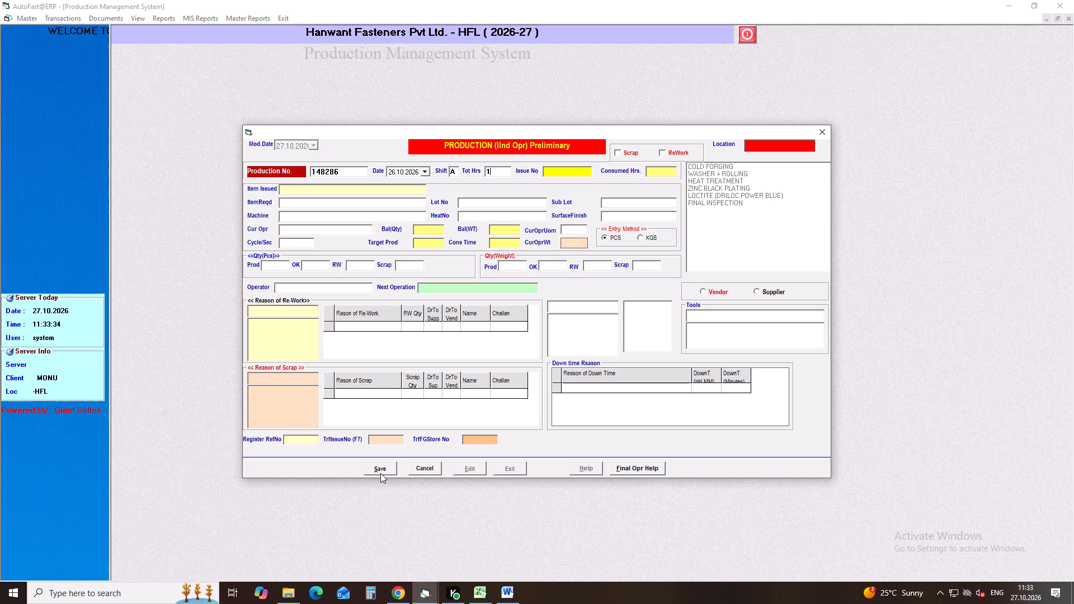
key(BackSpace)
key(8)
key(Return)
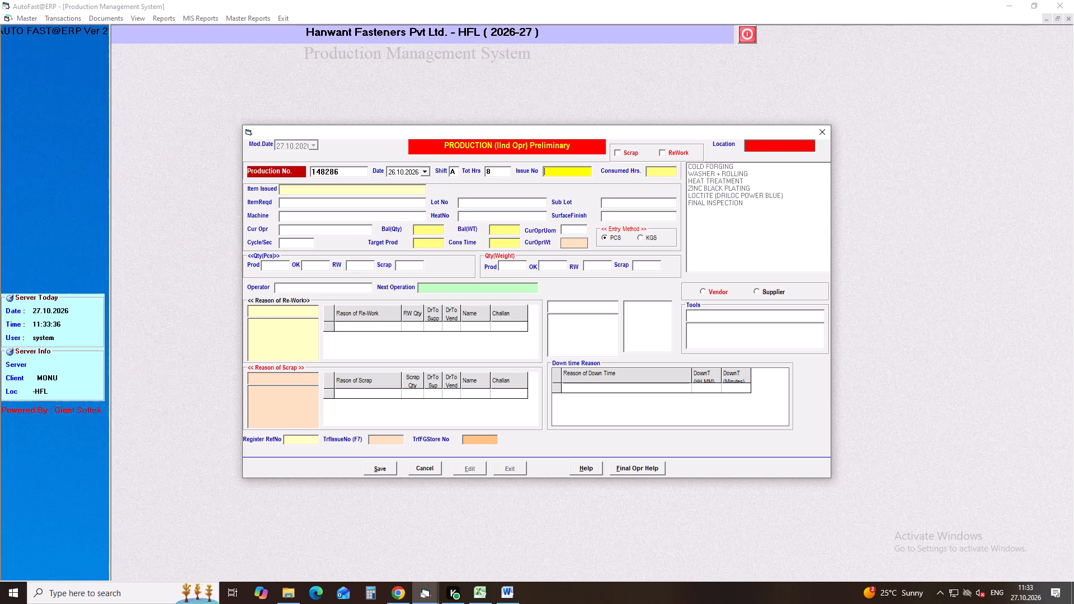
Load issue 148640 on machine TRM-17 (ROLLING 1/2"), set its cycle time to 01, and accept the produced quantity of 18808 pieces.
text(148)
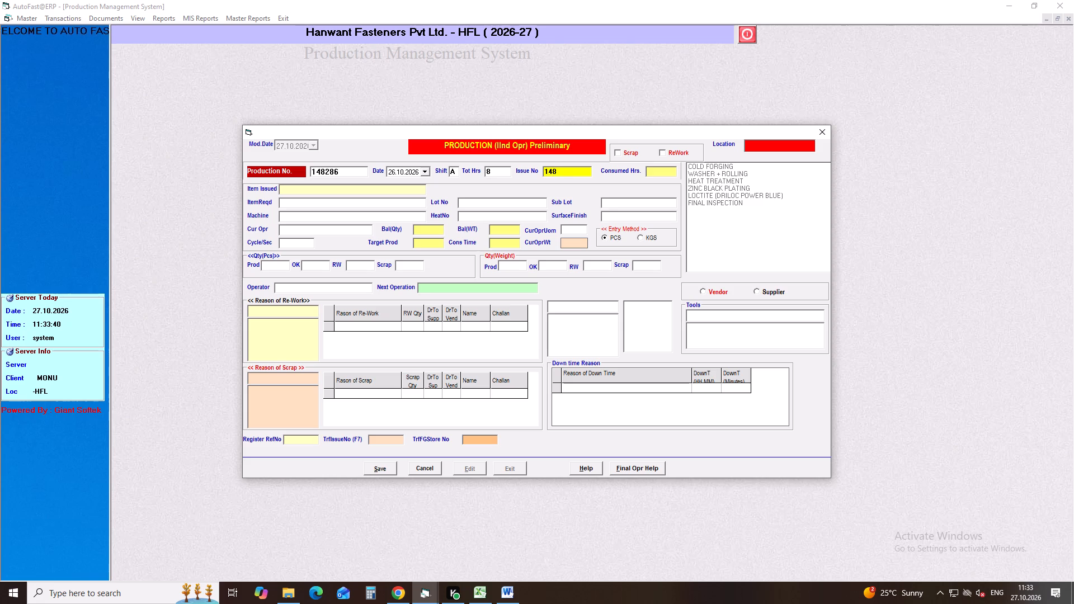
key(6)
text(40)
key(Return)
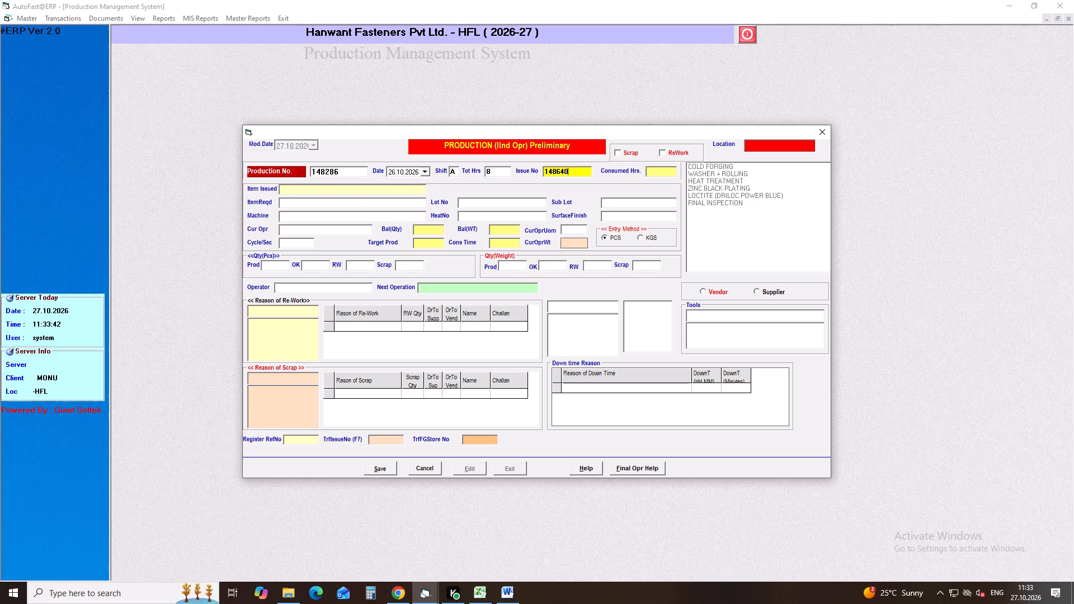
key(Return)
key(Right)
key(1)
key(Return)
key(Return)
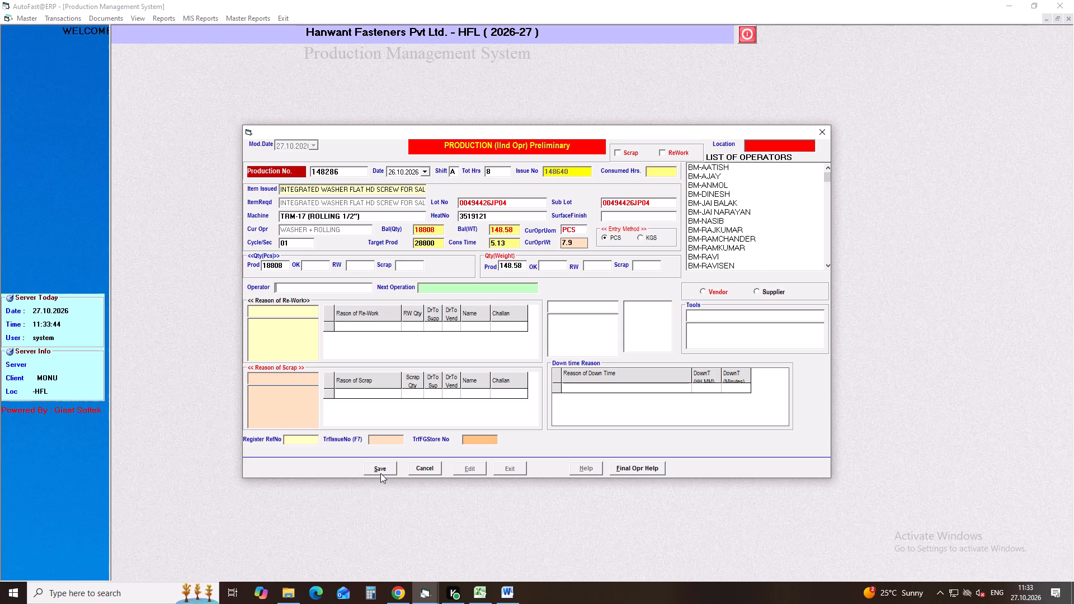
Assign the operator matching H-G, accept HEAT TREATMENT as the next operation, and save the entry for issue 148640 without a downtime reason.
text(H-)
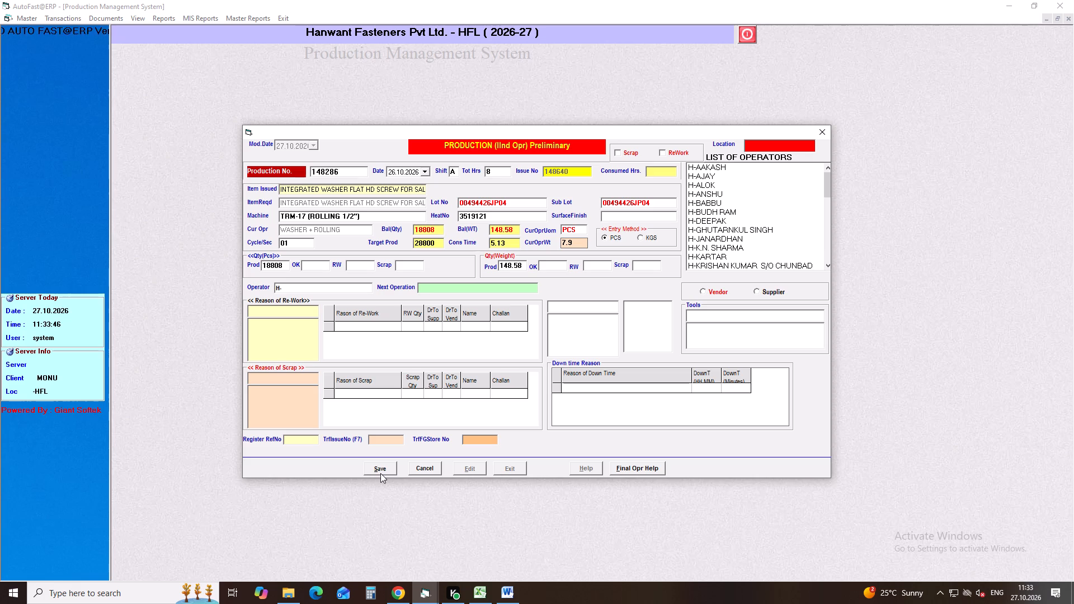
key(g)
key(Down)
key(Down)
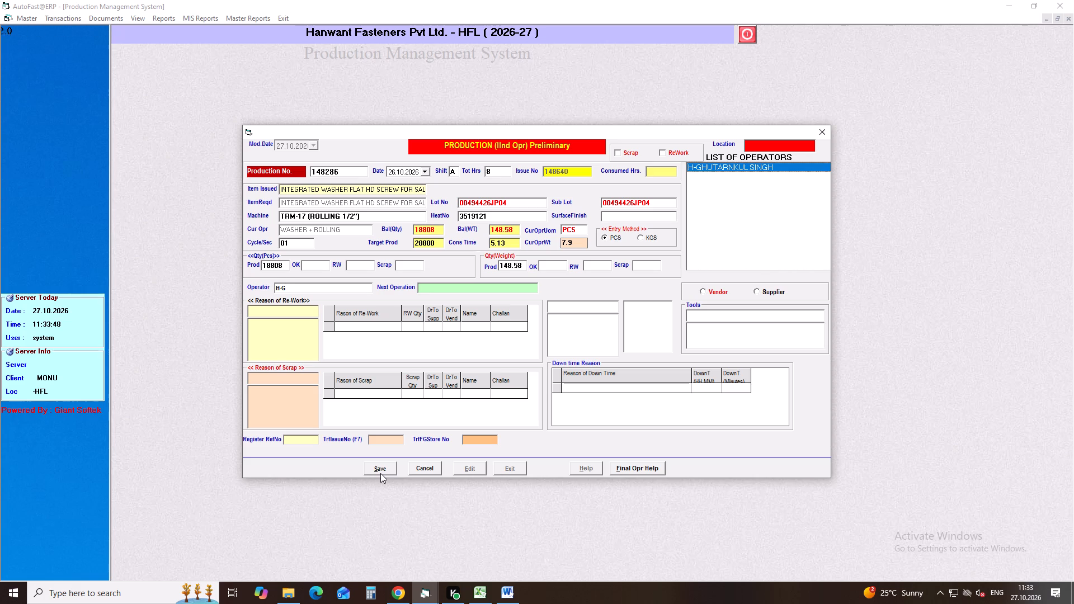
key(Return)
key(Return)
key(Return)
click(368, 478)
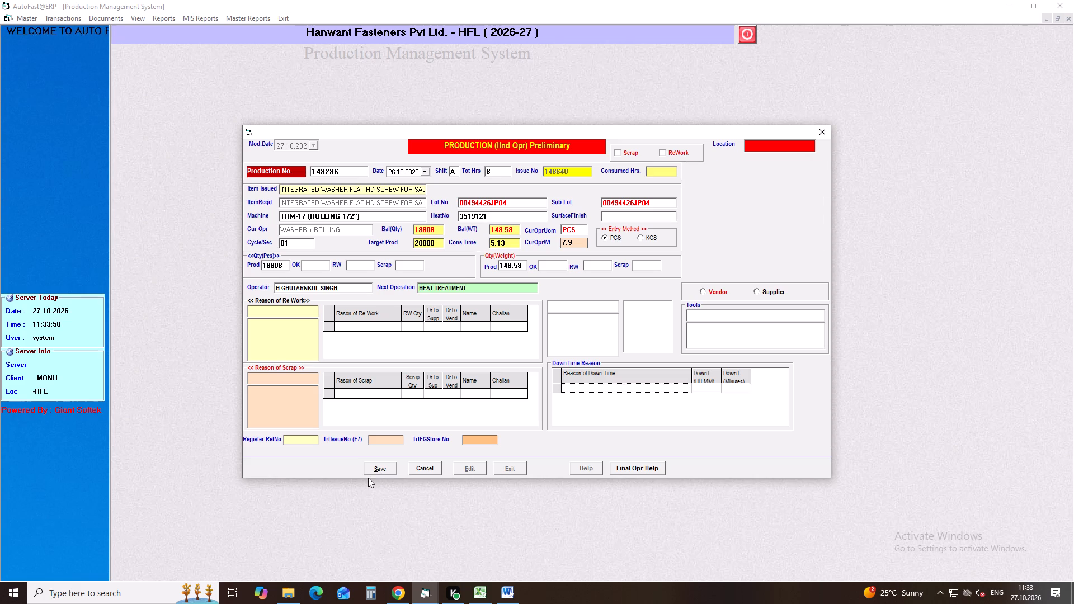
key(Return)
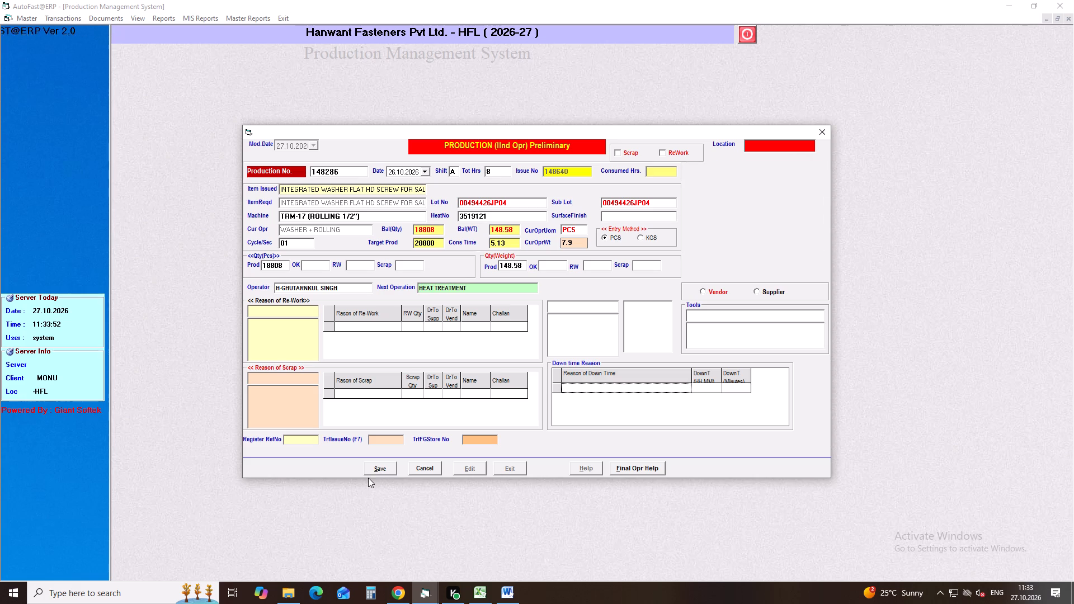
click(380, 470)
Start a new preliminary production entry dated 26.10.2026 on shift A and set its total hours to 4.
key(Return)
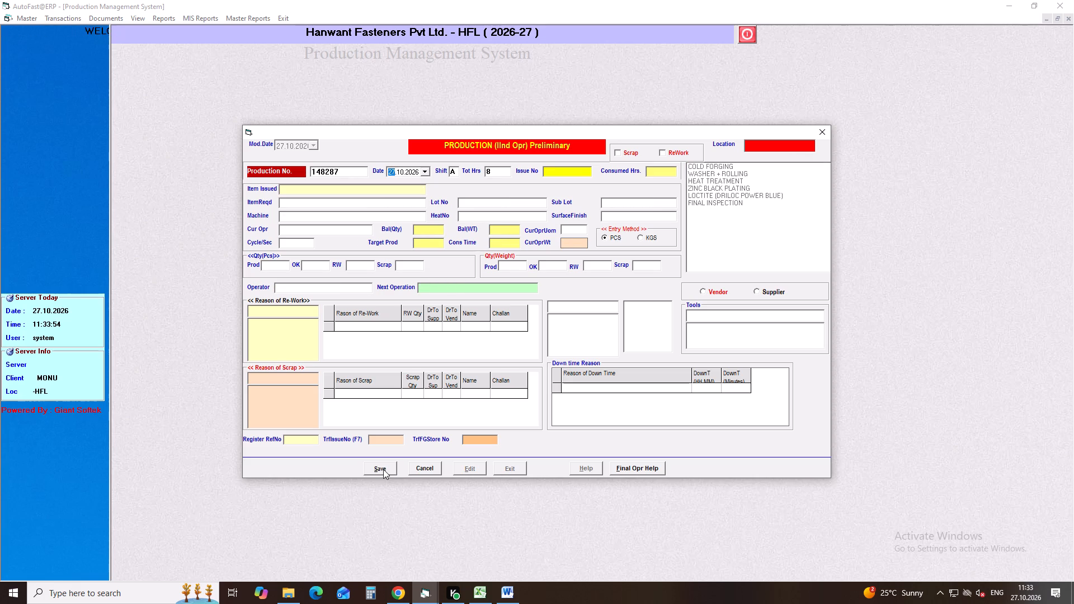
key(Down)
key(Return)
key(Return)
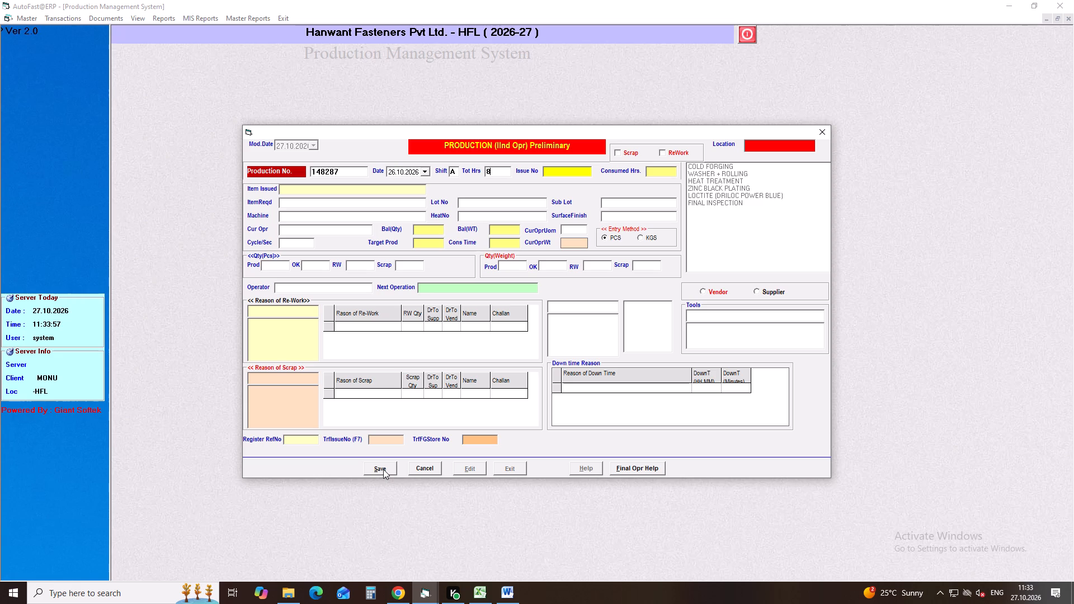
key(BackSpace)
key(BackSpace)
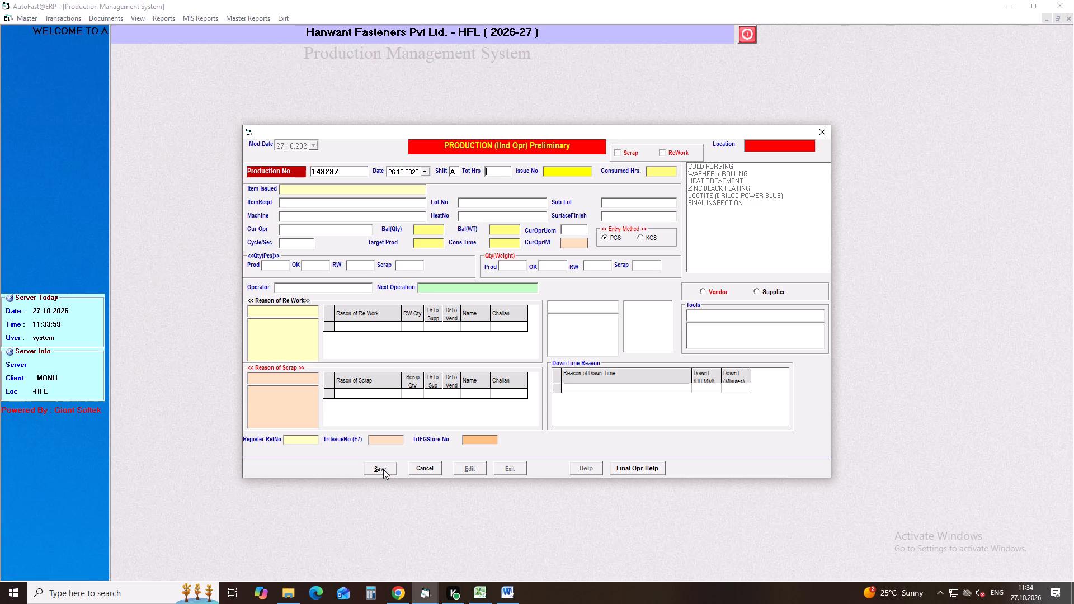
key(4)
key(Return)
Load issue 148641 on machine TRM-18 (ROLLING 12.7 MM), set its cycle time to 01, and accept the produced quantity of 11813 pieces.
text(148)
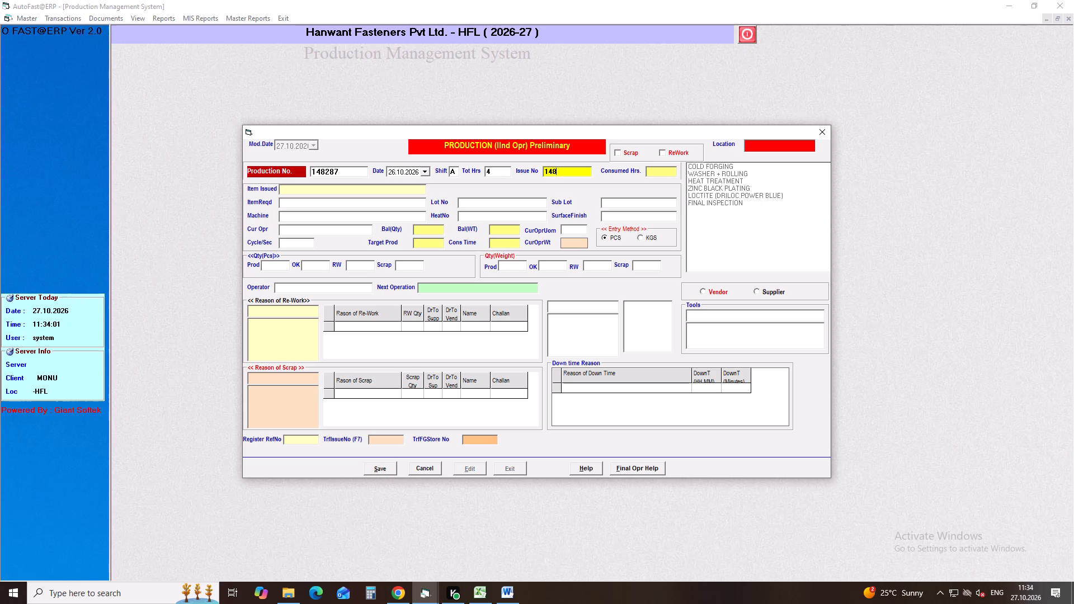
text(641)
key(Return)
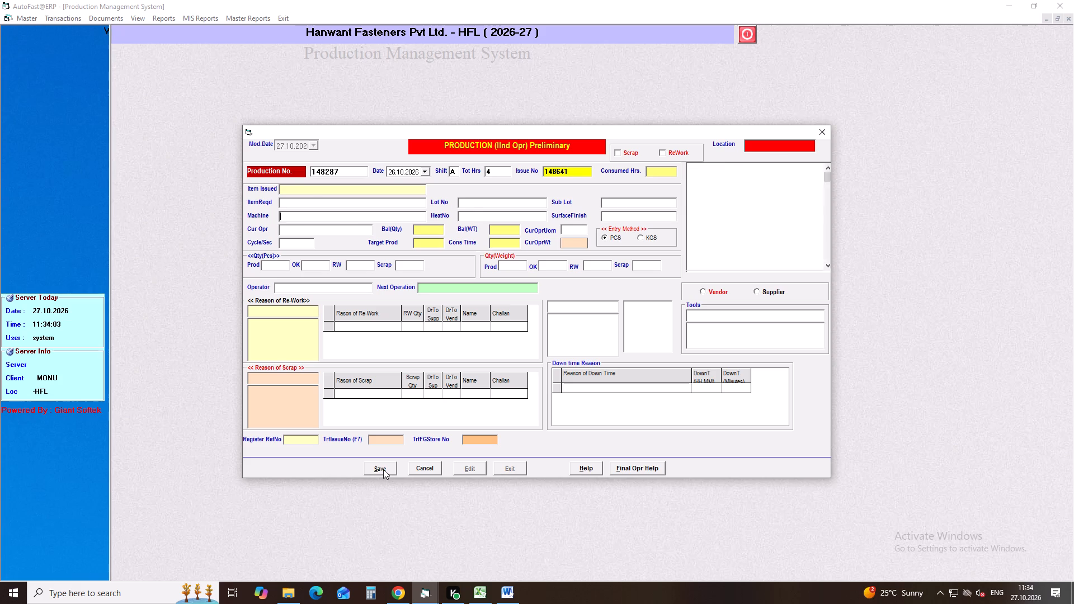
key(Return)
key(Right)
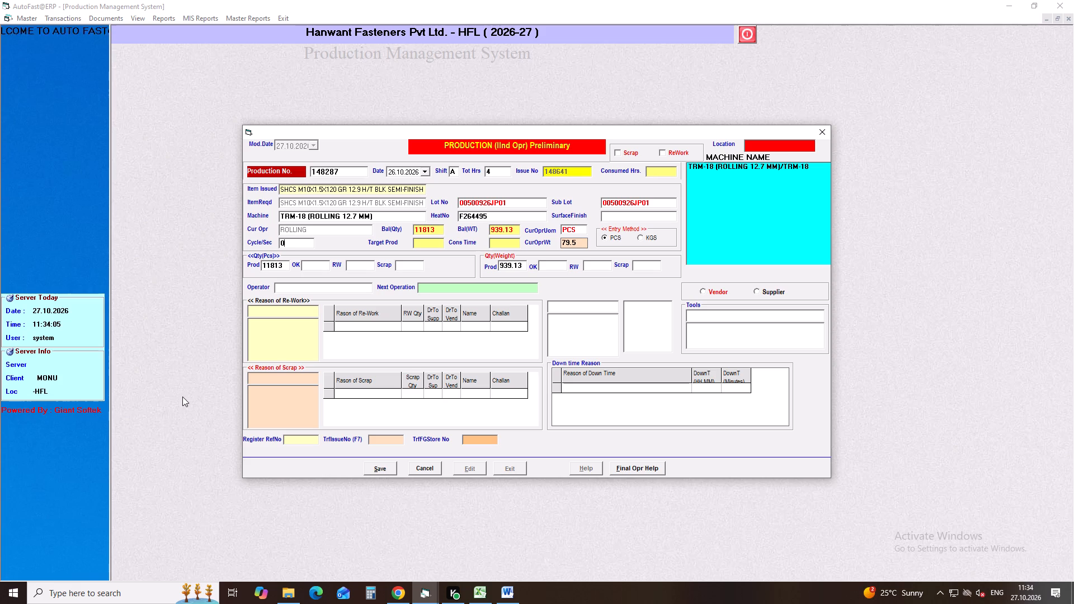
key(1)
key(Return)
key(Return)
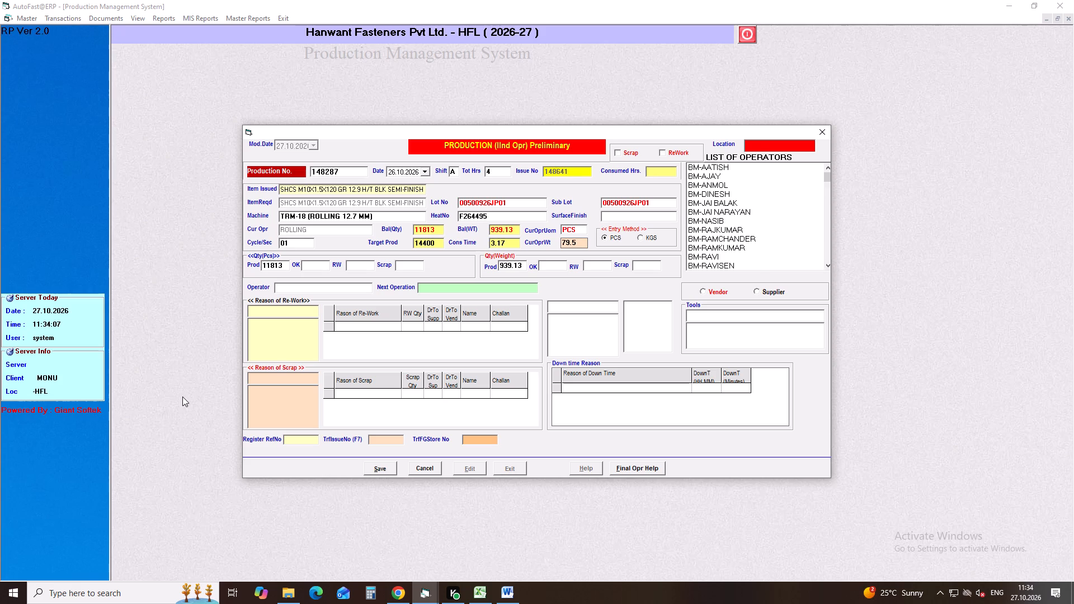
Assign the first operator matching H-B, accept FINAL INSPECTION as the next operation, and save the entry for issue 148641 without a downtime reason.
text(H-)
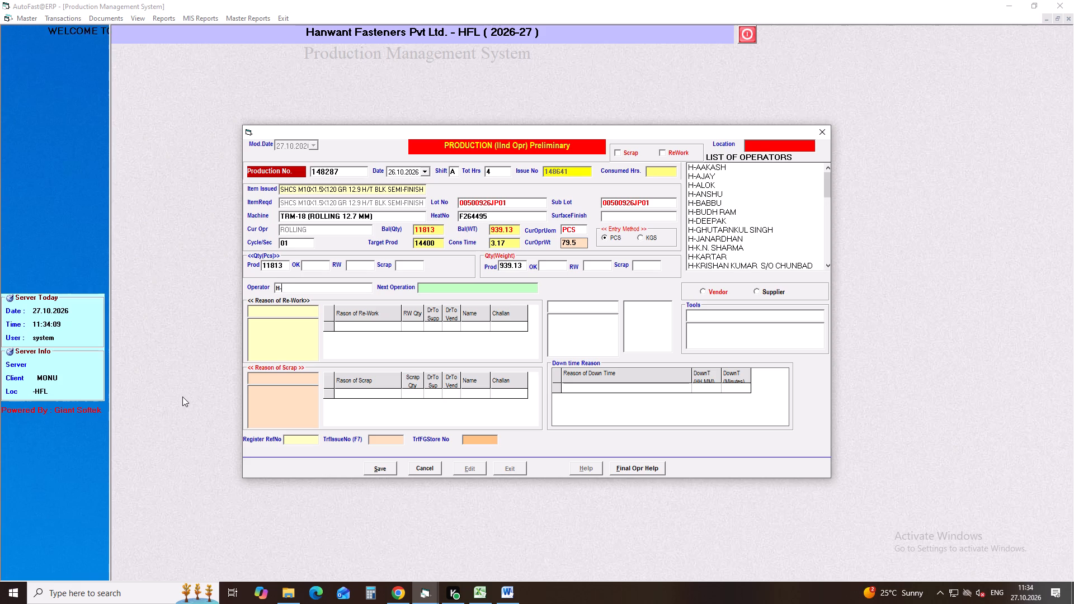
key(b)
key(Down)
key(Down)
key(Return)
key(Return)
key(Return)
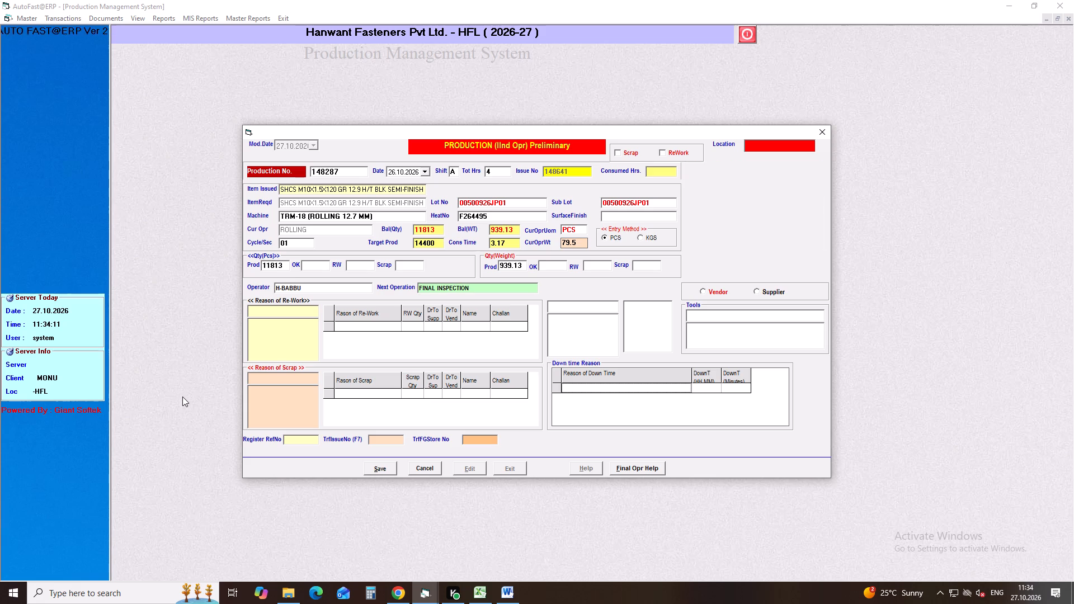
click(383, 471)
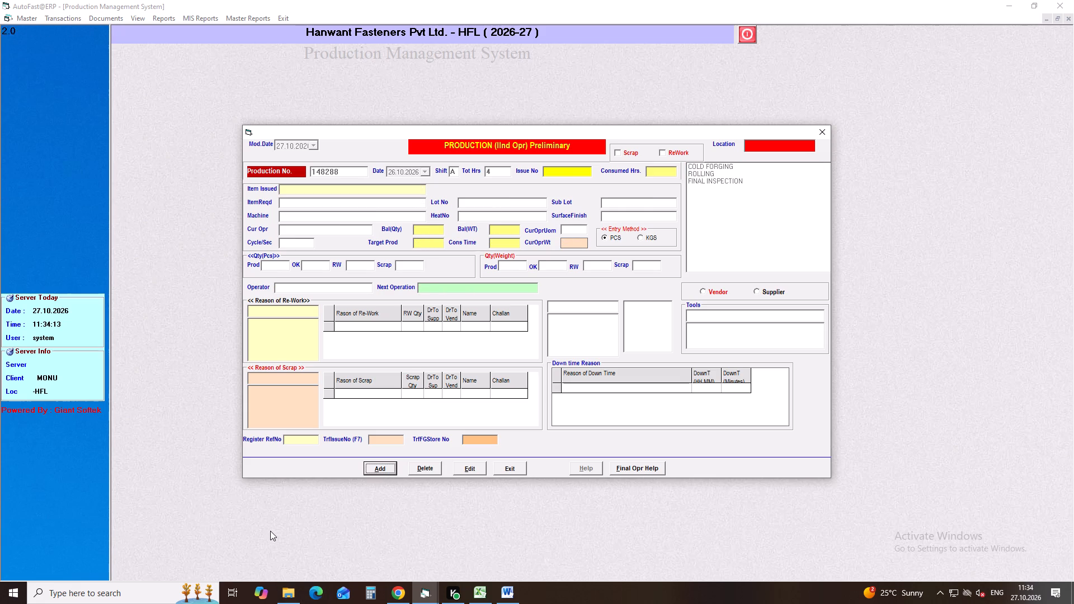
Start a new preliminary production entry dated 26.10.2026 on shift A and set its total hours to 5.5.
key(Return)
key(Down)
key(Return)
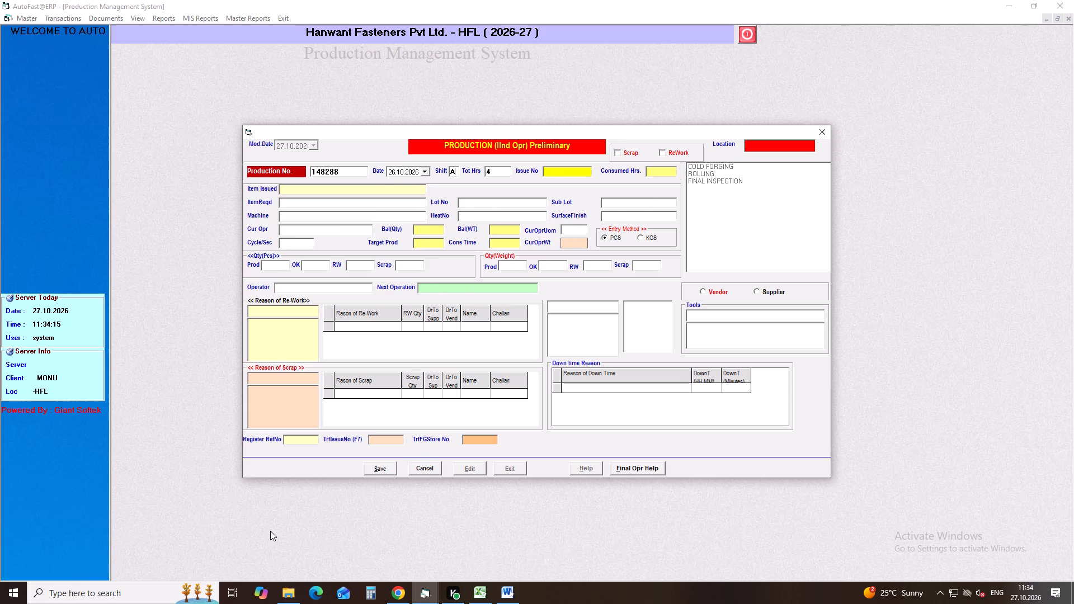
key(Return)
key(BackSpace)
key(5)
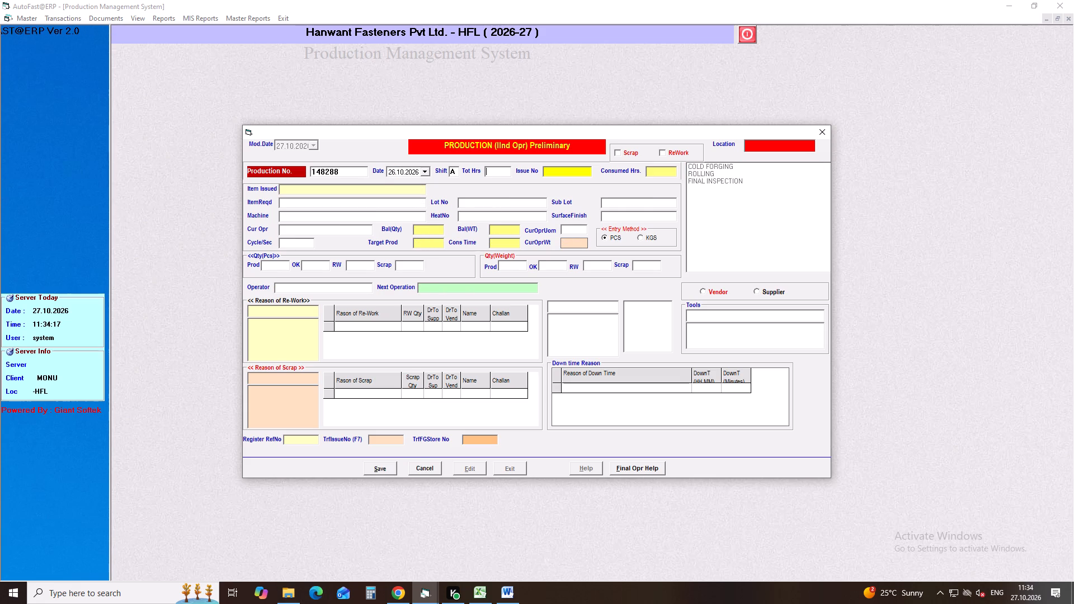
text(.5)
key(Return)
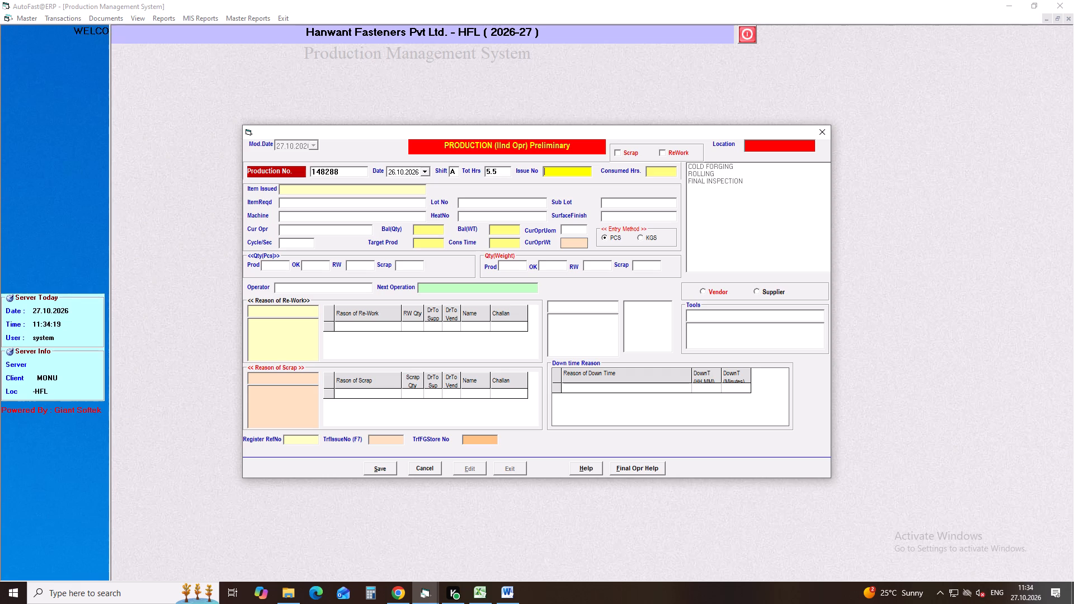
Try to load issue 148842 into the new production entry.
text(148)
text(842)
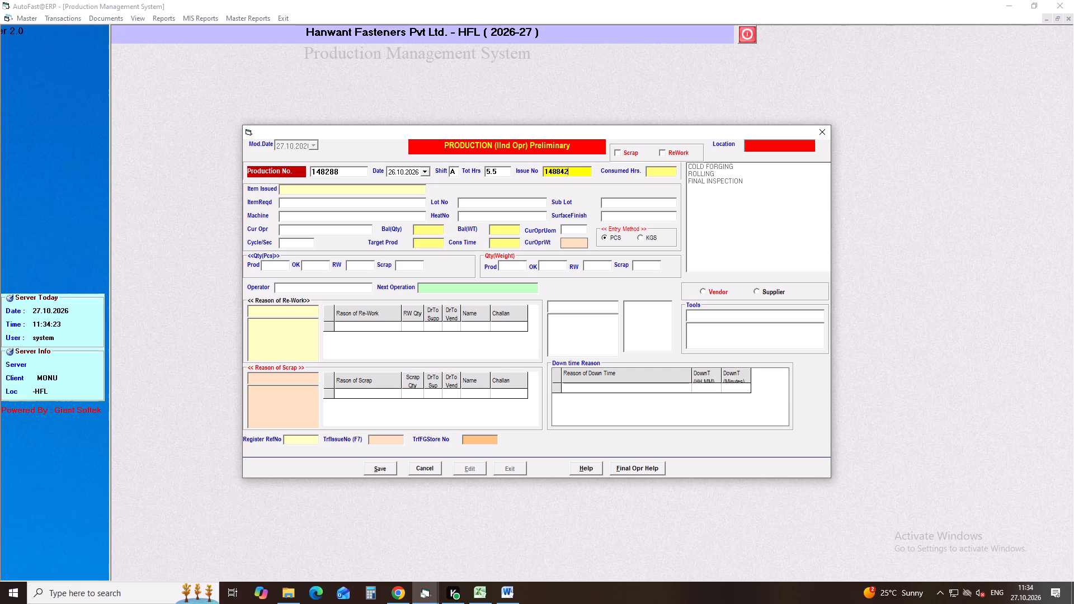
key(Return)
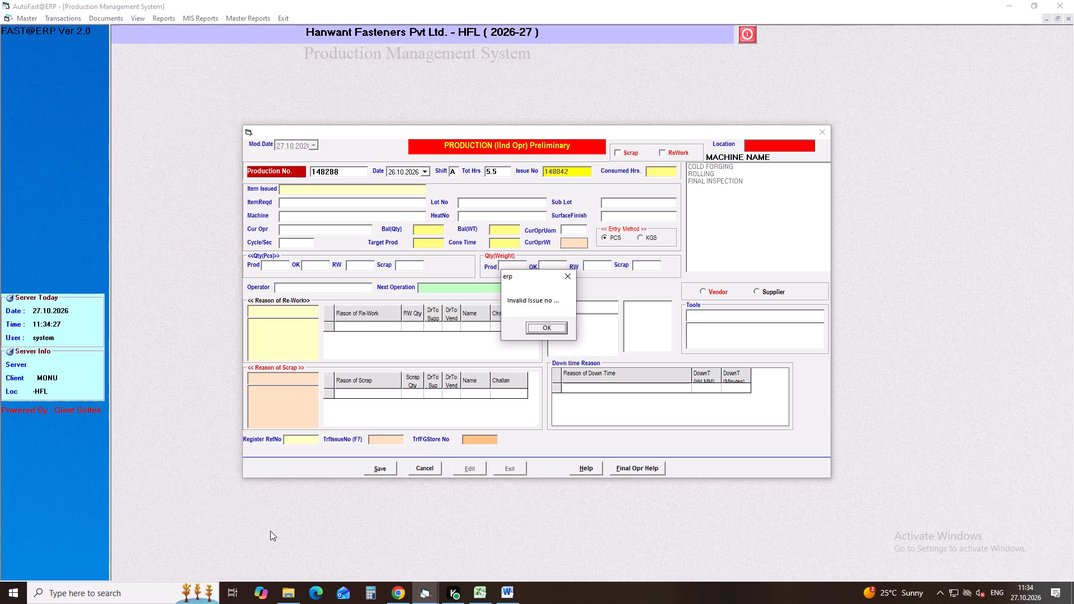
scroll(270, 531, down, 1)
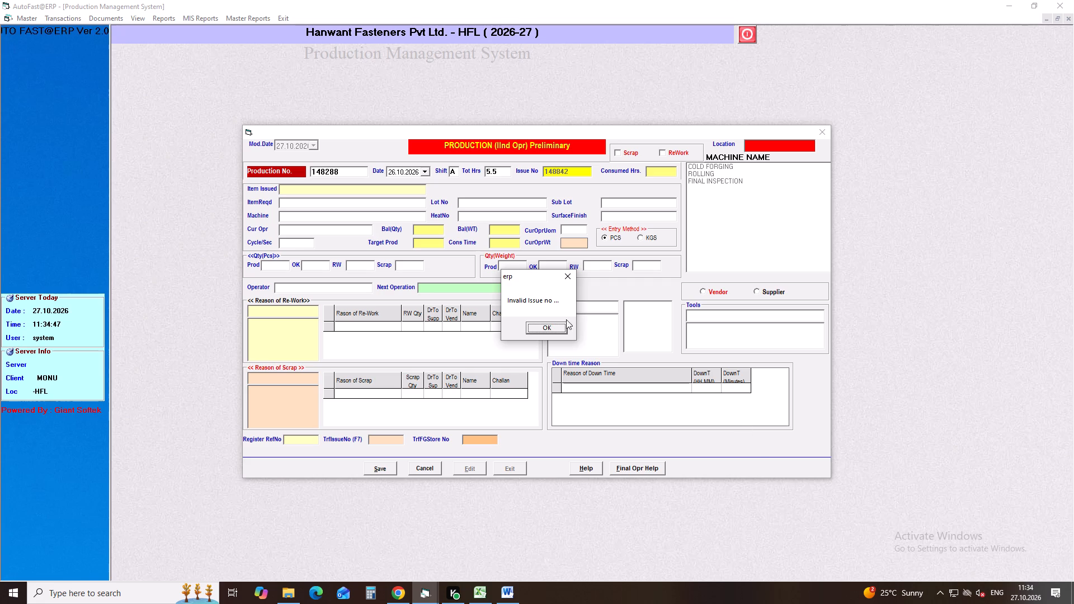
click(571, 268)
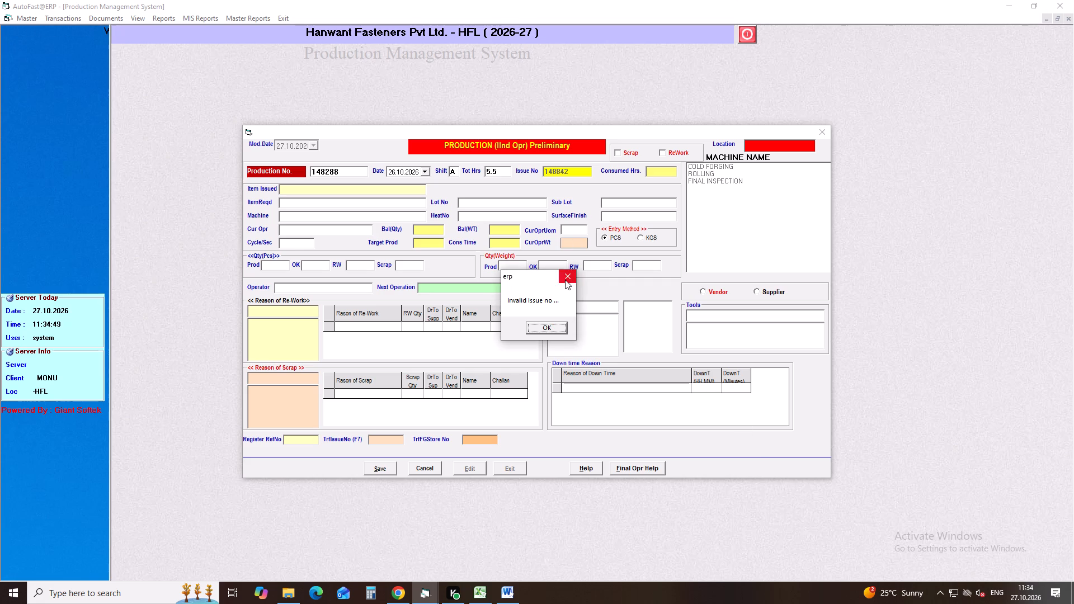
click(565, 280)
Load issue 148642 on machine TRM-18 (ROLLING 12.7 MM), set its cycle time to 01, and accept the produced quantity of 8139 pieces.
drag(580, 172, 510, 173)
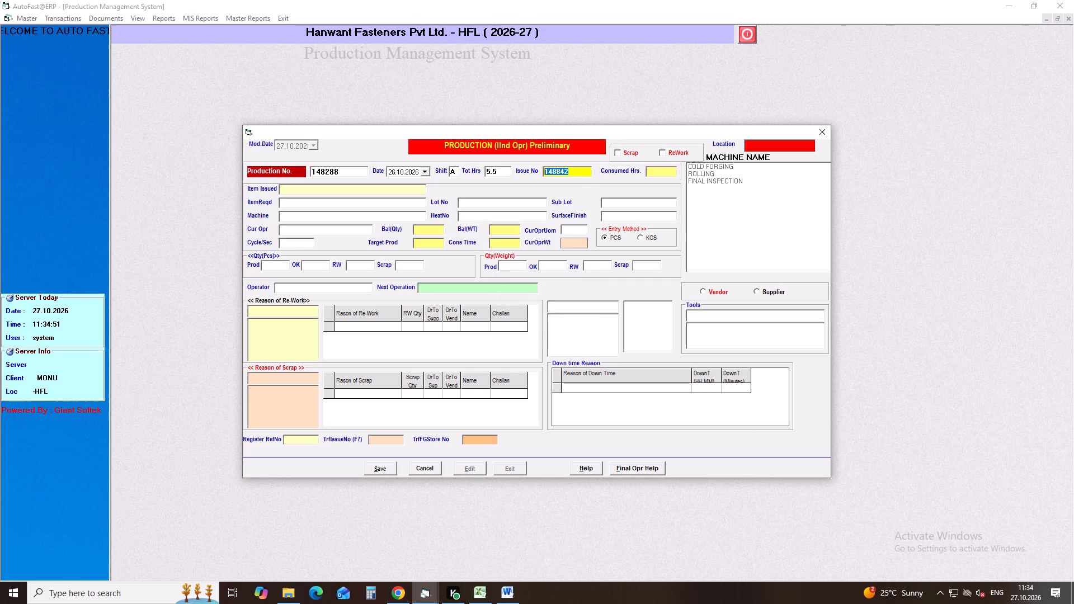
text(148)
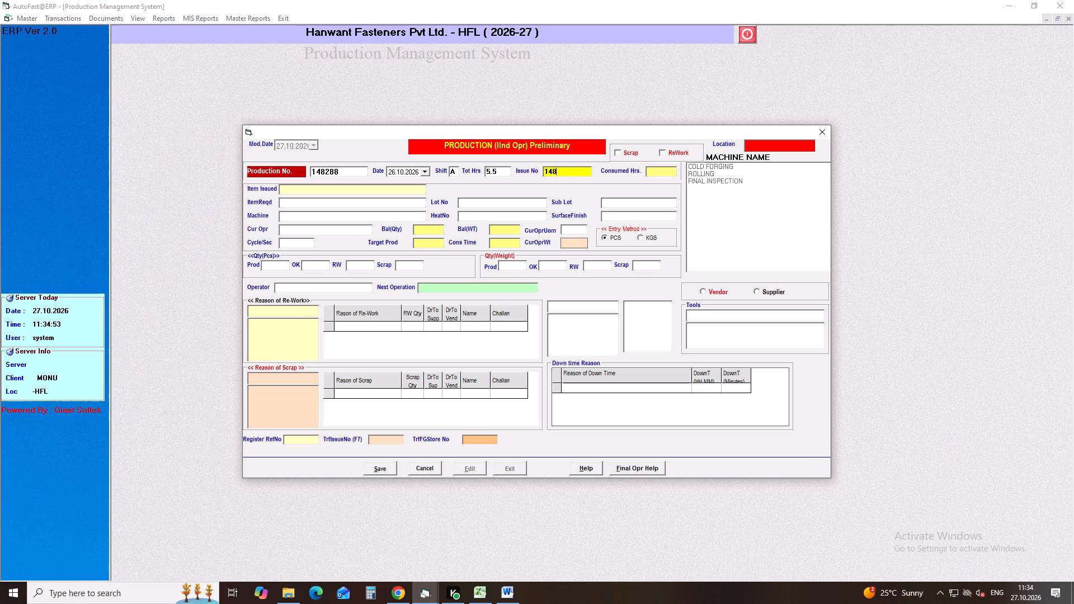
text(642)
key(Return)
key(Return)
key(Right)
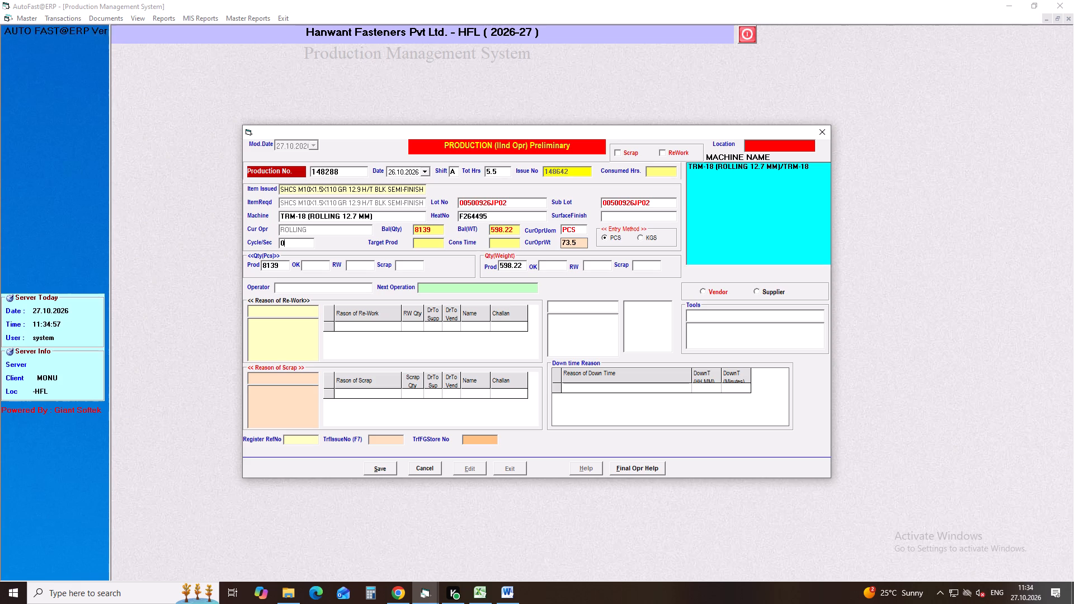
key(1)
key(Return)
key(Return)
Assign the first operator matching H-B, accept FINAL INSPECTION as the next operation, and save the entry for issue 148642 without a downtime reason.
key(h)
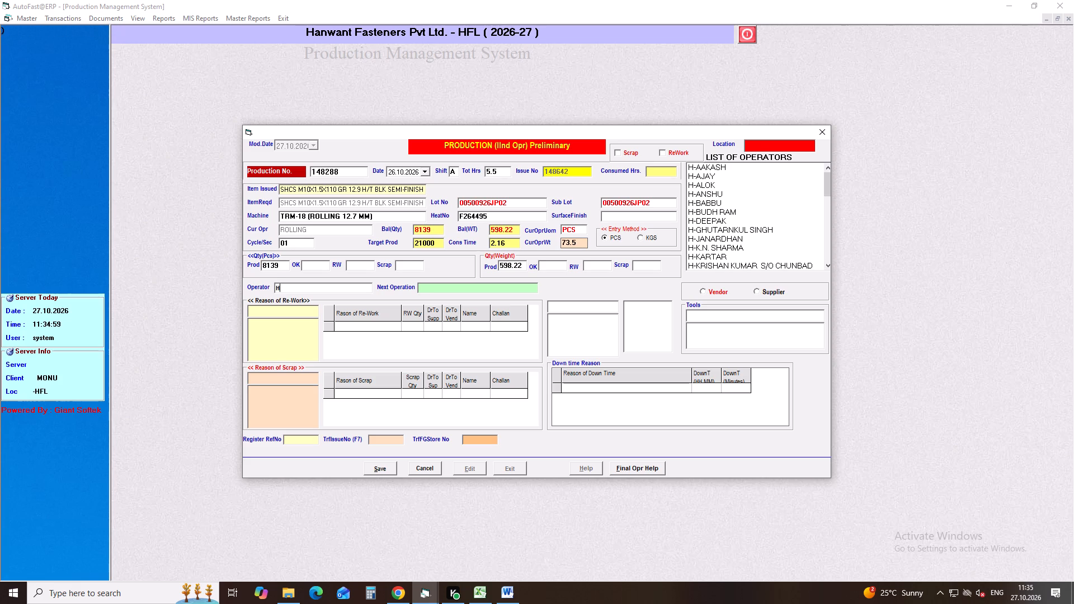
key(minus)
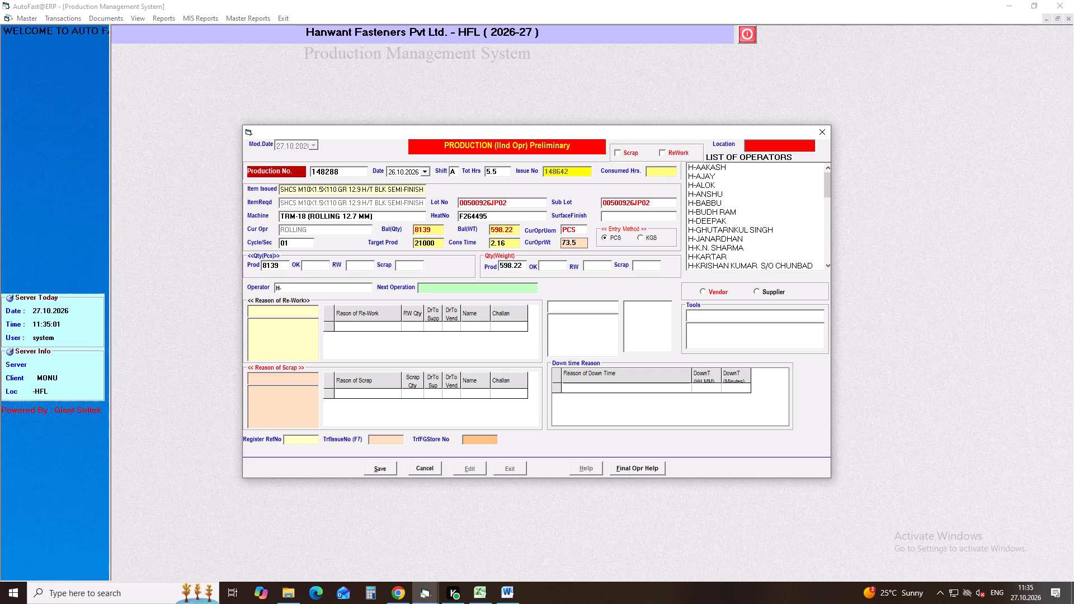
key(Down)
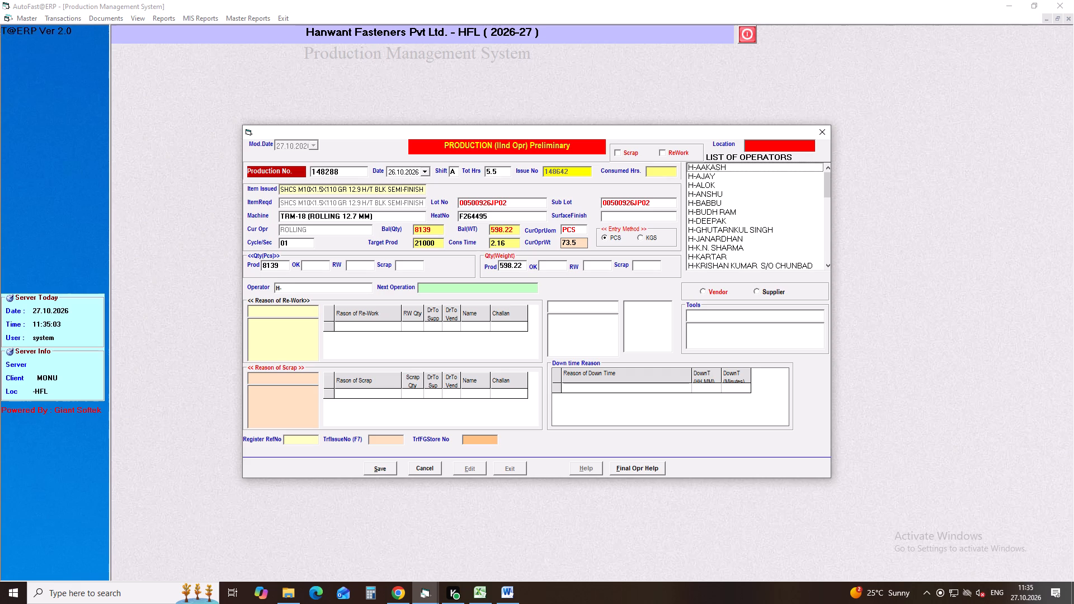
click(297, 290)
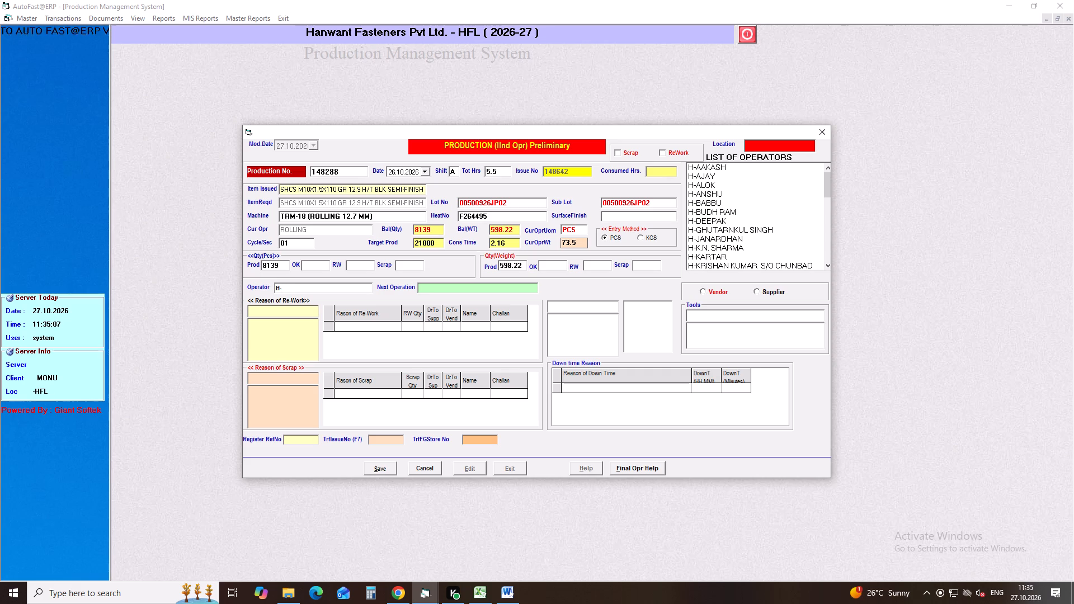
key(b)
key(Down)
key(Down)
key(Return)
key(Return)
key(Return)
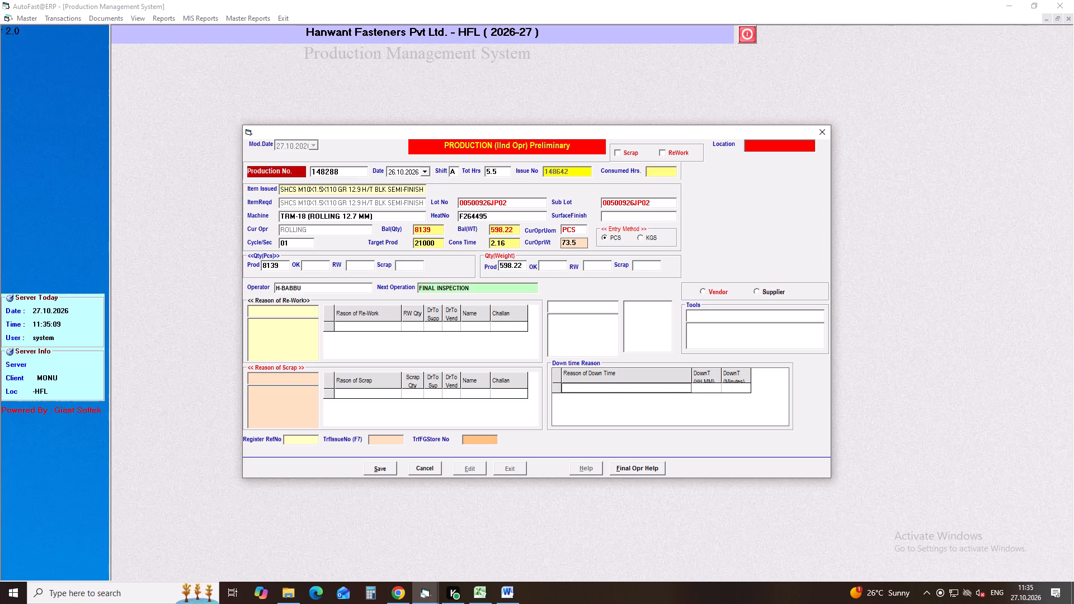
key(Return)
click(390, 470)
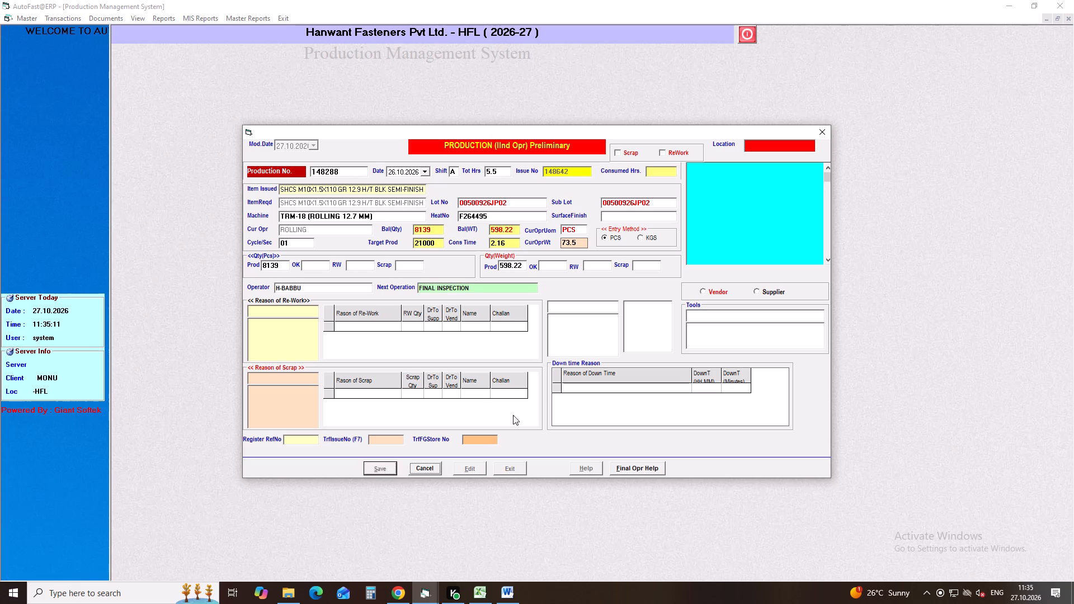
Close the preliminary production form and exit the Production Management System to the modules menu.
click(825, 133)
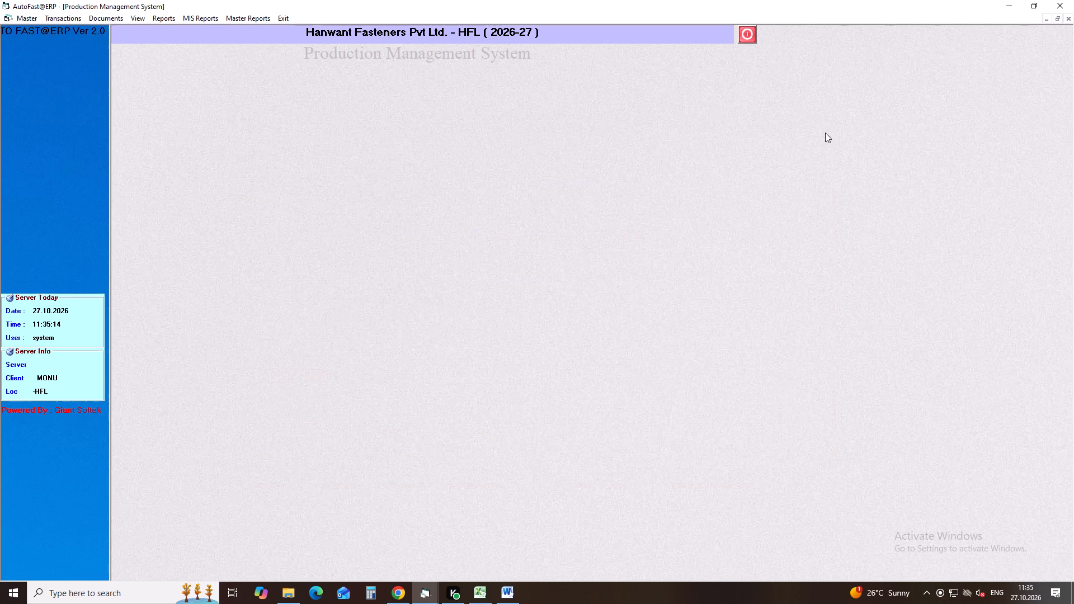
click(287, 18)
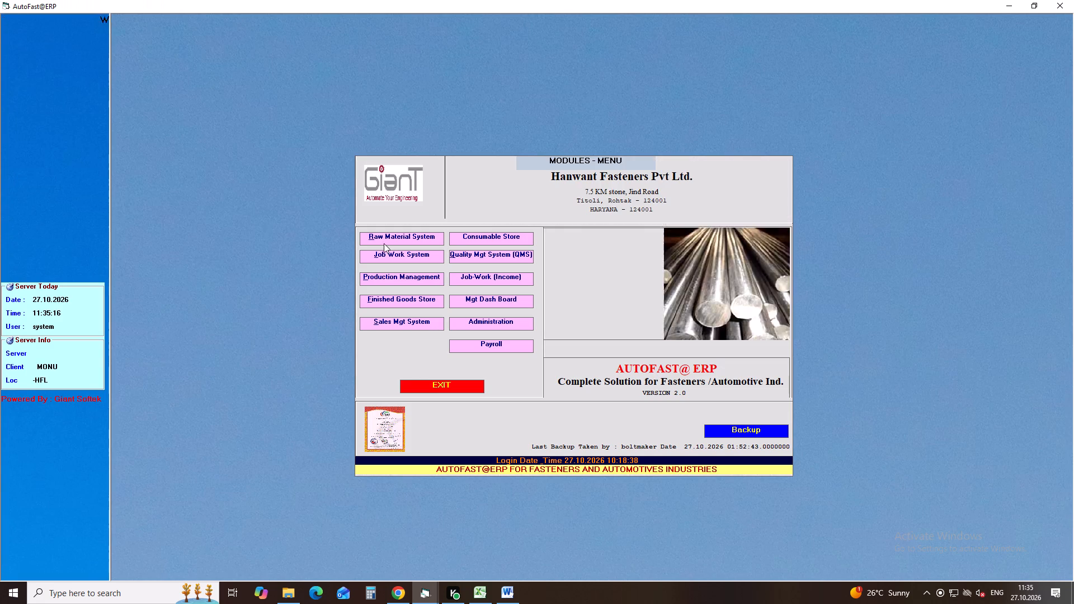
Open the Production Management module and list all in-house material pending inspection as on 27.10.2026, covering both final and non-final operations.
click(396, 277)
click(135, 19)
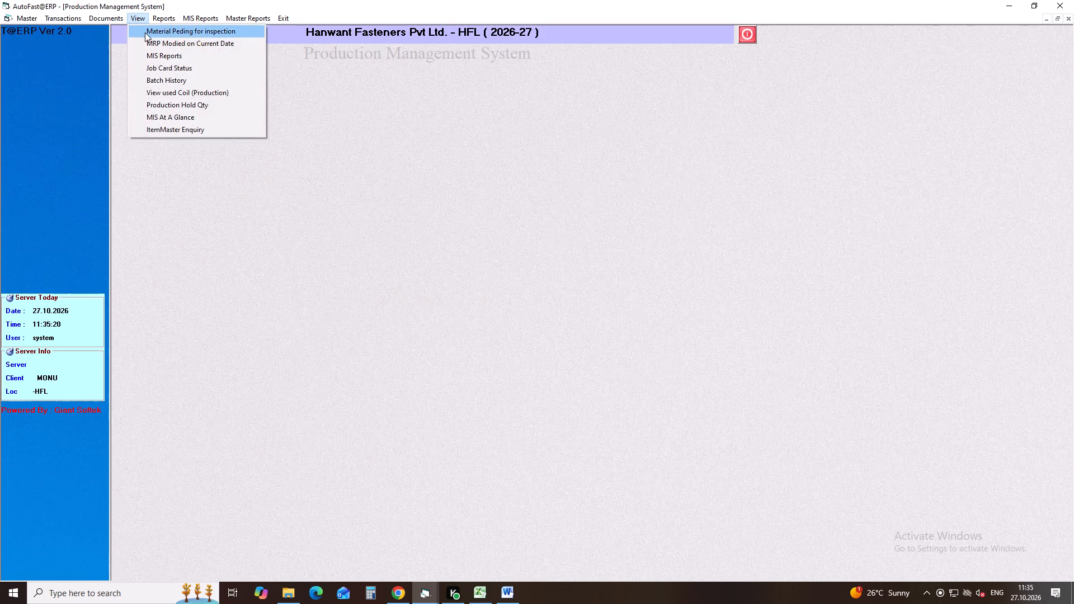
click(145, 32)
key(Return)
key(Return)
key(Return)
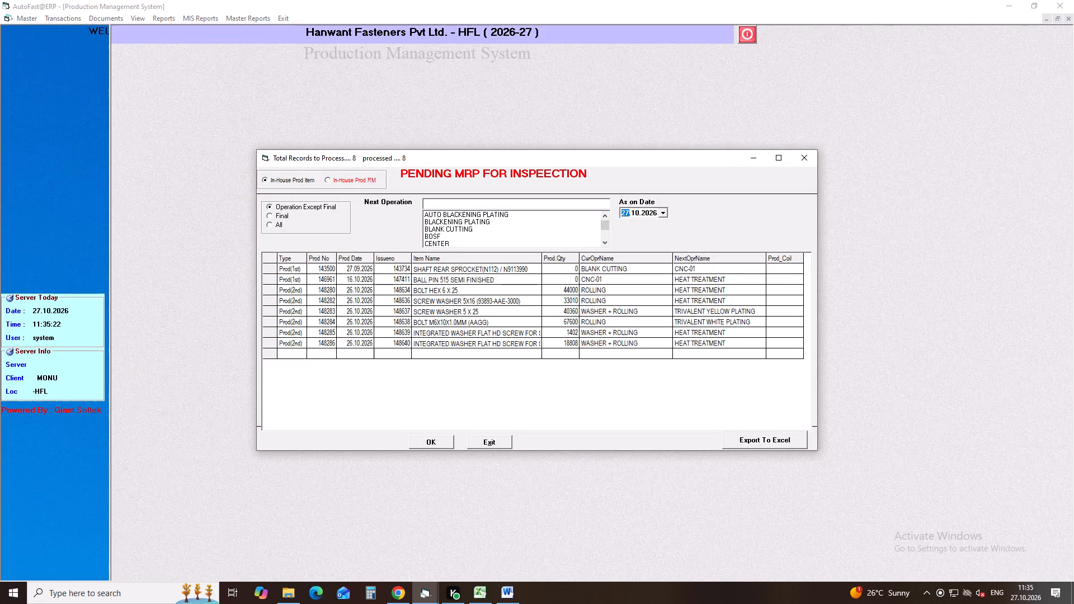
click(270, 225)
key(Return)
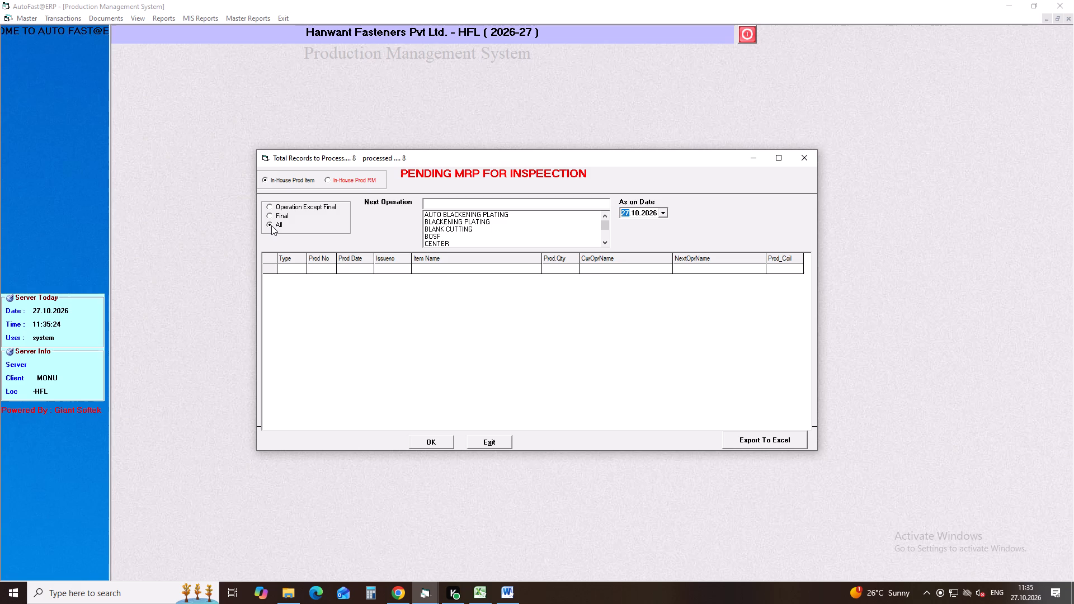
key(Return)
key(Return)
key(Return)
key(Return)
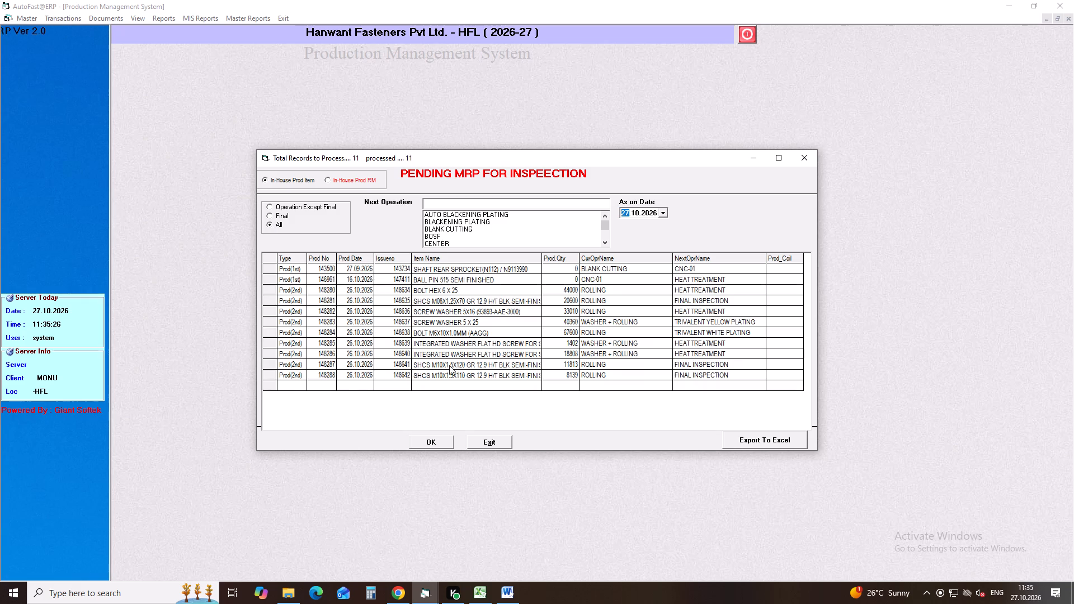
Finalise and save production 148280 (issue 148634, BOLT HEX 6 X 25) with 0 rework and 0 scrap, accepting all 44000 pieces as OK.
click(408, 290)
key(Return)
key(Return)
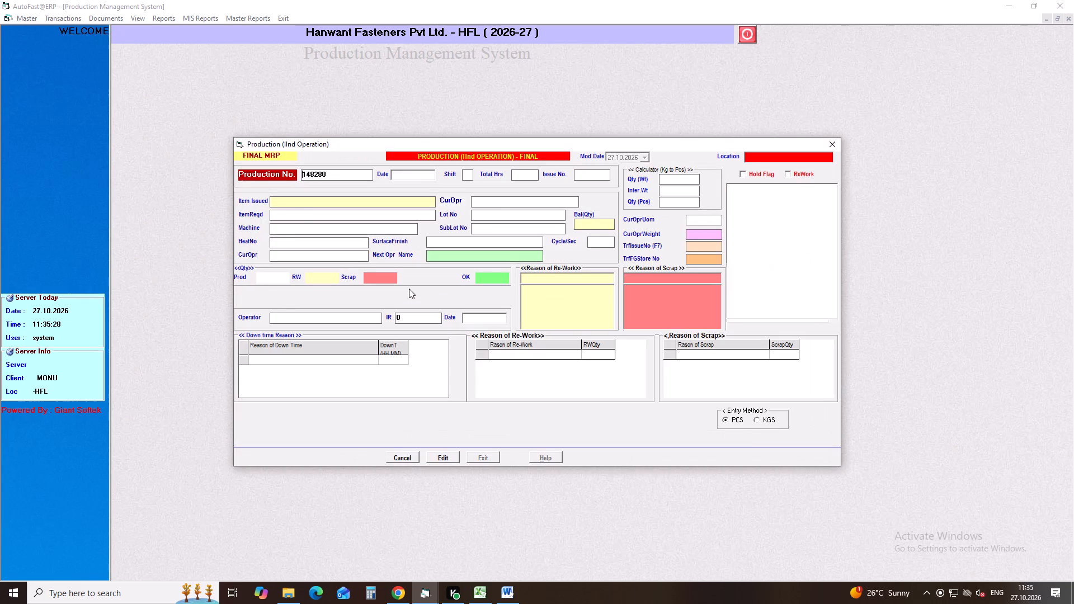
key(Return)
key(Return)
key(Return)
key(Return)
key(Return)
key(Return)
key(Return)
key(Return)
key(Return)
key(Return)
key(Return)
key(Return)
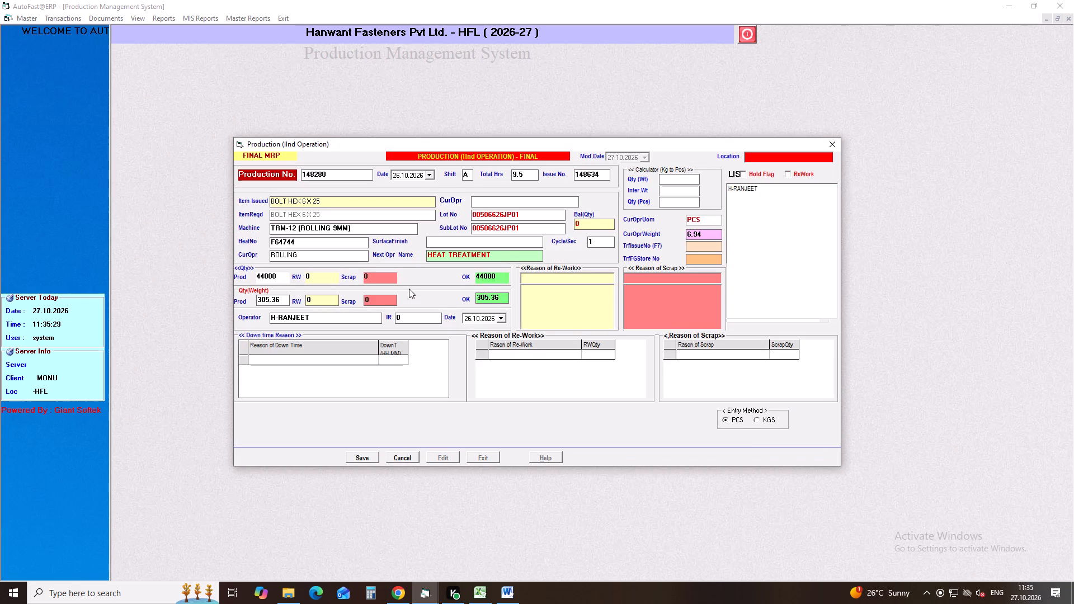
key(Return)
key(Return)
key(Return)
key(Return)
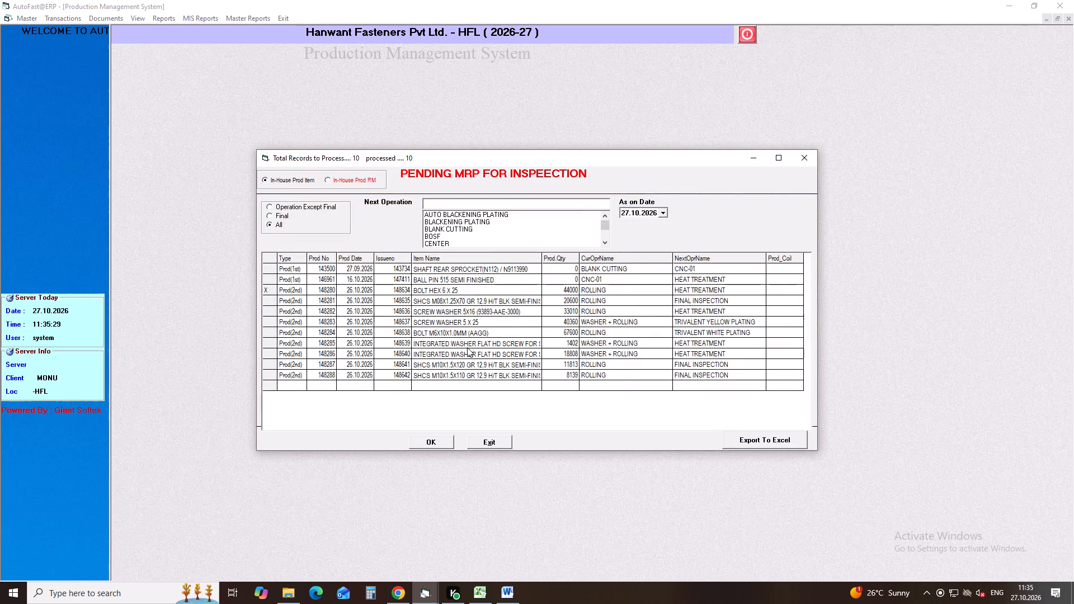
Open pending production 148281 (issue 148635) and record 20 scrap pieces, assigning all 20 to the scrap reason SETTING PROBLEM.
click(394, 289)
key(Return)
key(Return)
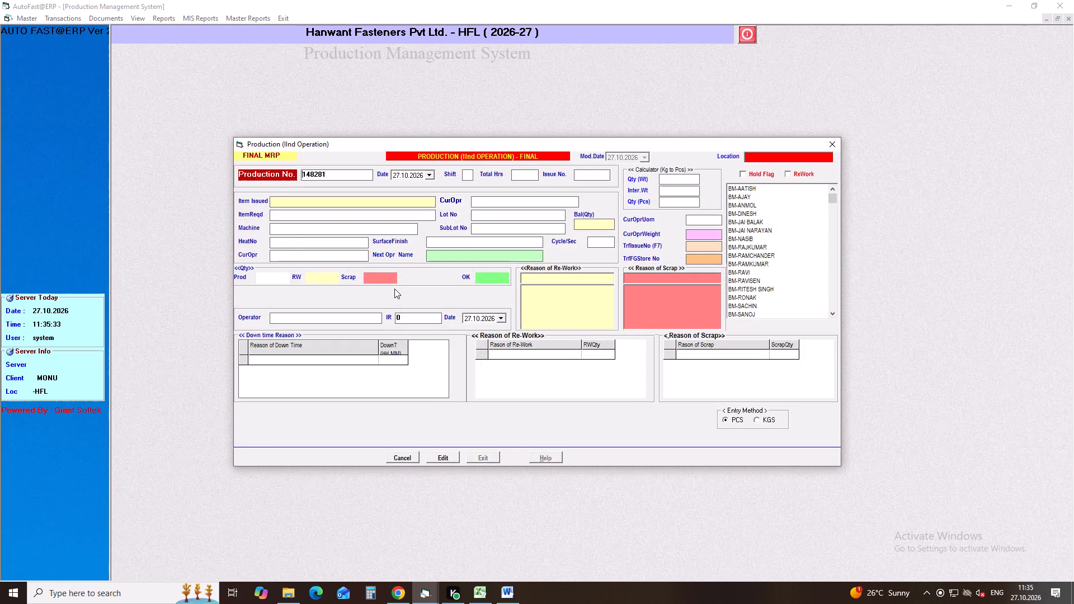
key(Return)
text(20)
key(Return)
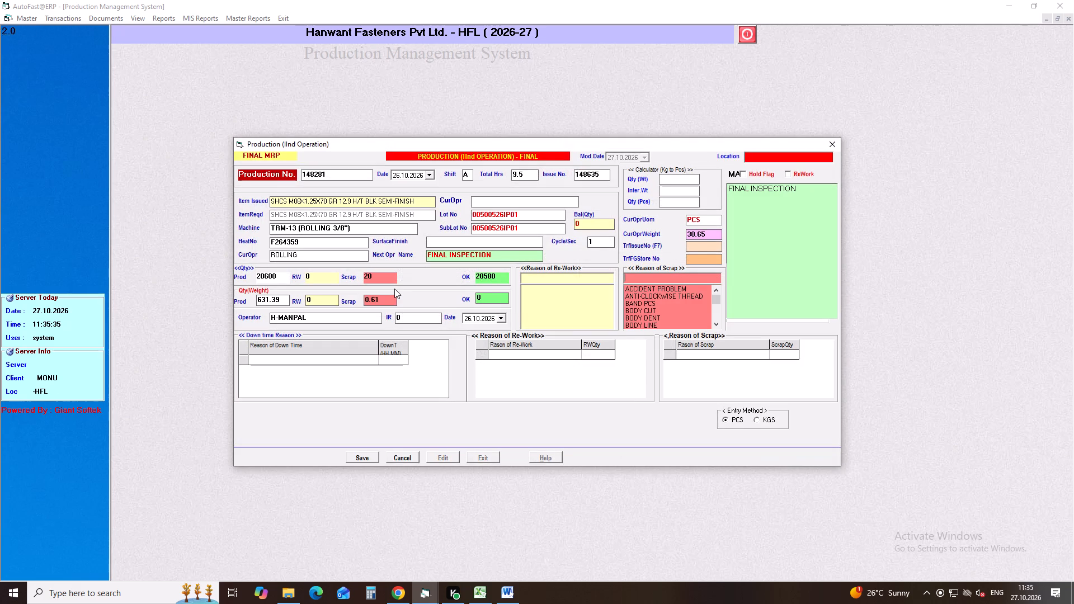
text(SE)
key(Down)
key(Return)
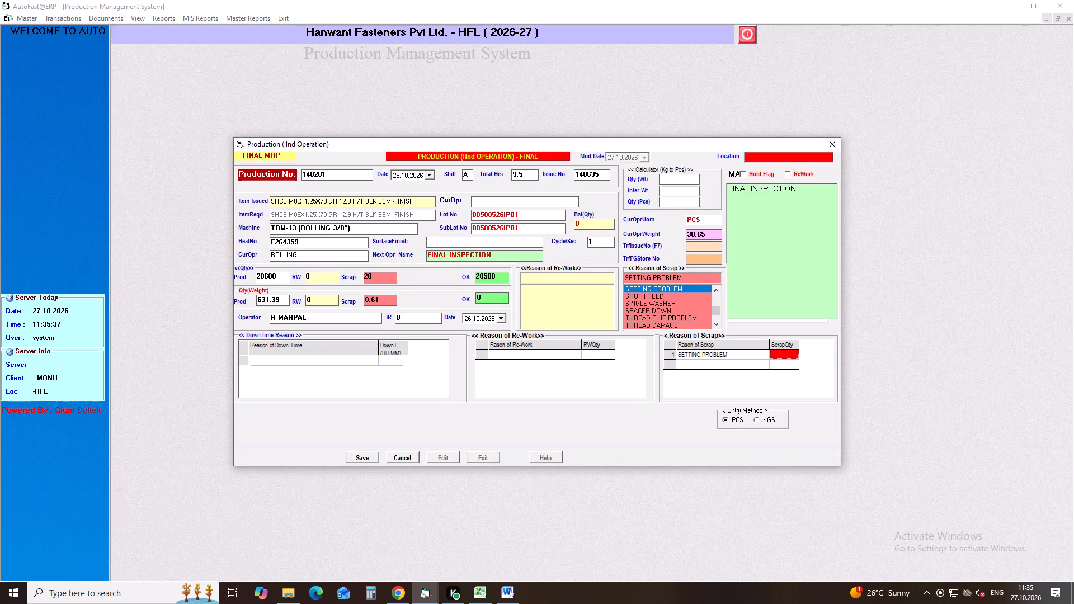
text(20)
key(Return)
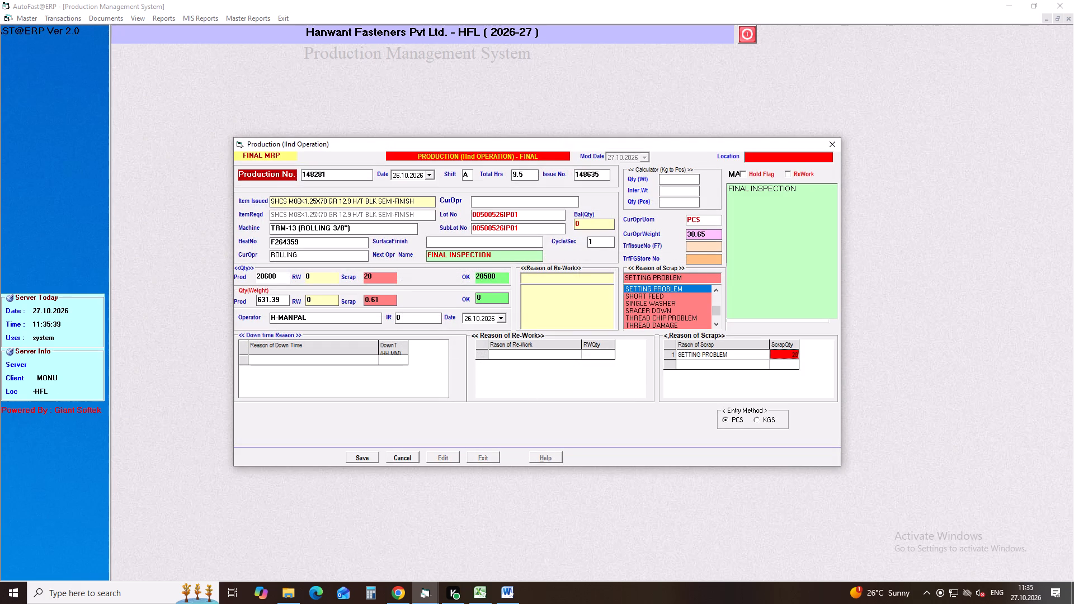
click(425, 323)
Accept the remaining inspection details of production 148281 unchanged and save it as final.
key(Return)
key(Return)
key(Return)
key(Return)
key(Return)
key(Return)
key(Return)
key(Return)
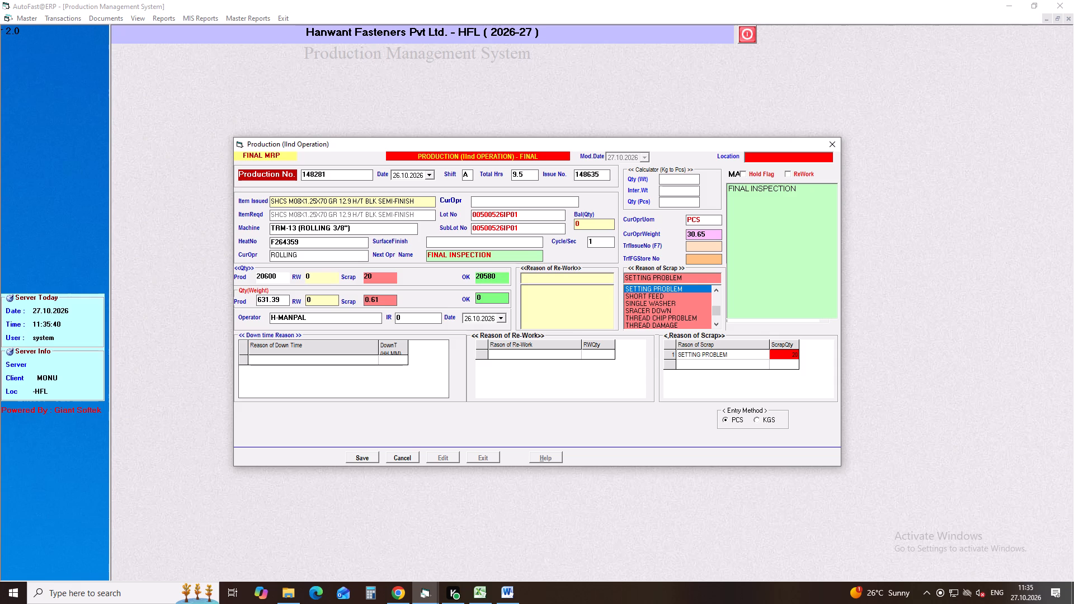
key(Return)
key(Return)
key(Return)
key(Return)
key(Return)
key(Return)
key(Return)
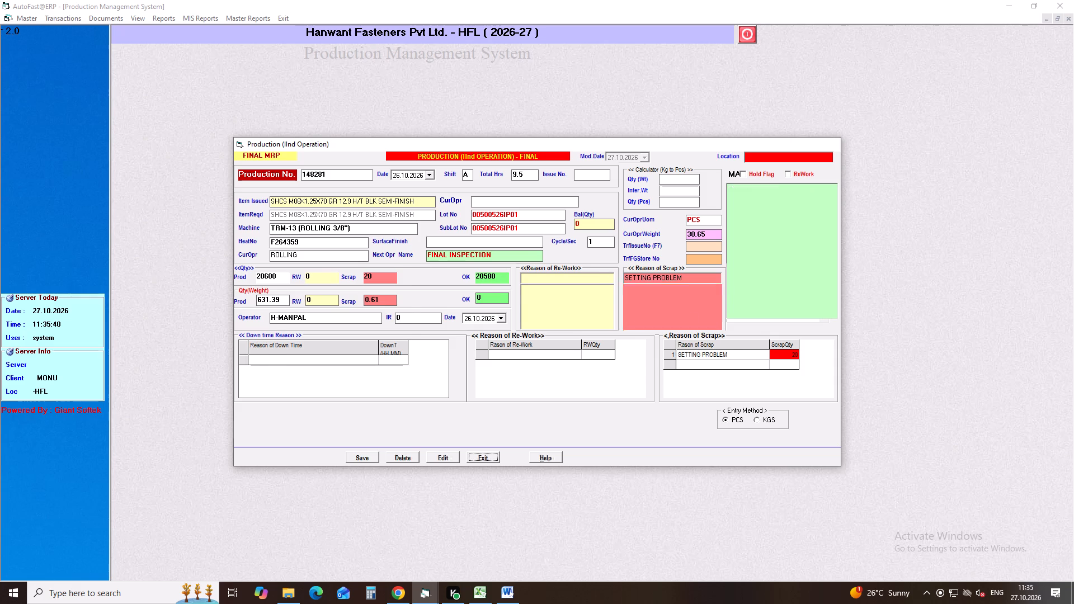
Finalise and save production 148282 (issue 148636, SCREW WASHER 5X16) with 0 rework and 0 scrap, accepting all 33010 pieces as OK.
click(401, 291)
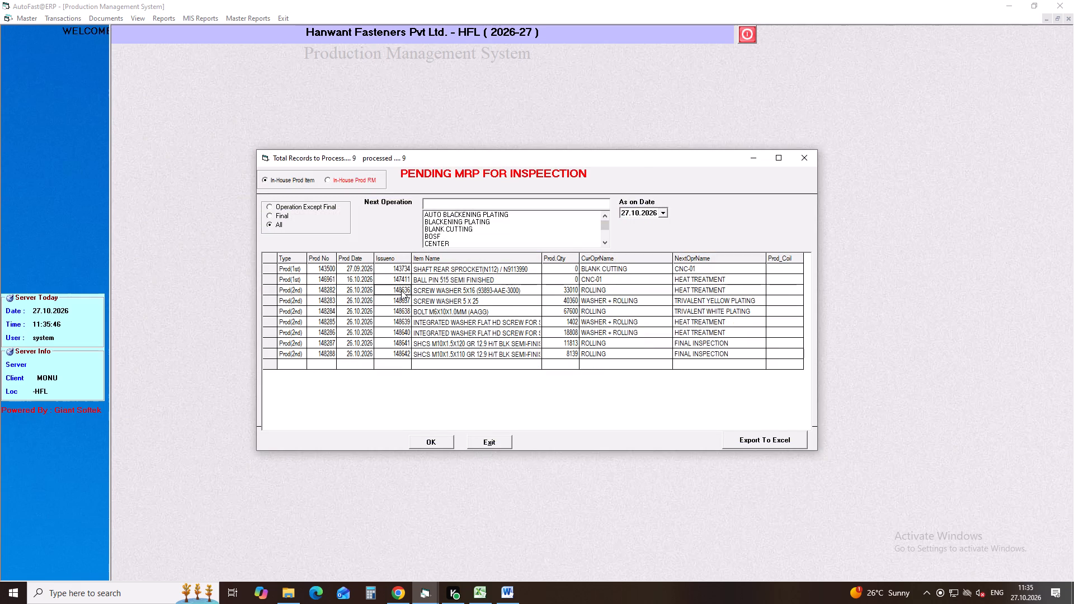
key(Return)
key(Return)
key(Return)
key(Return)
key(Return)
key(Return)
key(Return)
key(Return)
key(Return)
key(Return)
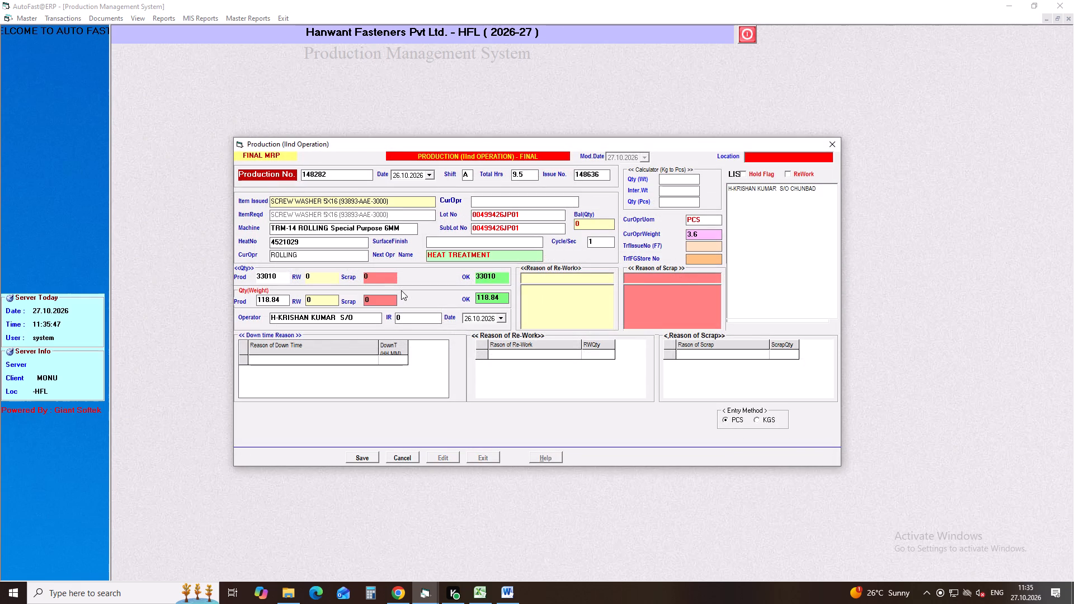
key(Return)
key(Return)
key(Return)
key(Return)
key(Return)
key(Return)
key(Return)
key(Return)
key(Return)
key(Return)
key(Return)
key(Return)
key(Return)
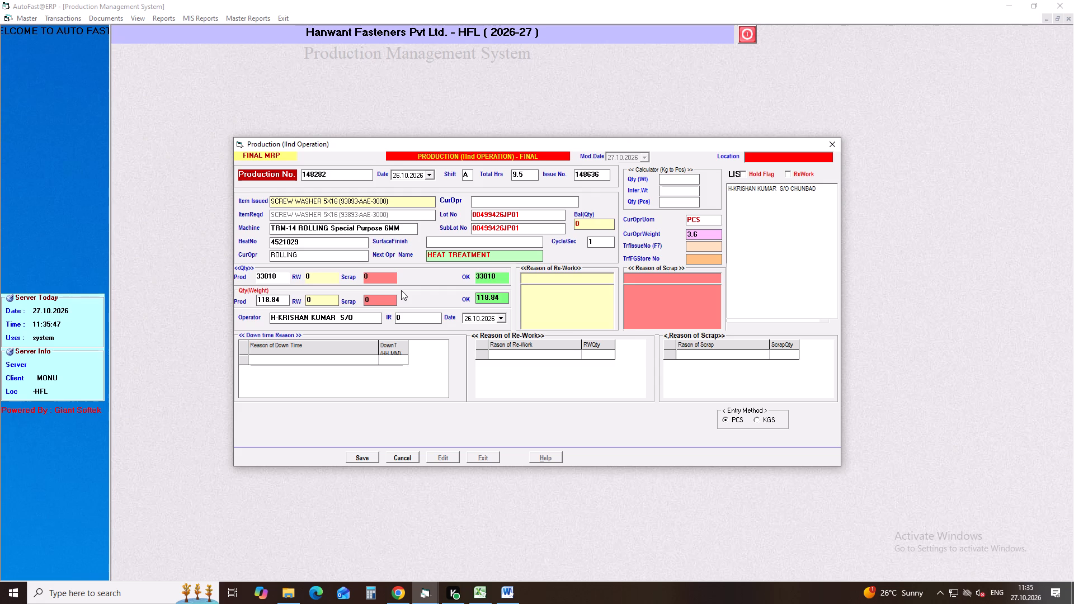
key(Return)
key(Return)
key(Return)
Finalise and save production 148283 (issue 148637, SCREW WASHER 5 X 25) with 0 rework and 0 scrap, accepting all 40360 pieces as OK.
click(406, 290)
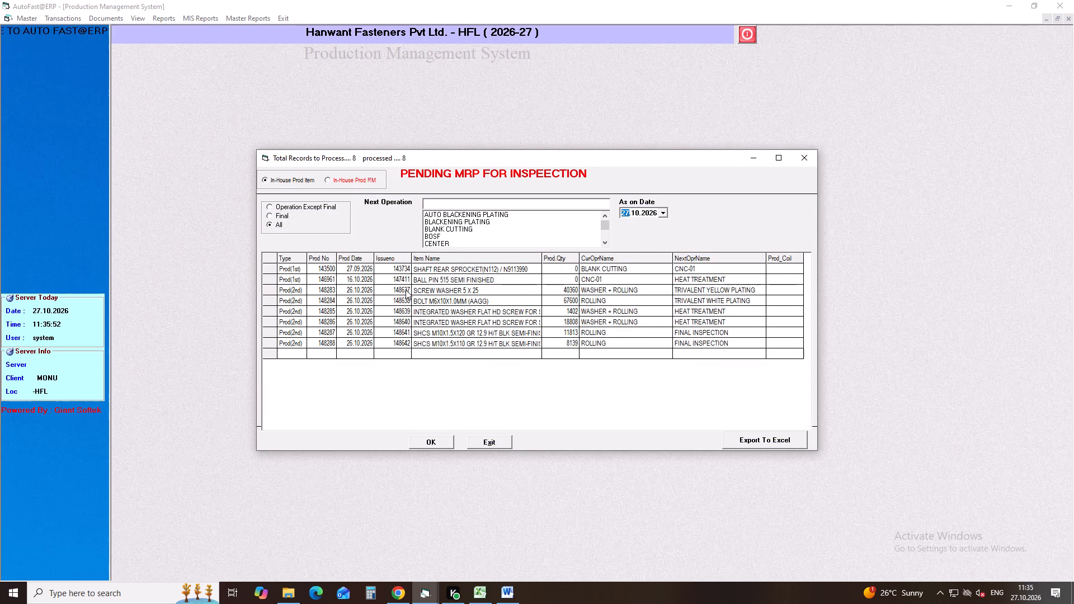
key(Return)
key(Return)
key(Return)
key(Return)
key(Return)
key(Return)
key(Return)
key(Return)
key(Return)
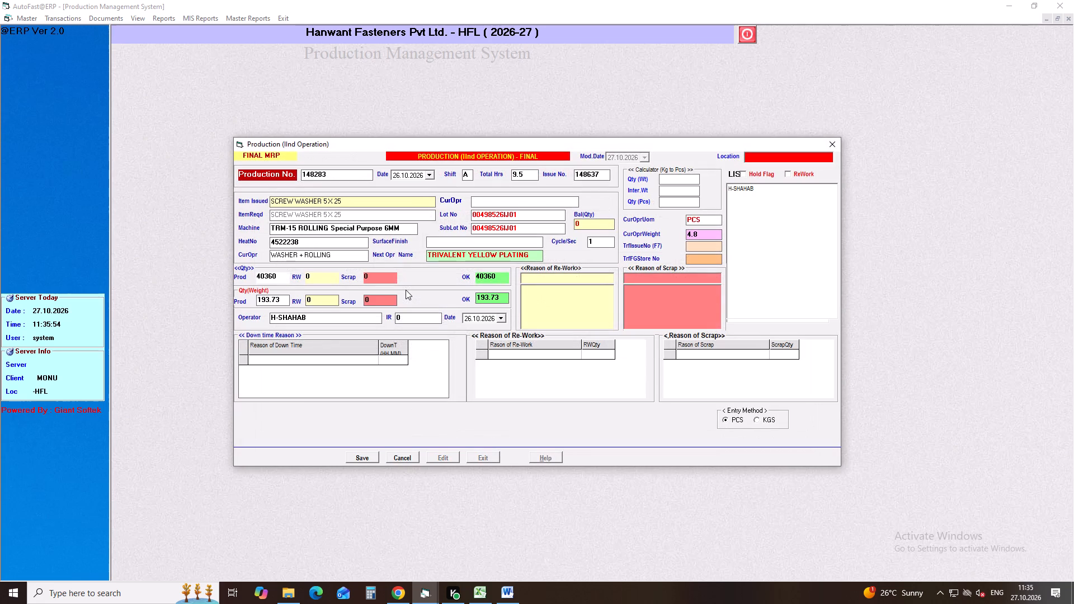
key(Return)
key(Return)
key(Return)
key(Return)
key(Return)
key(Return)
key(Return)
key(Return)
key(Return)
key(Return)
key(Return)
key(Return)
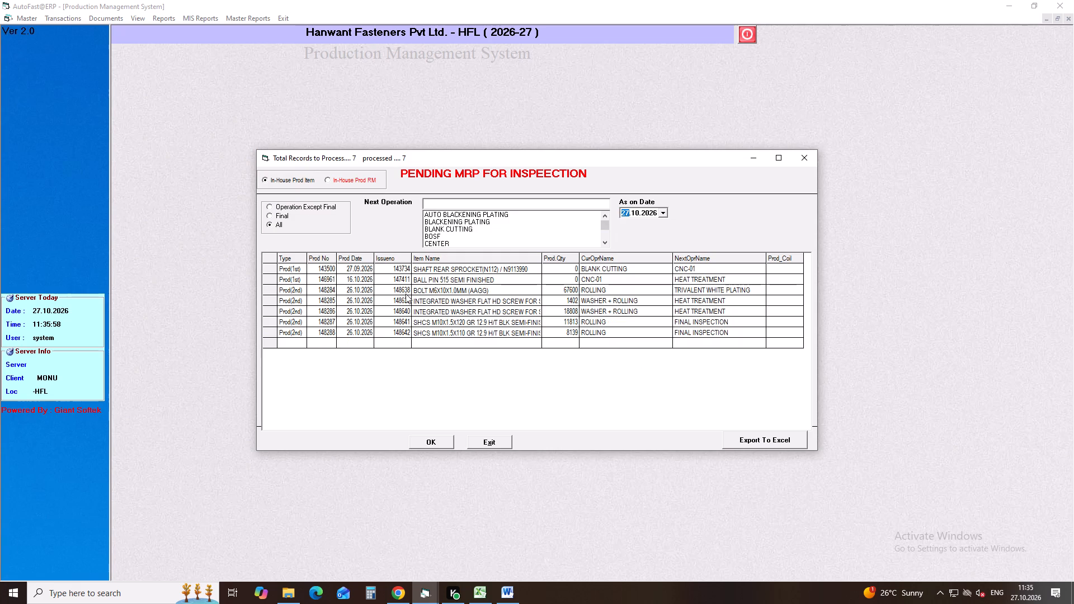
Finalise and save production 148284 (issue 148638, BOLT M6X10X1.0MM) with 0 rework and 0 scrap, accepting all 67600 pieces as OK.
click(403, 292)
key(Return)
key(Return)
key(Return)
key(Return)
key(Return)
key(Return)
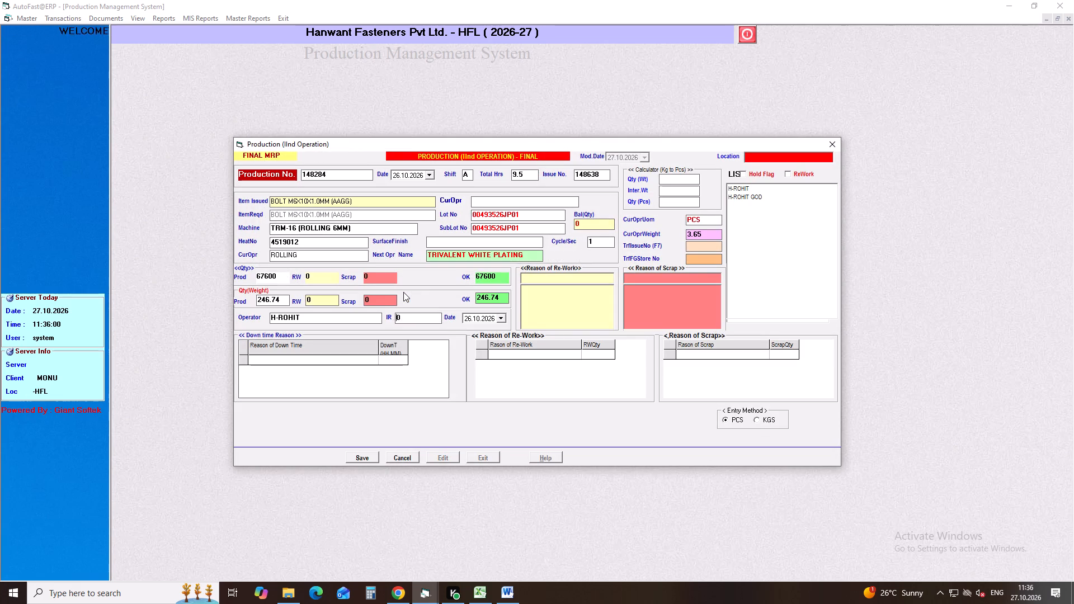
key(Return)
key(Return)
key(Return)
key(Return)
key(Return)
key(Return)
key(Return)
key(Return)
key(Return)
key(Return)
key(Return)
key(Return)
key(Return)
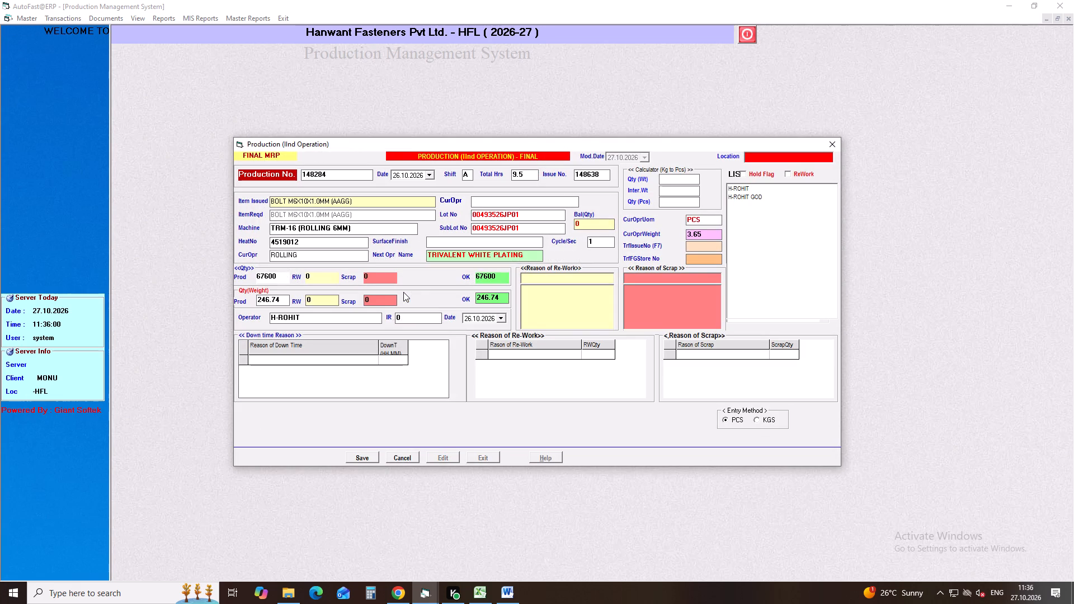
key(Return)
key(Return)
key(Return)
key(Return)
key(Return)
key(Return)
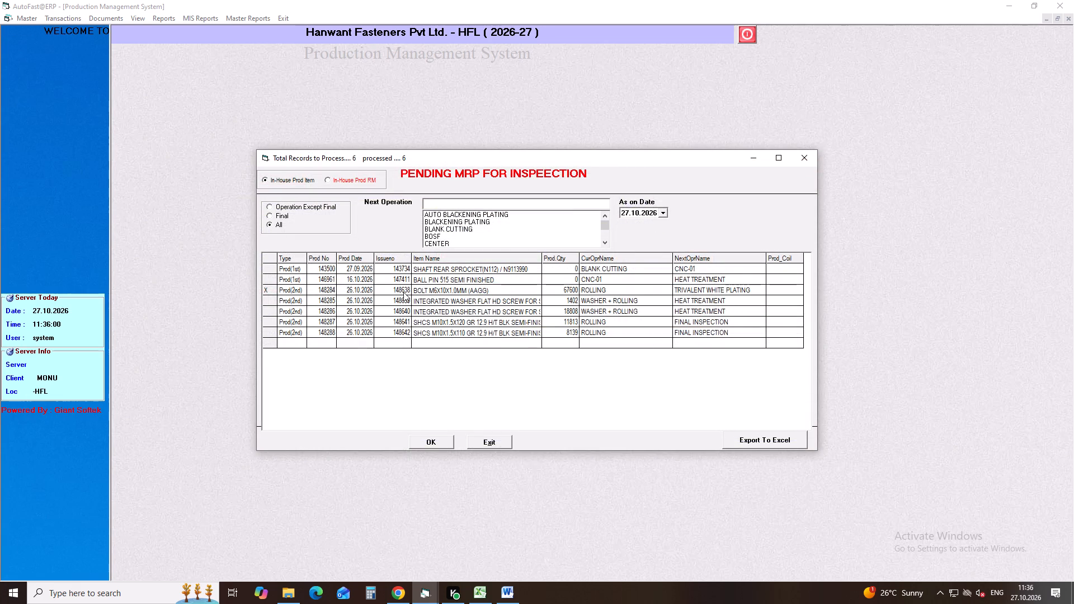
Open pending production 148285 (issue 148639) and record 0 rework and 10 scrap pieces, assigning all 10 to the scrap reason SETTING PROBLEM.
click(384, 289)
key(Return)
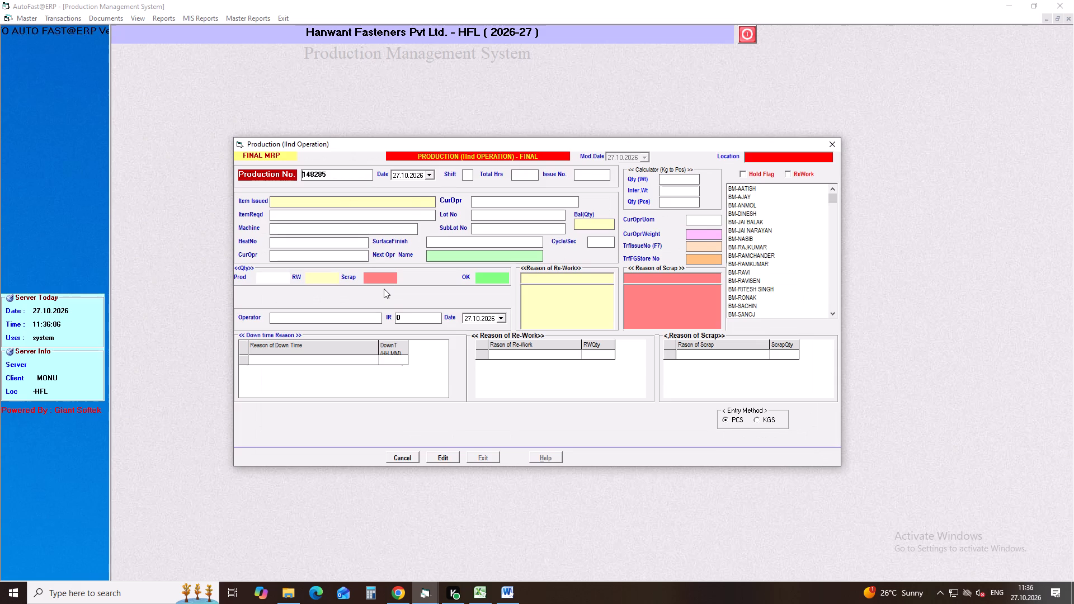
key(Return)
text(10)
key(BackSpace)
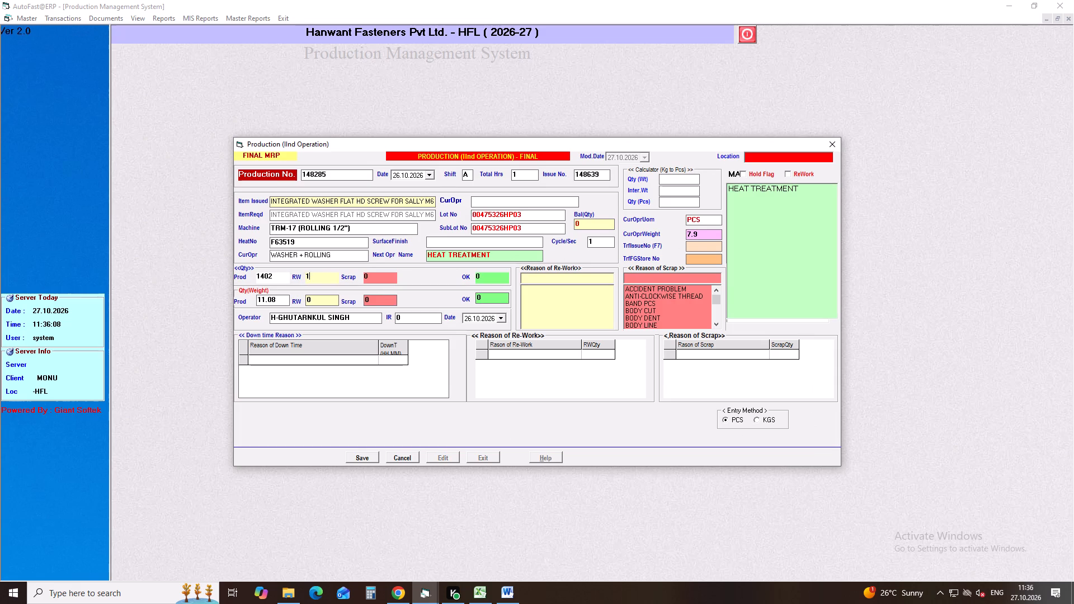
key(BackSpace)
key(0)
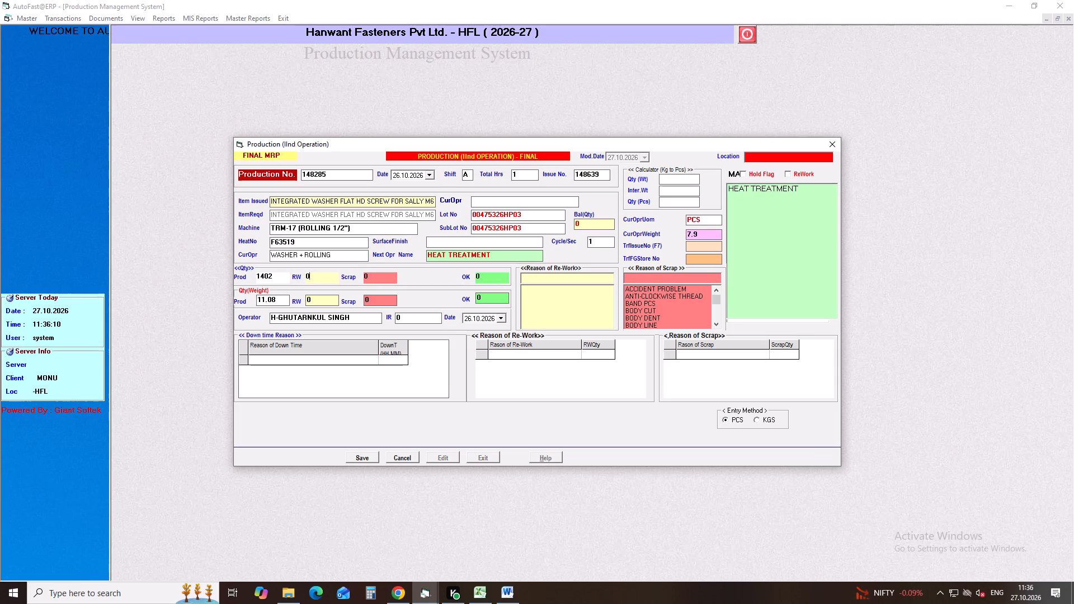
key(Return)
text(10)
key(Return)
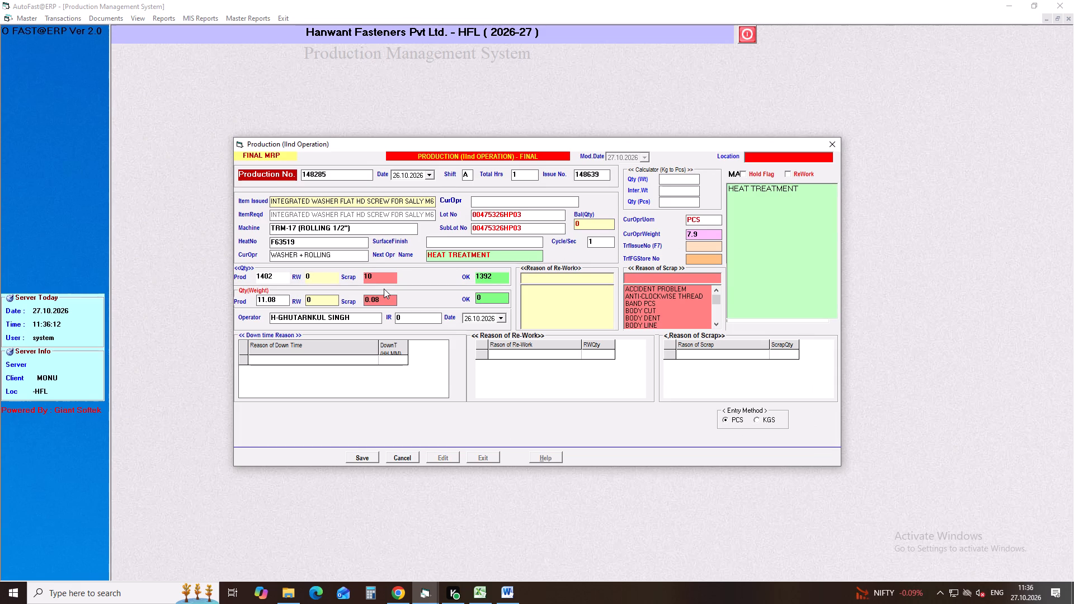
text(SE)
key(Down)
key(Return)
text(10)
click(431, 318)
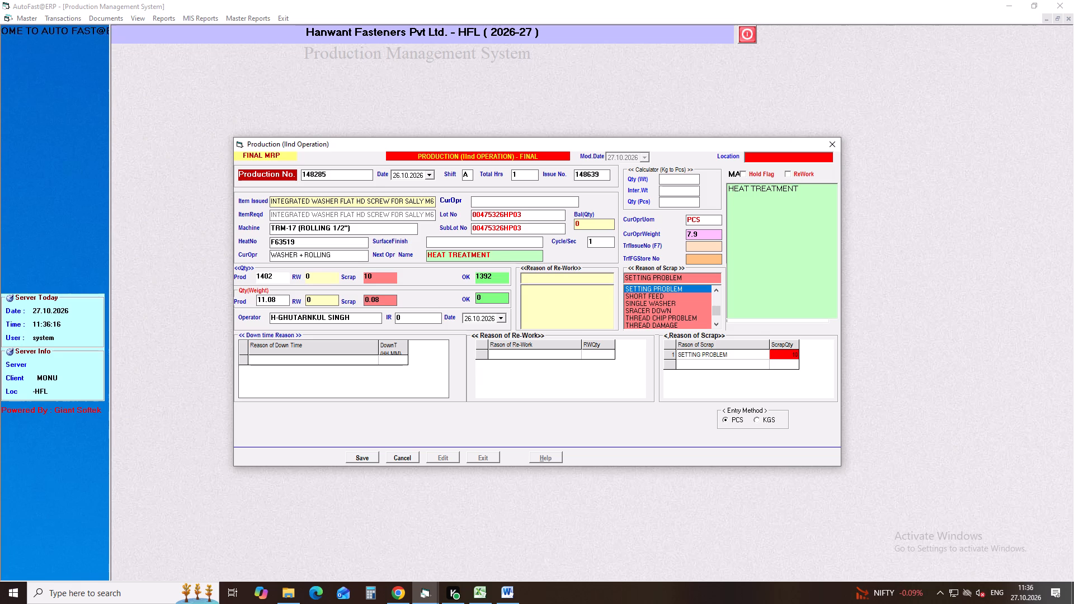
Save the finalised production 148285 (issue 148639) with its 10 scrap pieces and 1392 OK pieces.
key(Return)
key(Return)
key(Return)
key(Return)
key(Return)
key(Return)
key(Return)
key(Return)
key(Return)
key(Return)
key(Return)
key(Return)
key(Return)
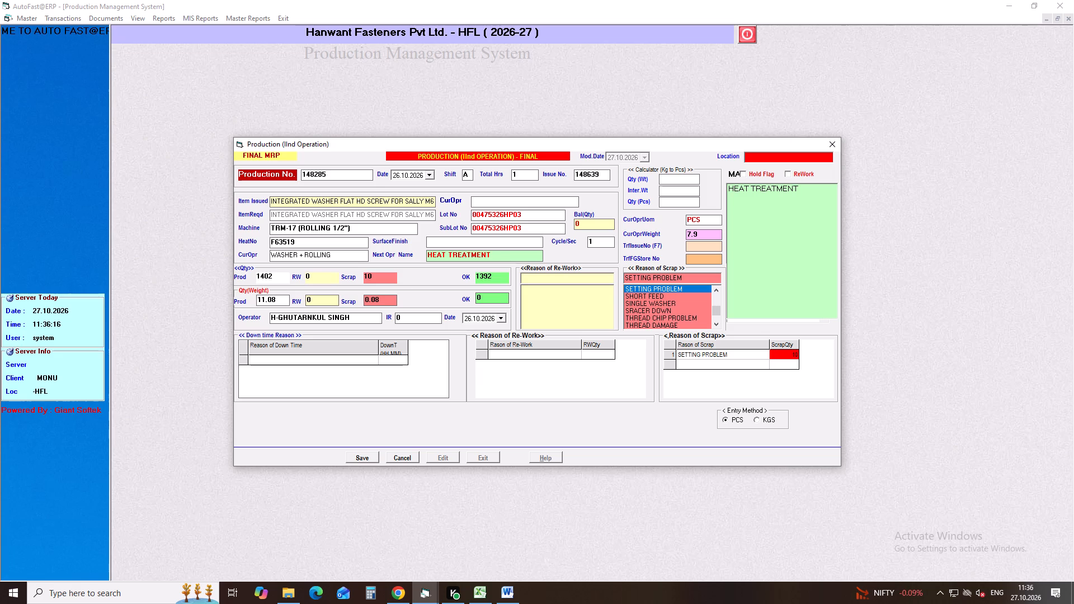
key(Return)
key(Return)
key(Return)
key(Return)
key(Return)
key(Return)
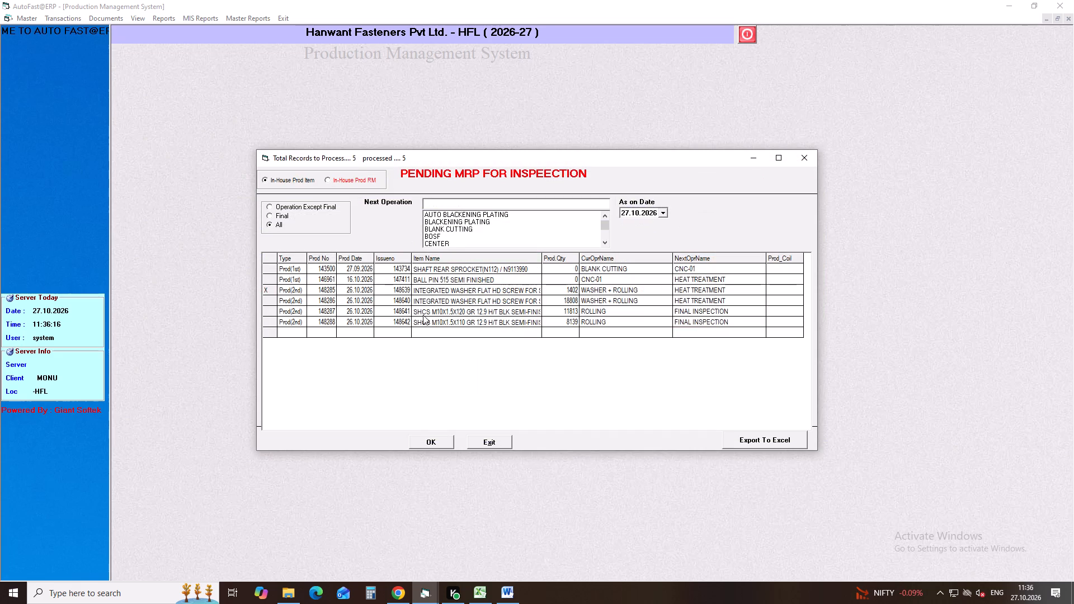
Finalise and save production 148286 (issue 148640, integrated washer flat HD screw) with 0 rework and 0 scrap, accepting all 18808 pieces as OK.
click(398, 291)
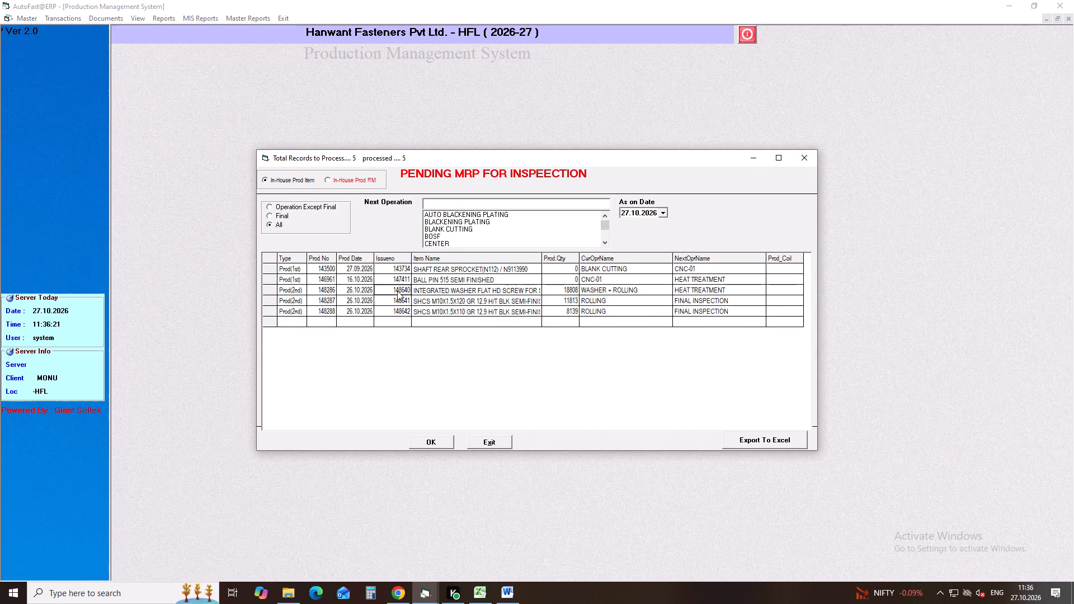
key(Return)
key(Return)
key(Return)
key(Return)
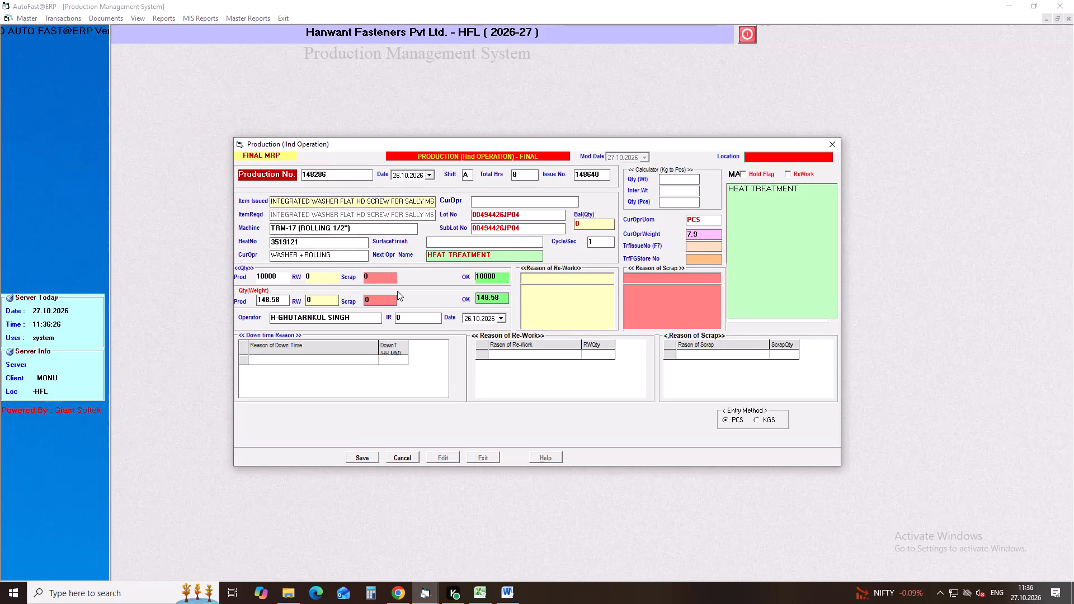
key(Return)
key(Return)
key(Return)
key(Return)
key(Return)
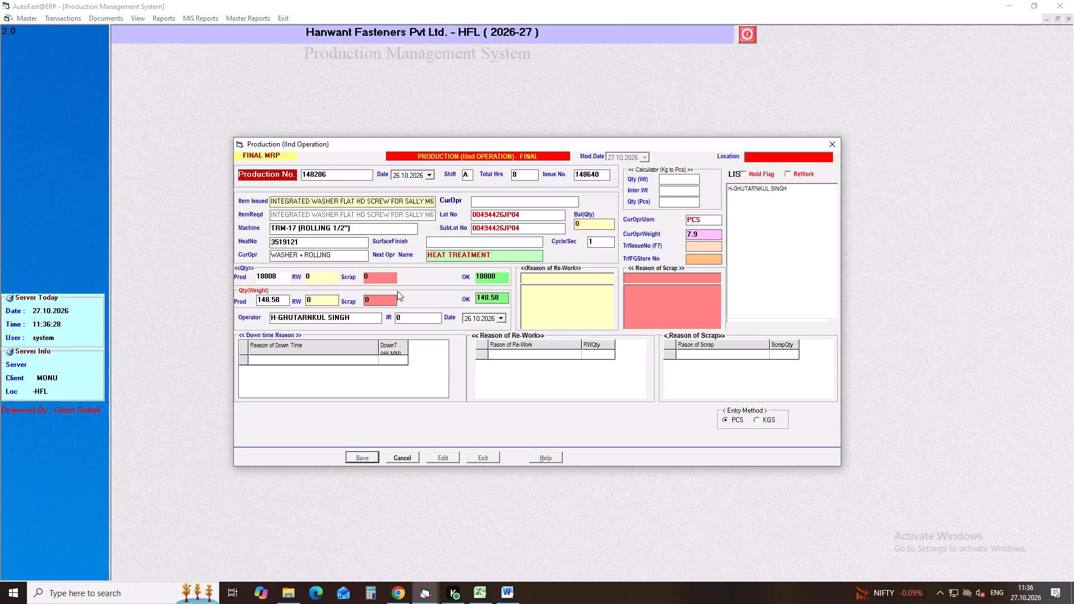
key(Return)
key(Return)
key(Return)
key(Return)
key(Return)
key(Return)
key(Return)
key(Return)
key(Return)
key(Return)
key(Return)
key(Return)
key(Return)
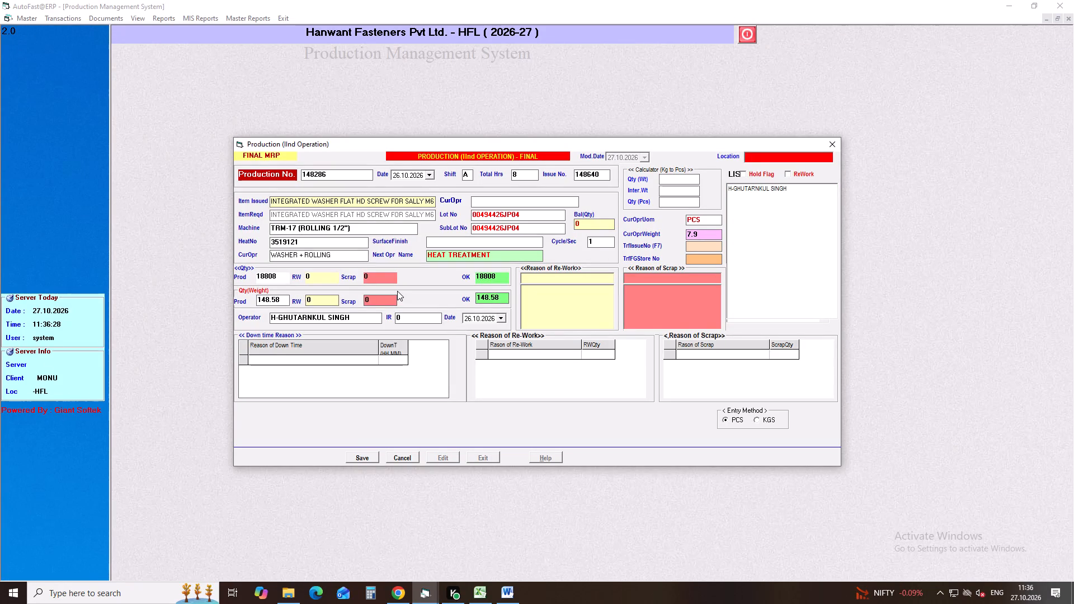
key(Return)
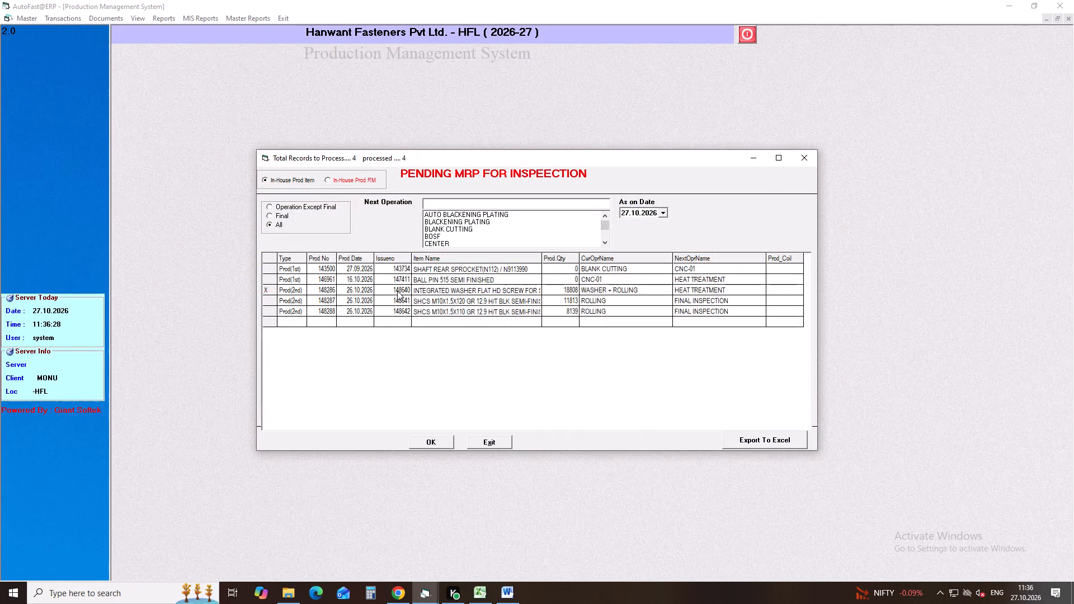
Finalise and save production 148287 (issue 148641, SHCS M10X1.5X120) with 0 rework and 0 scrap, accepting all 11813 pieces as OK.
click(396, 291)
key(Return)
key(Return)
key(Return)
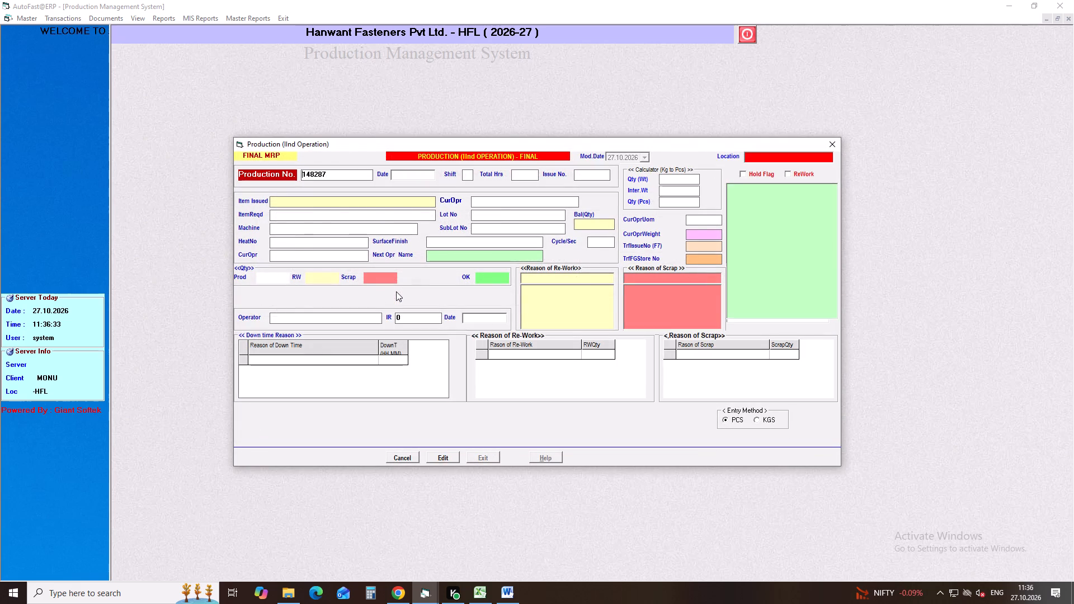
key(Return)
key(Return)
key(Return)
key(Return)
key(Return)
key(Return)
key(Return)
key(Return)
key(Return)
key(Return)
key(Return)
key(Return)
key(Return)
key(Return)
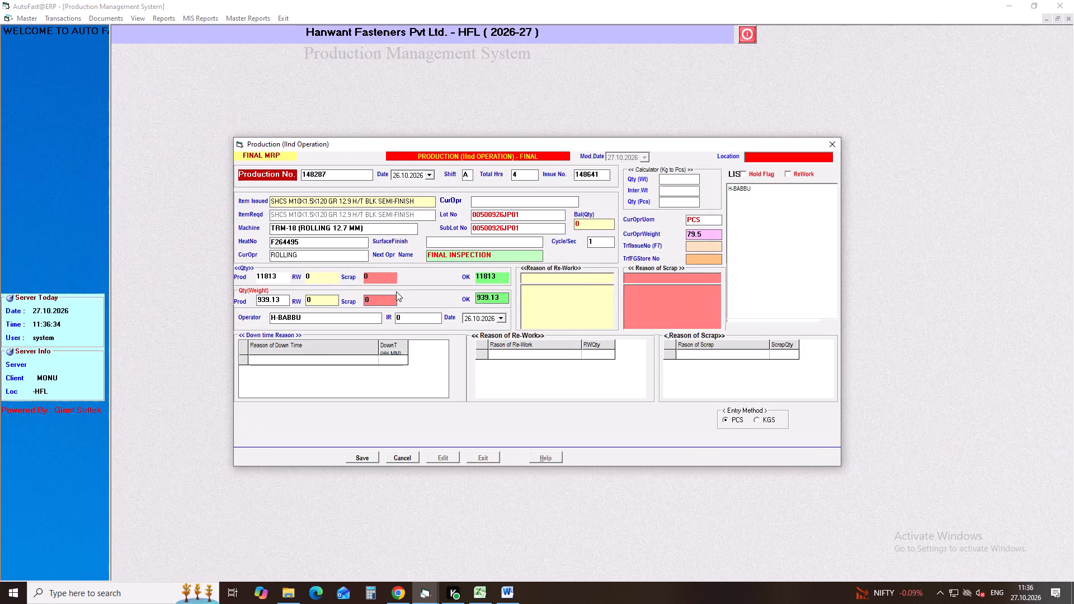
key(Return)
key(Return)
key(Return)
key(Return)
key(Return)
key(Return)
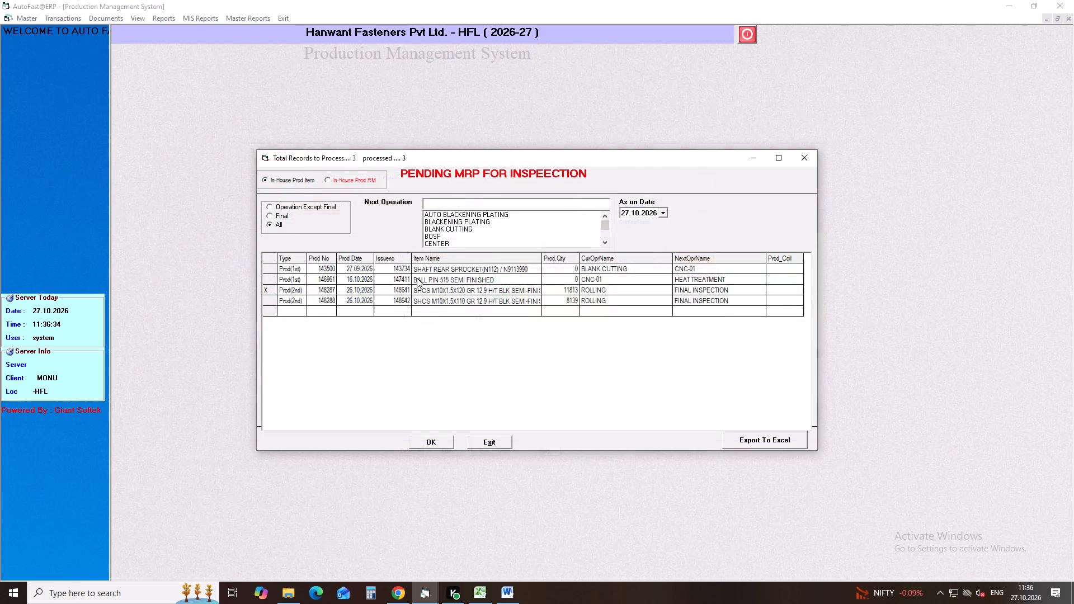
Finalise and save production 148288 (issue 148642, SHCS M10X1.5X110) with 0 rework and 0 scrap, accepting all 8139 pieces as OK, and close the pending list.
click(405, 292)
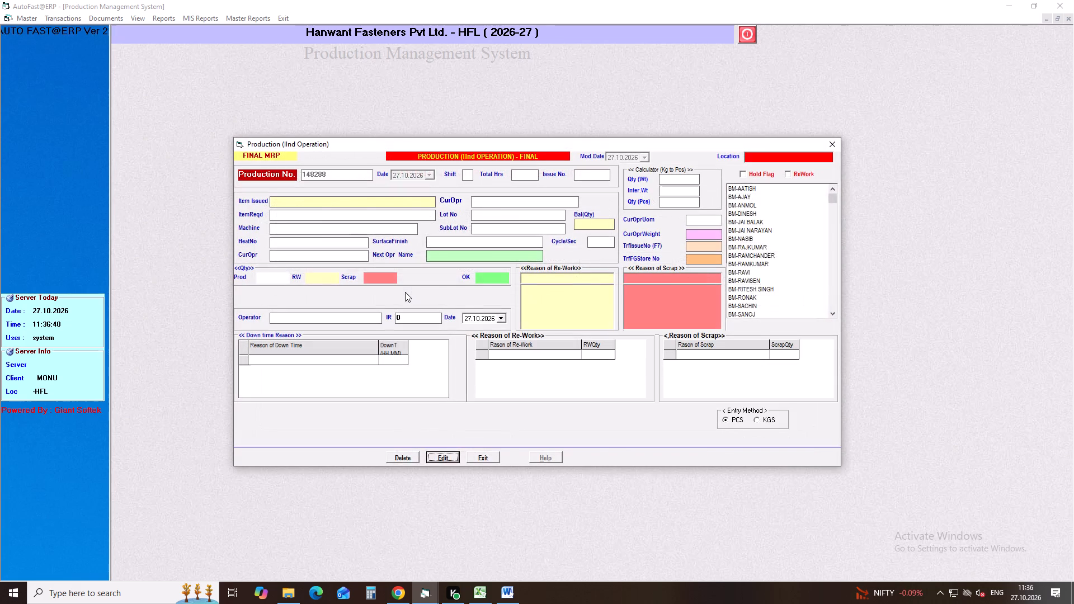
key(Return)
key(Return)
key(Return)
key(Return)
key(Return)
key(Return)
key(Return)
key(Return)
key(Return)
key(Return)
key(Return)
key(Return)
key(Return)
key(Return)
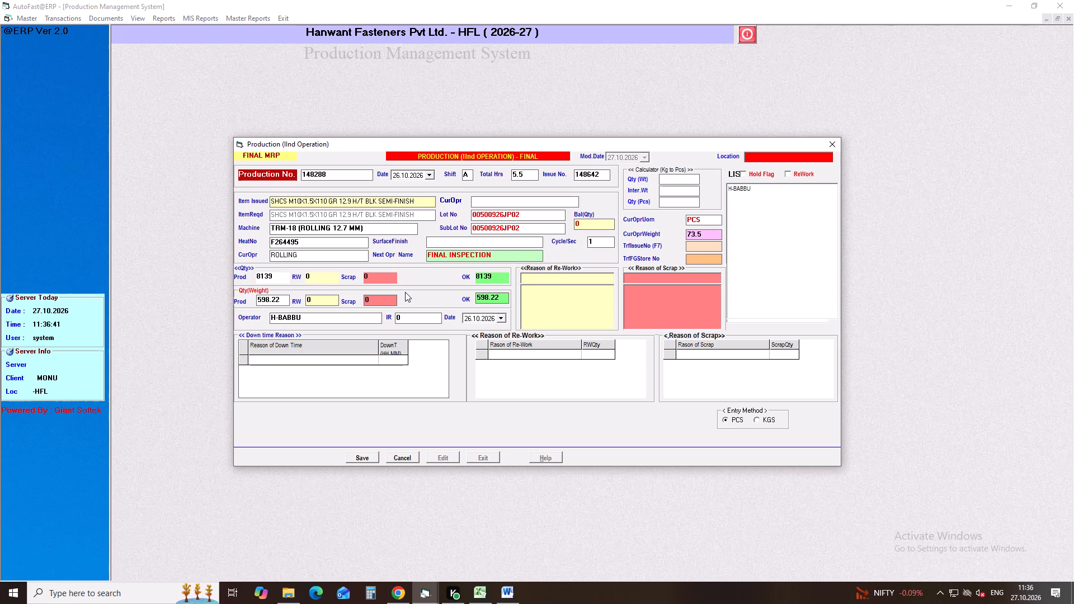
key(Return)
key(Return)
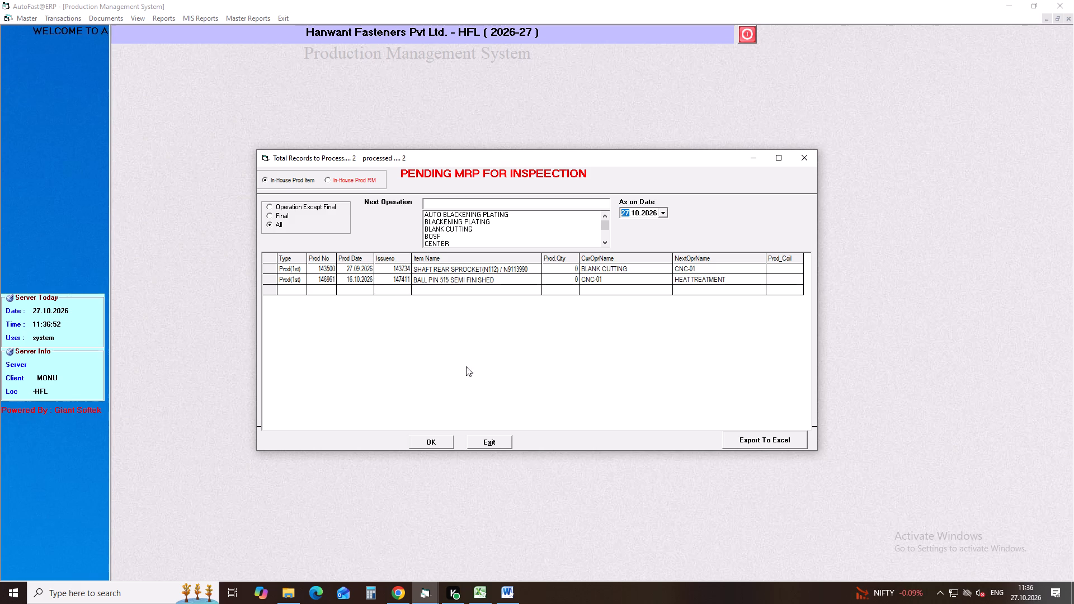
click(803, 159)
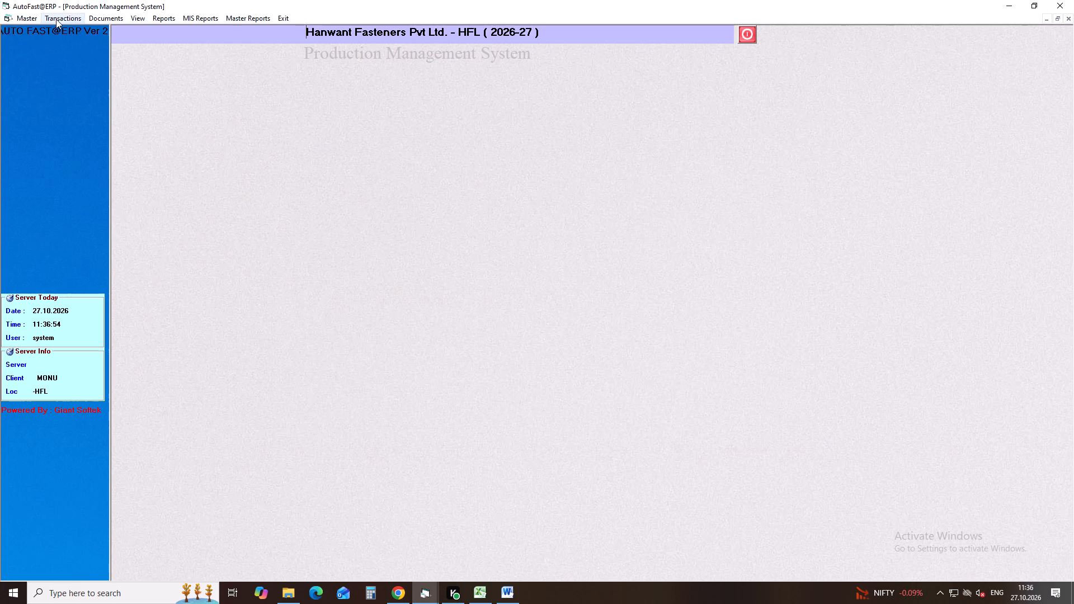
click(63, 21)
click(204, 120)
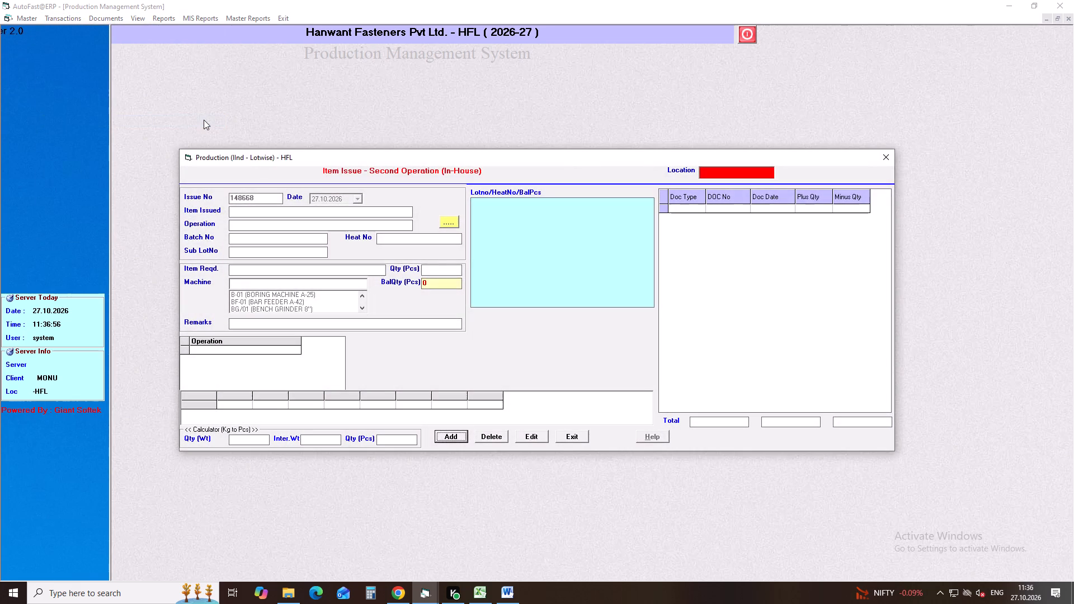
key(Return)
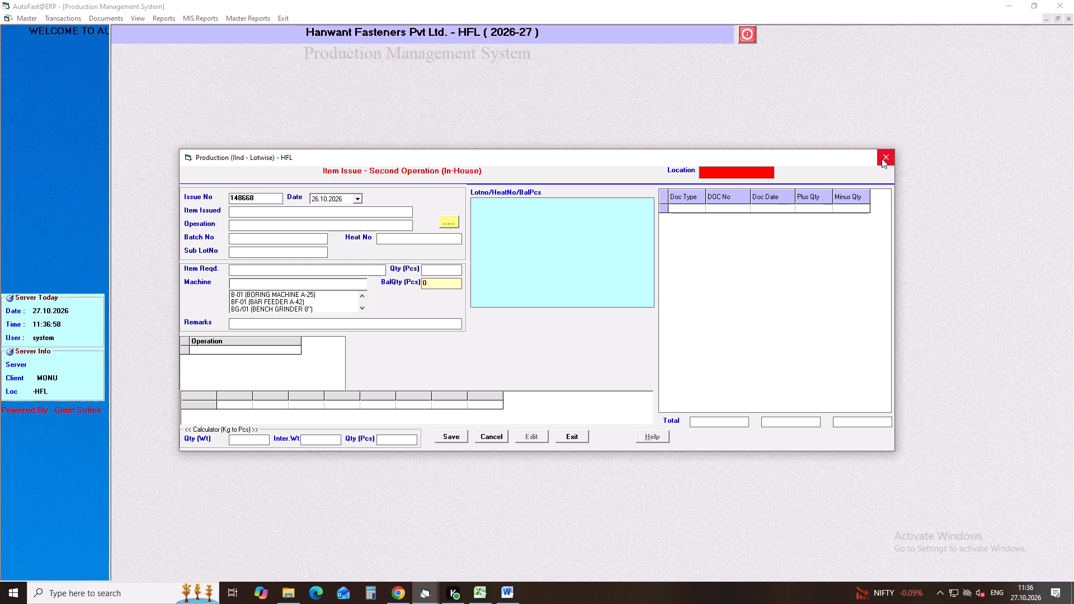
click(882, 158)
Start a preliminary second-operation production entry dated 26.10.2026, shift B, 8 total hours, and load issue 148657.
click(61, 19)
click(175, 134)
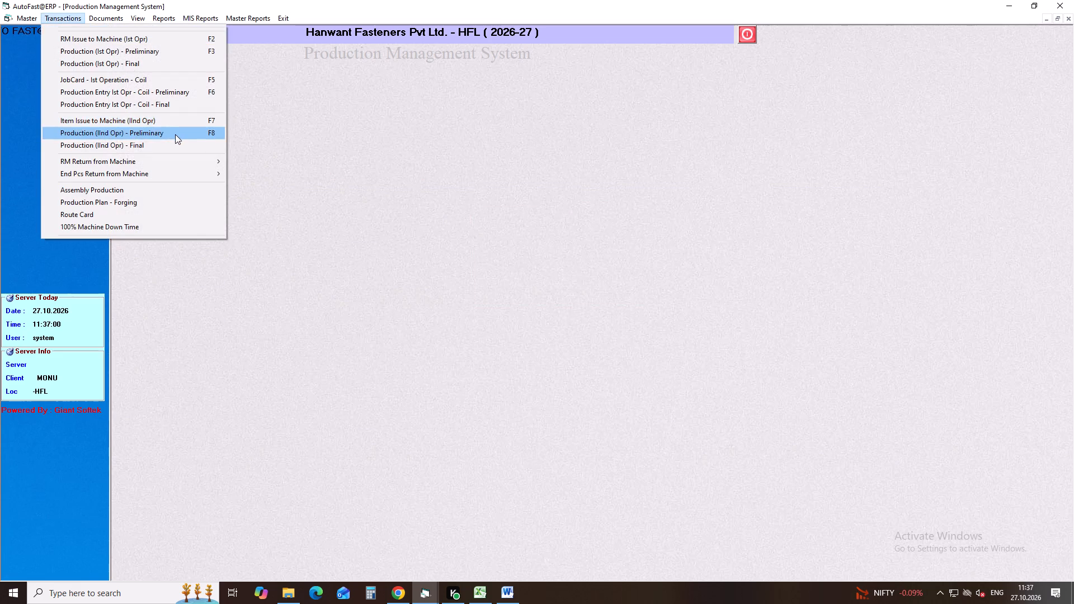
key(Return)
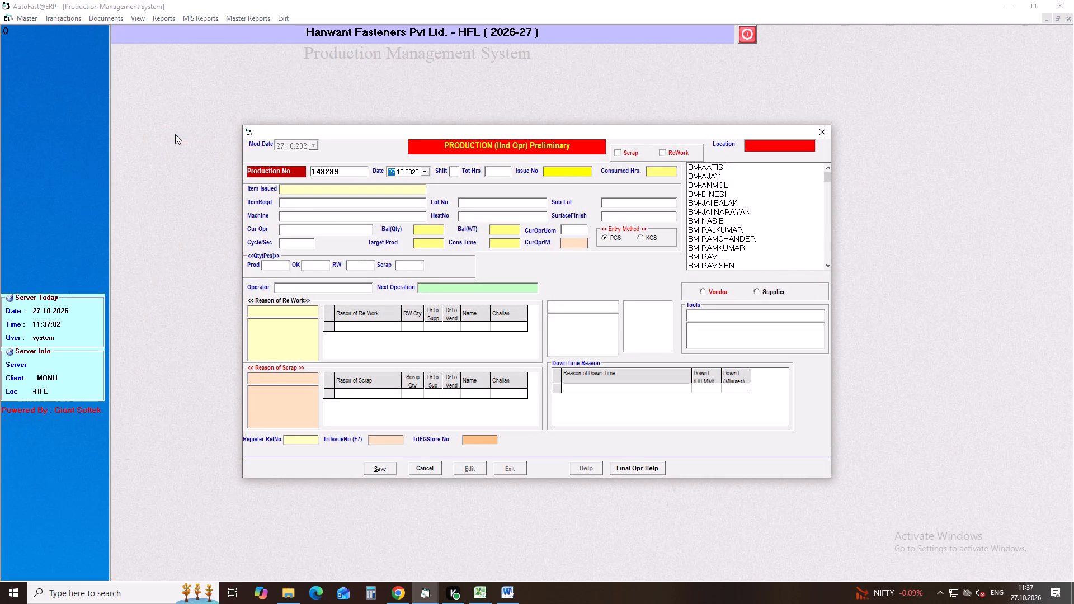
key(Down)
key(Return)
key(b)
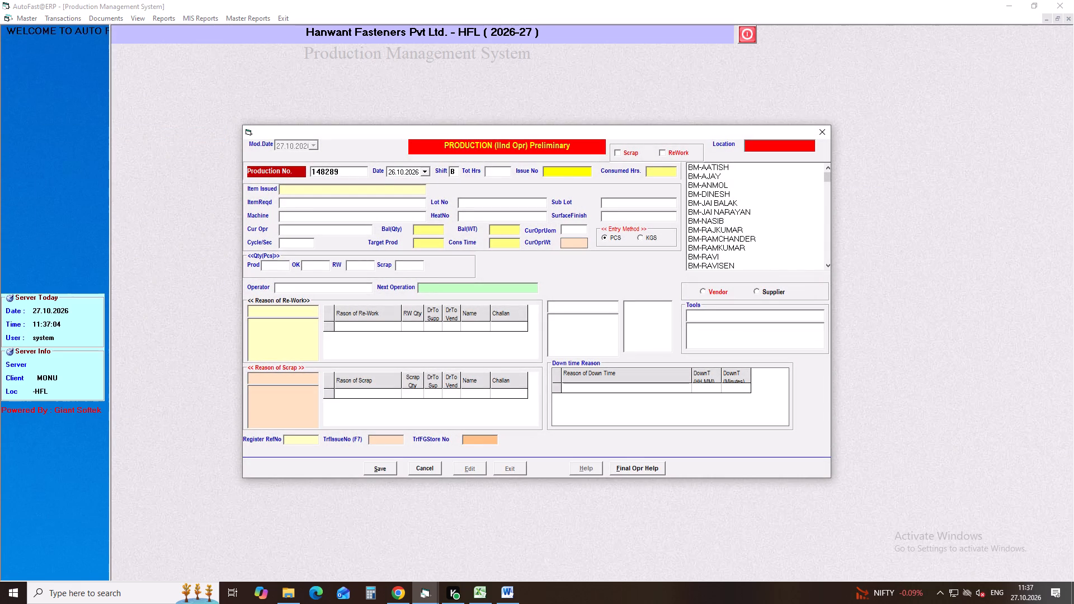
key(Return)
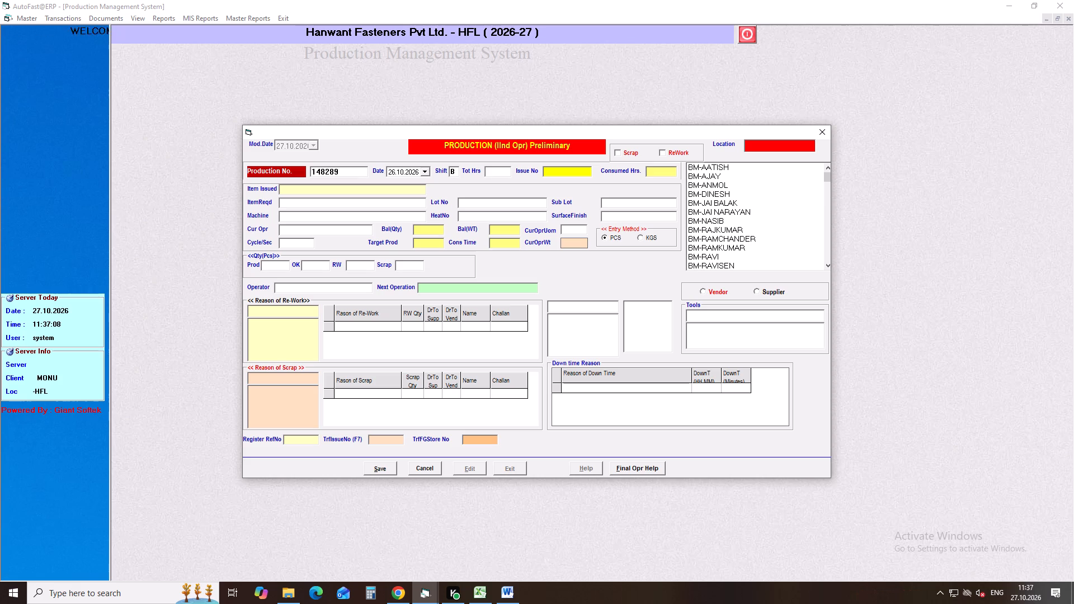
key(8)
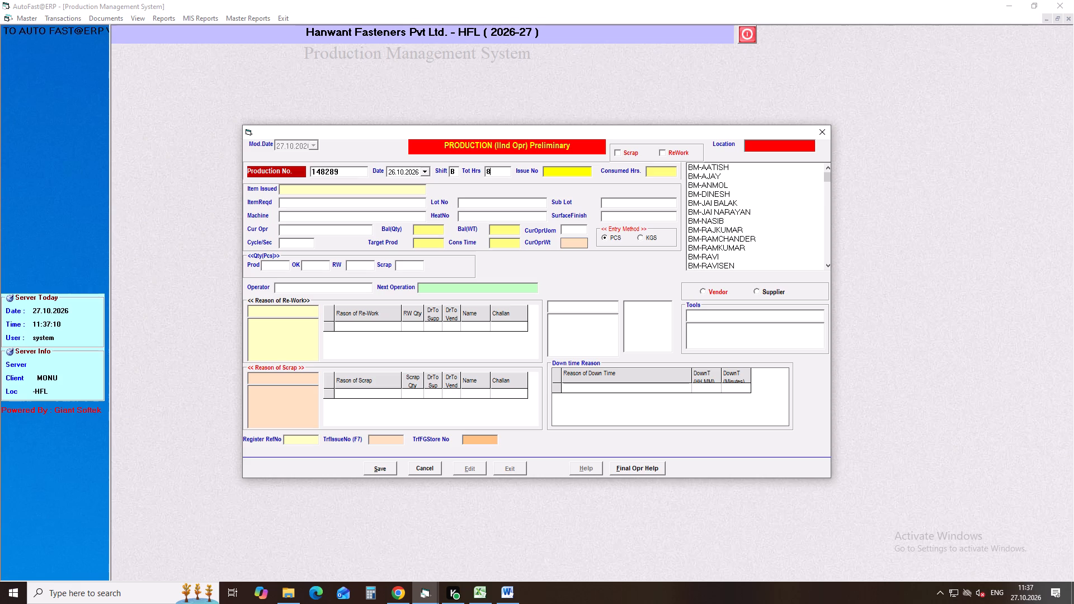
key(Return)
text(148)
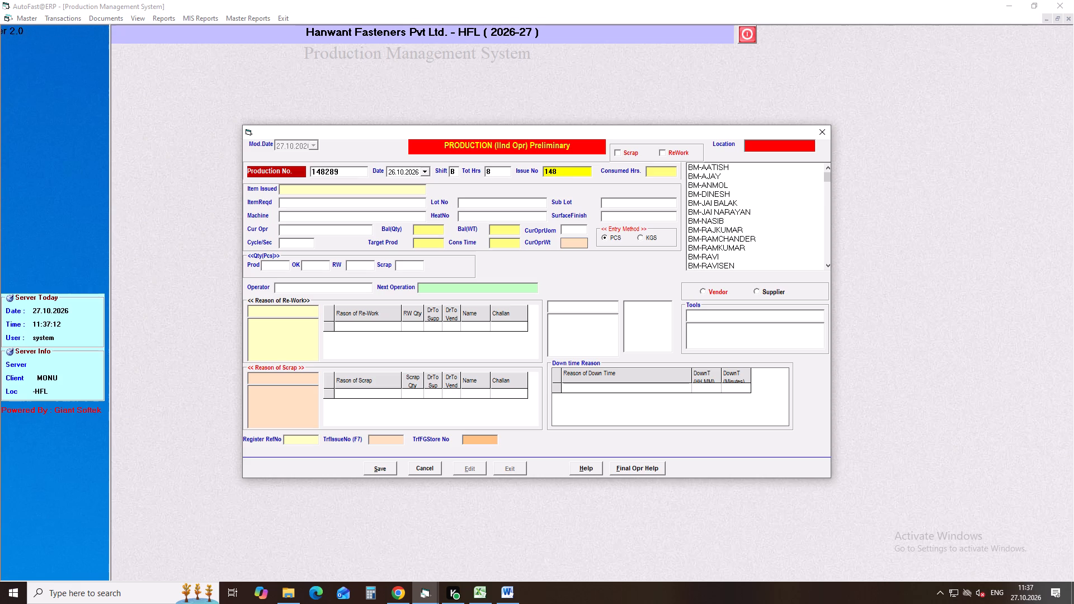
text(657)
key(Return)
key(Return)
Set cycle/sec to 01, keep 4127 pieces produced, assign operator H-RANJEET with next operation HEAT TREATMENT, and save the entry for issue 148657.
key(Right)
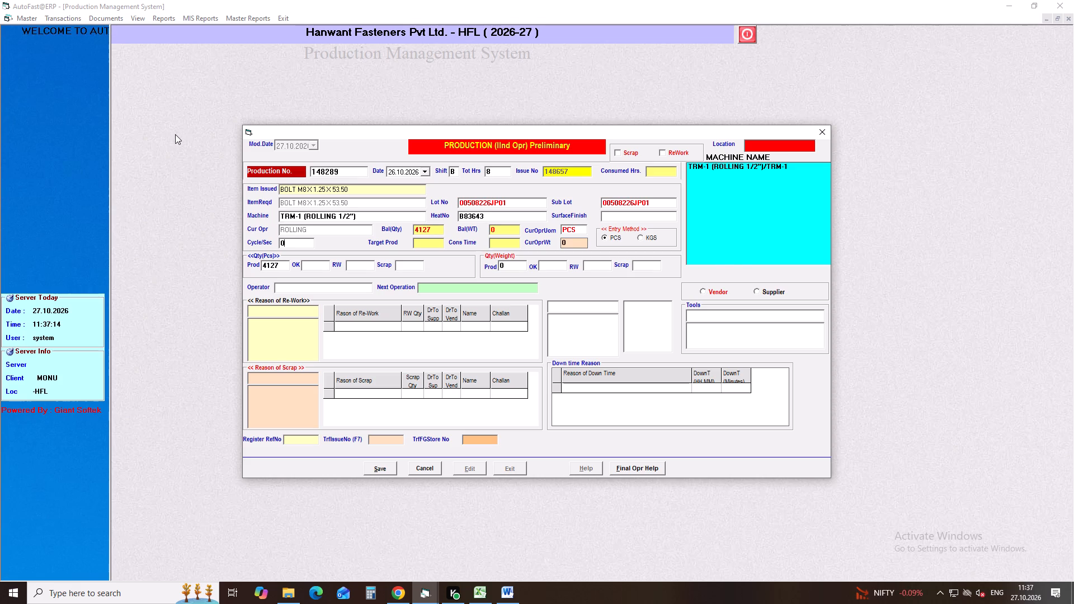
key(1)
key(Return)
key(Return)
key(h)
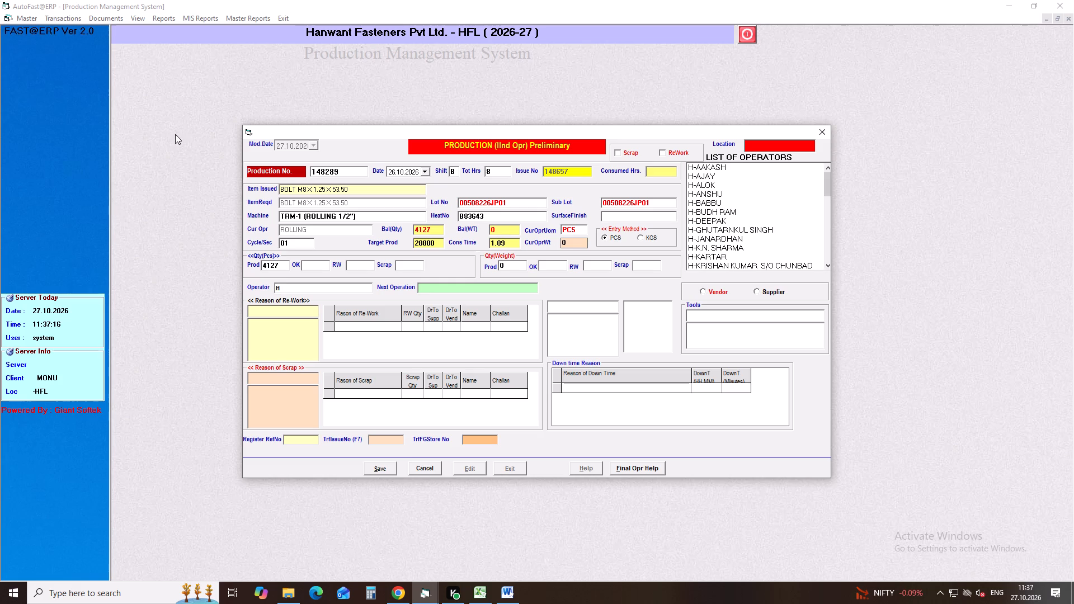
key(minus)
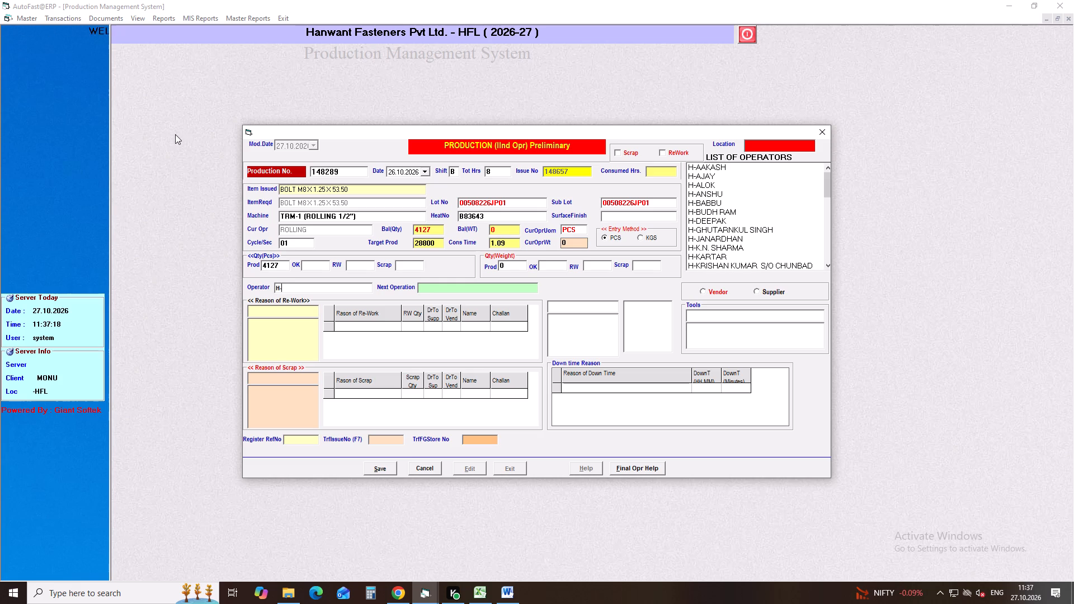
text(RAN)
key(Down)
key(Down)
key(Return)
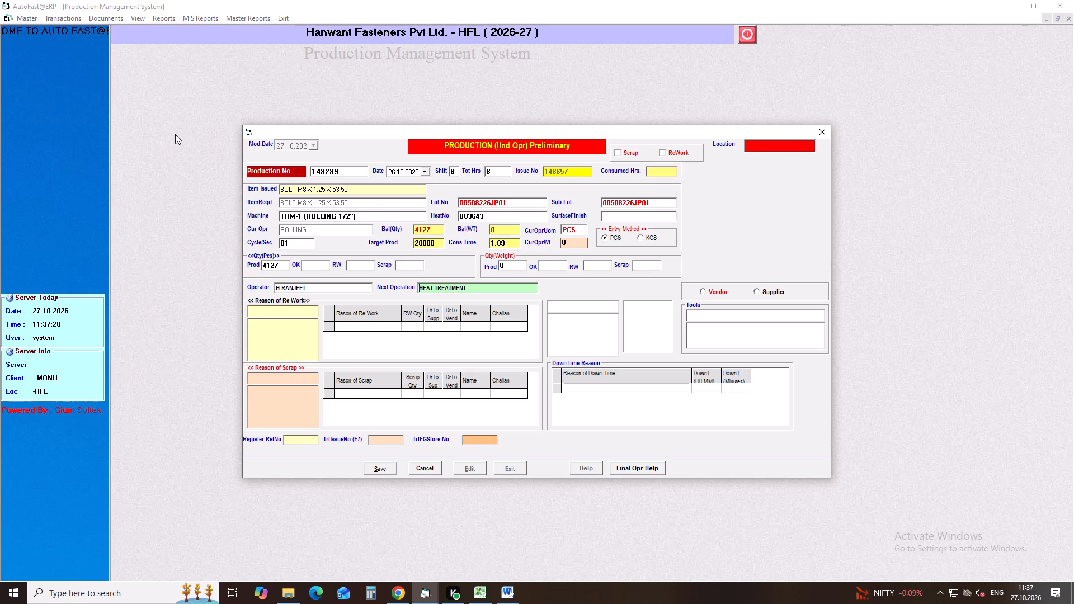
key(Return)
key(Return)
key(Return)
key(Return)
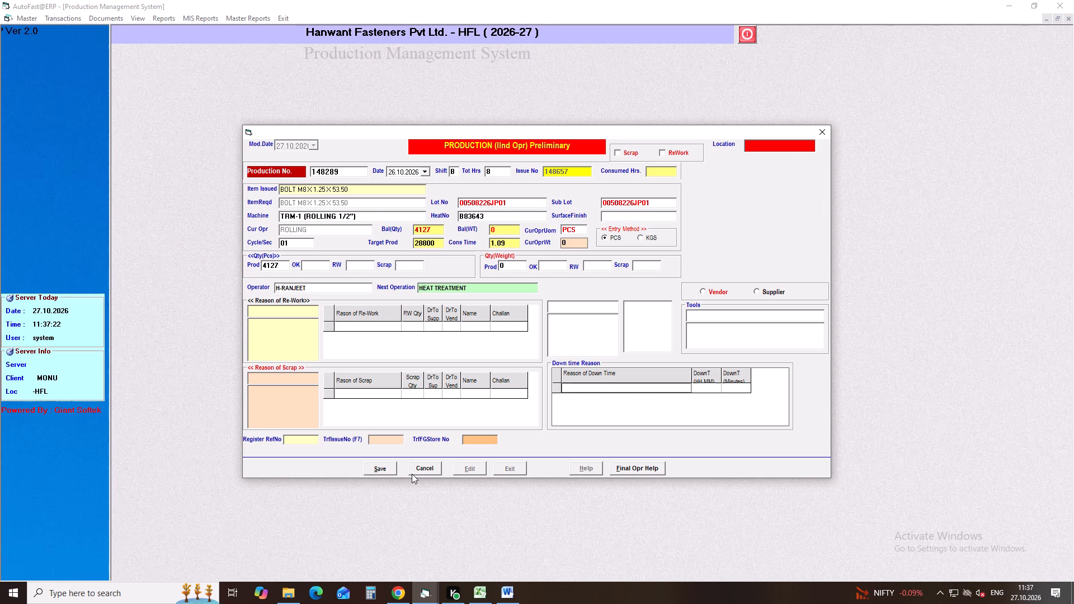
click(382, 470)
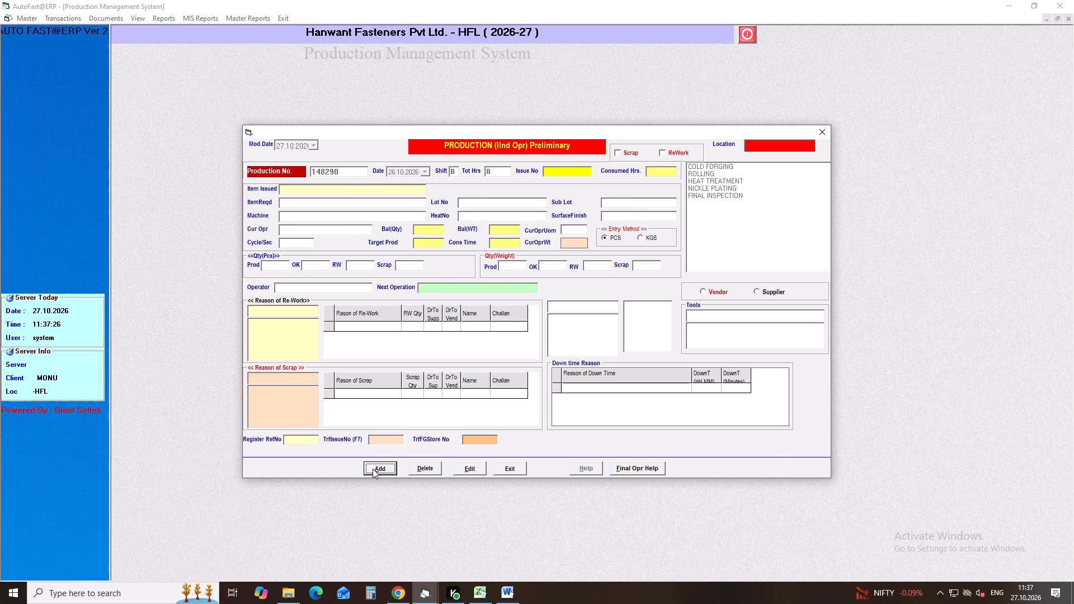
Add another preliminary production entry dated 26.10.2026, shift B, with 11 total hours, and load issue 148658.
key(Return)
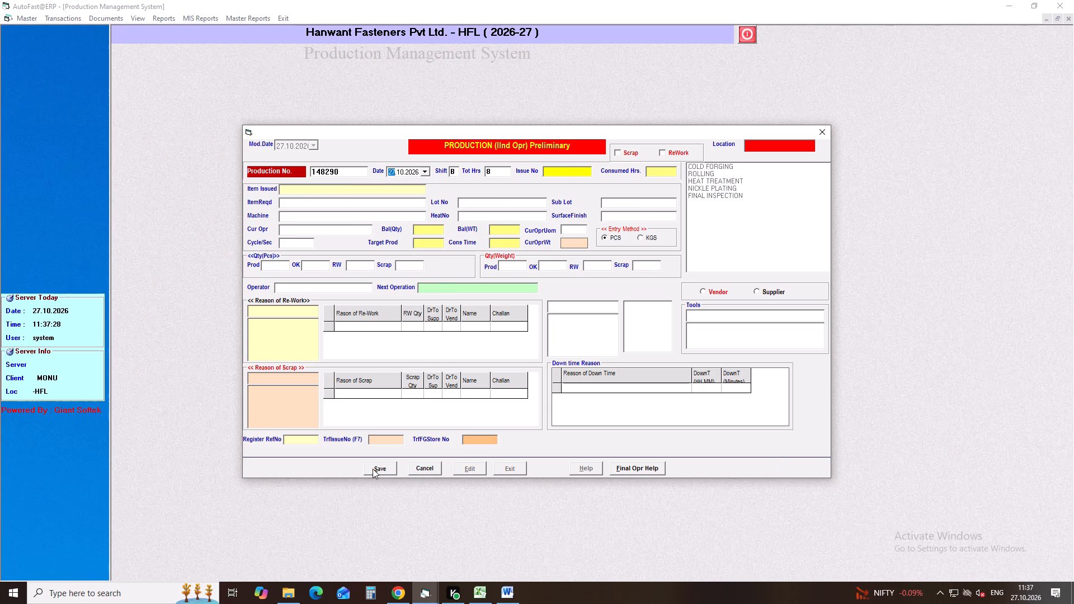
key(Down)
key(Return)
key(Return)
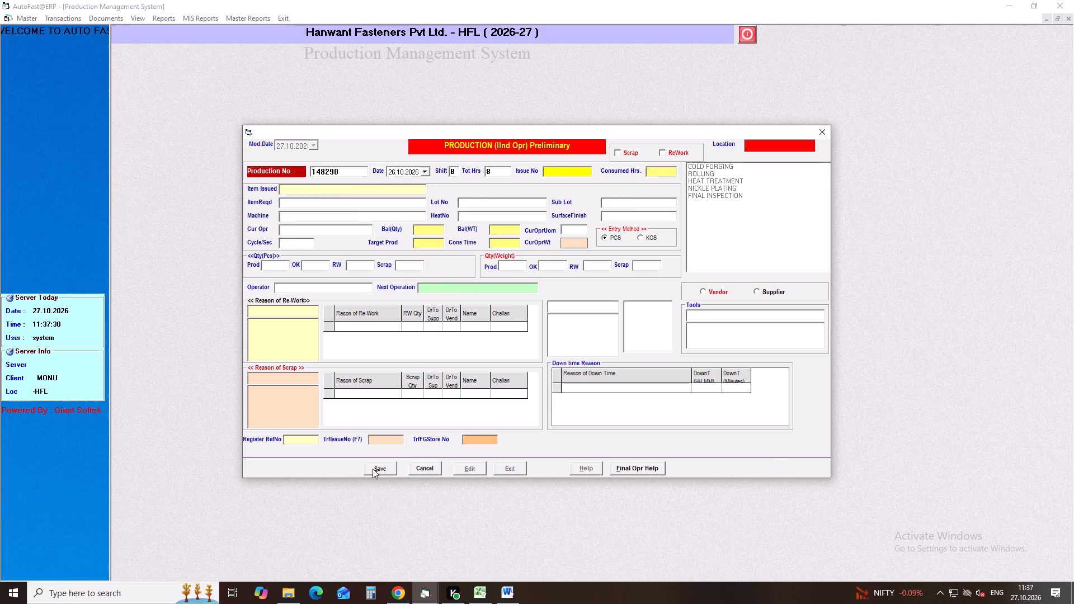
key(BackSpace)
key(BackSpace)
key(BackSpace)
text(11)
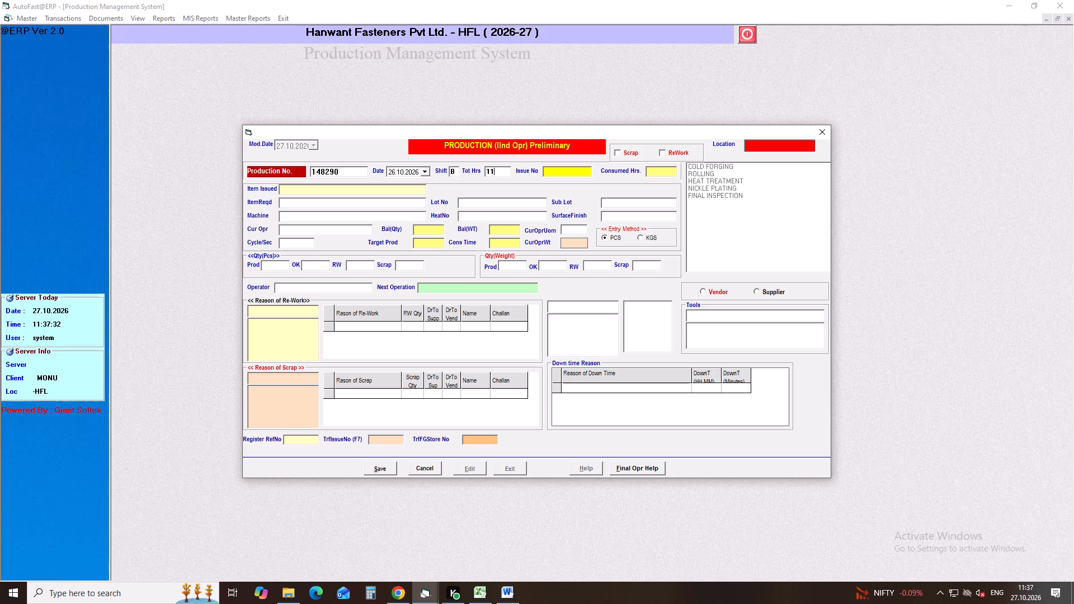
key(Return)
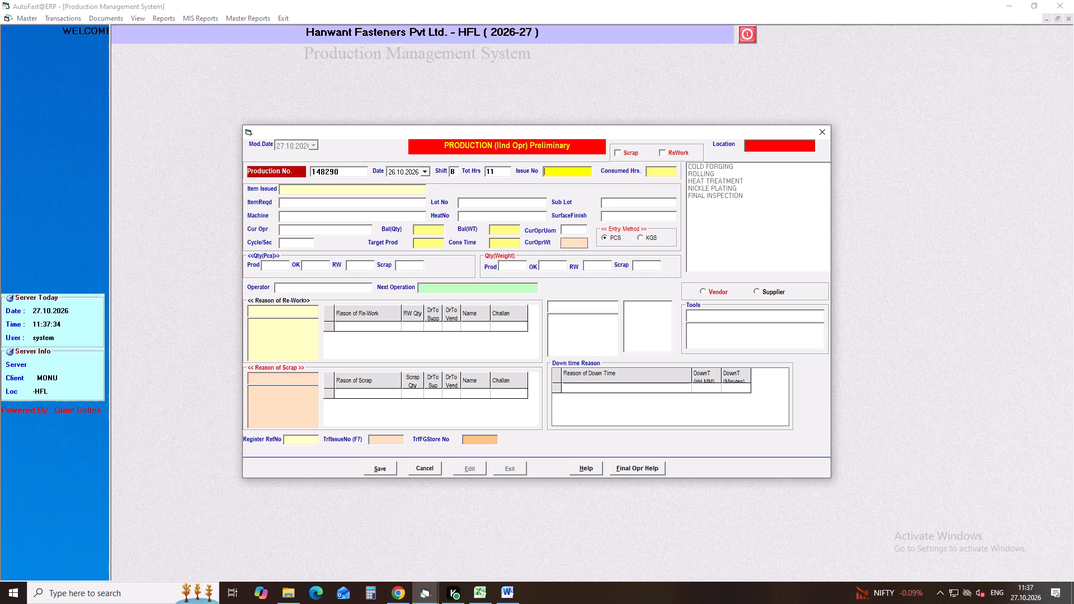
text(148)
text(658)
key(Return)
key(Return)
Set cycle/sec to 01, keep 75900 pieces produced, assign operator H-SHIVKUMAR with next operation HEAT TREATMENT, and save the entry for issue 148658.
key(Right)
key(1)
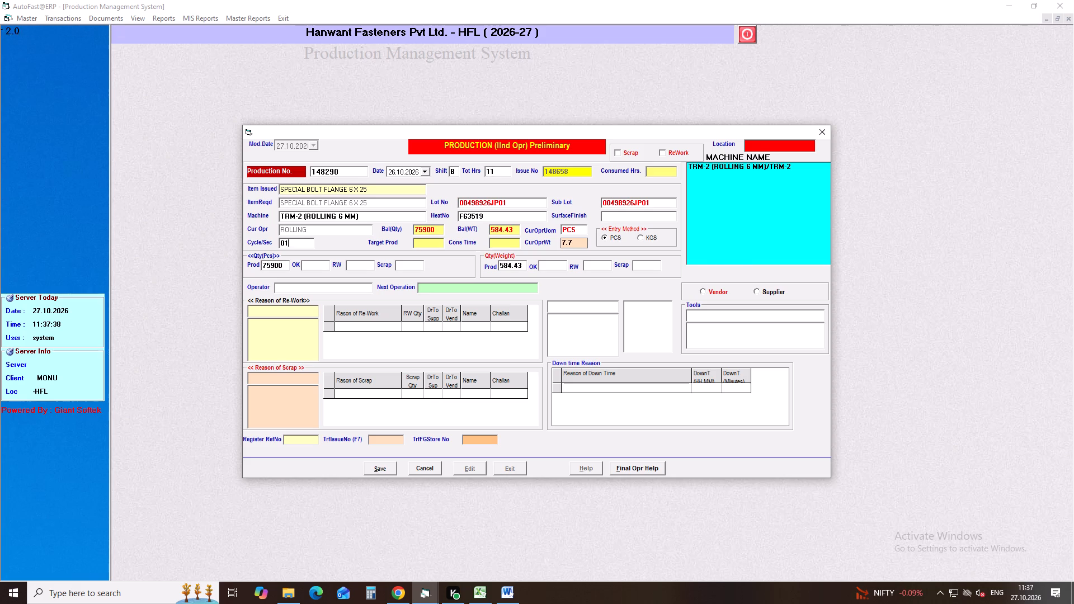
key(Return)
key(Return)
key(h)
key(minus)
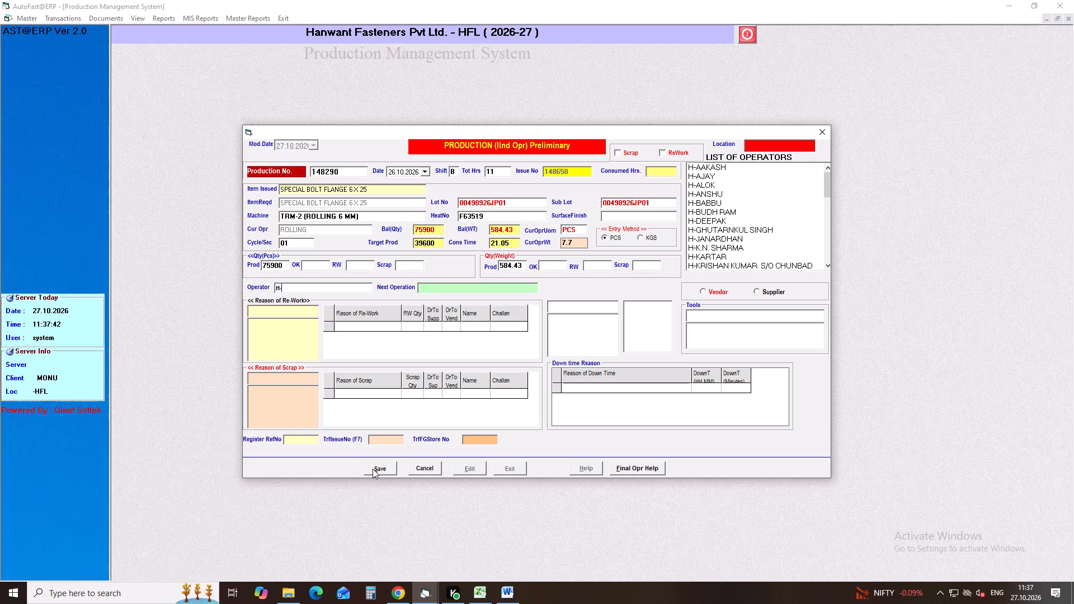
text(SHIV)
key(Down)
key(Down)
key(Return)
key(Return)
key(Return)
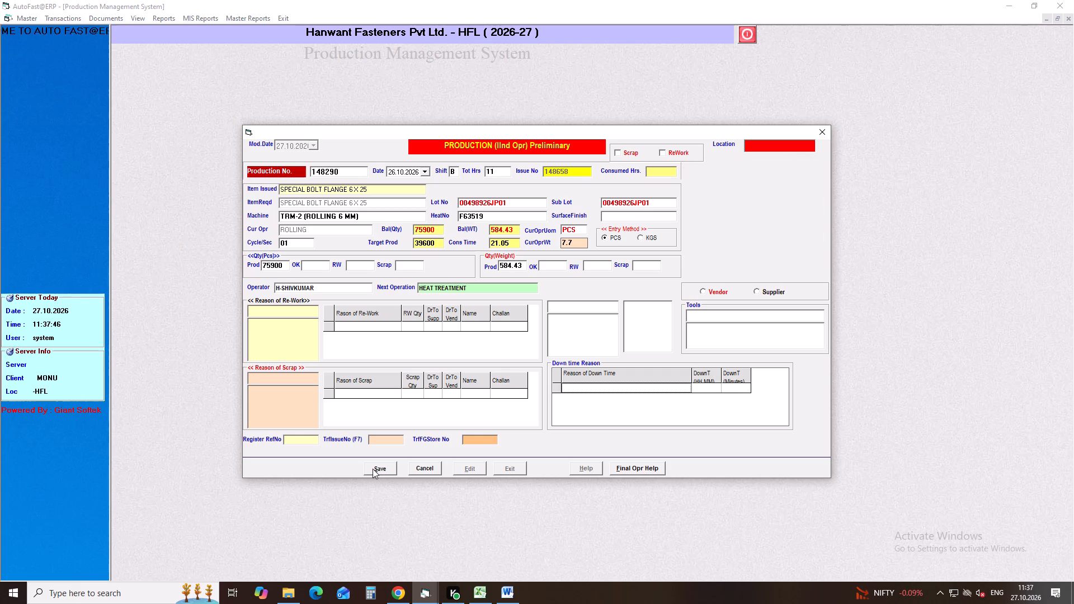
click(373, 469)
Add another preliminary production entry dated 26.10.2026, shift B, with 8 total hours, and load issue 148659 on machine TRM-5.
key(Return)
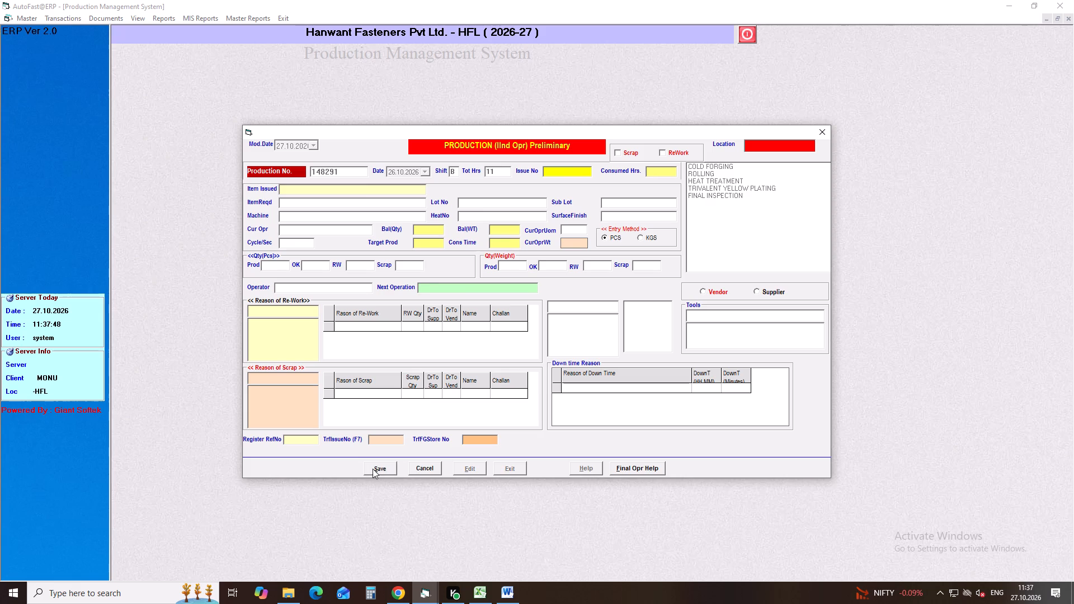
key(Left)
key(Left)
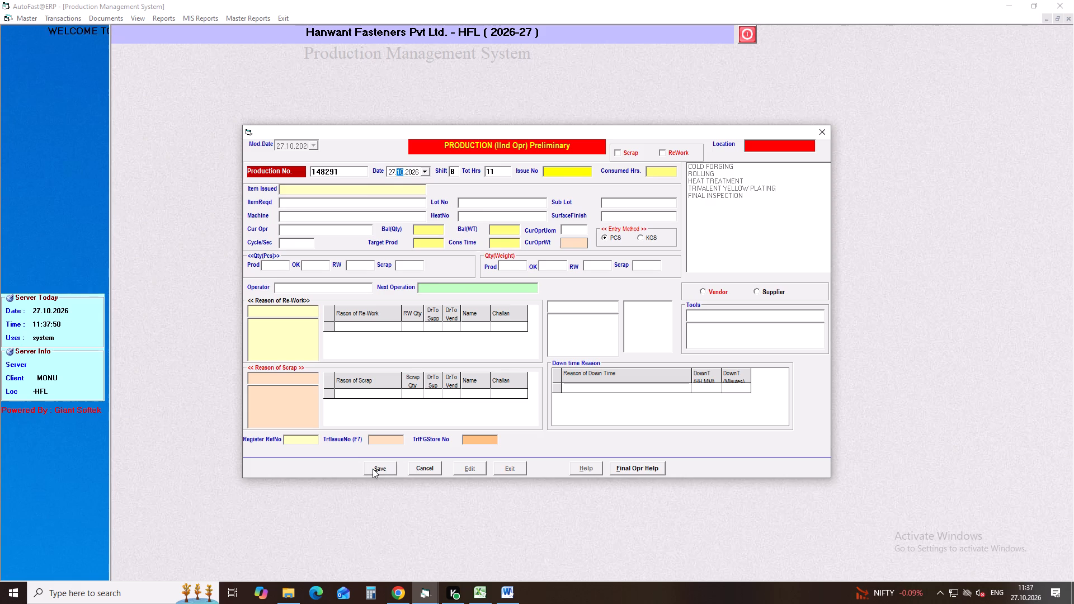
key(Left)
key(Down)
key(Return)
key(Return)
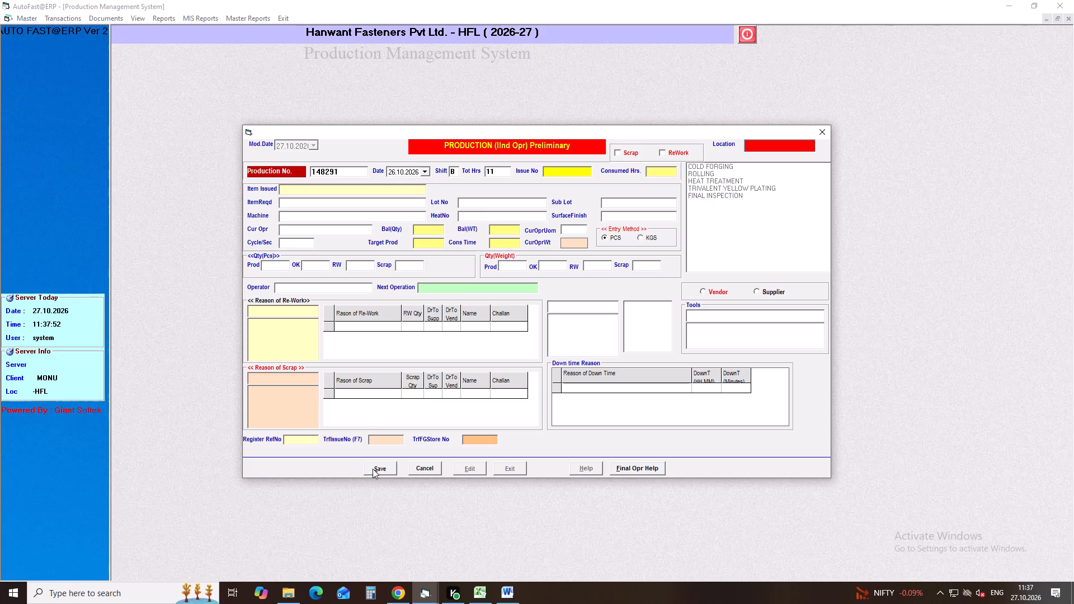
key(BackSpace)
key(BackSpace)
key(BackSpace)
key(BackSpace)
key(BackSpace)
key(BackSpace)
key(BackSpace)
key(BackSpace)
key(BackSpace)
key(BackSpace)
key(BackSpace)
key(BackSpace)
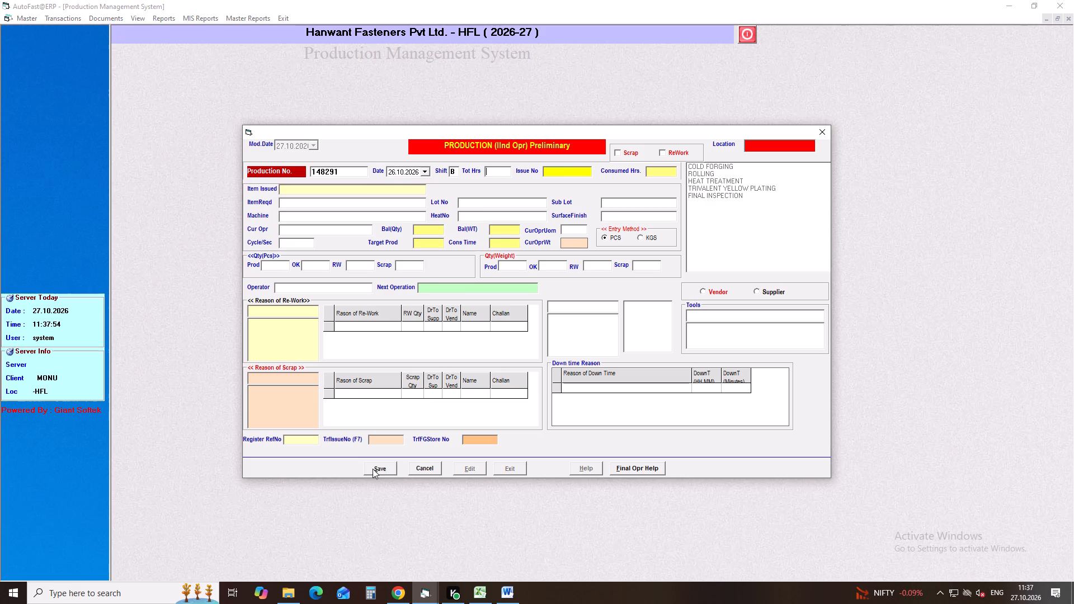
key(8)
key(Return)
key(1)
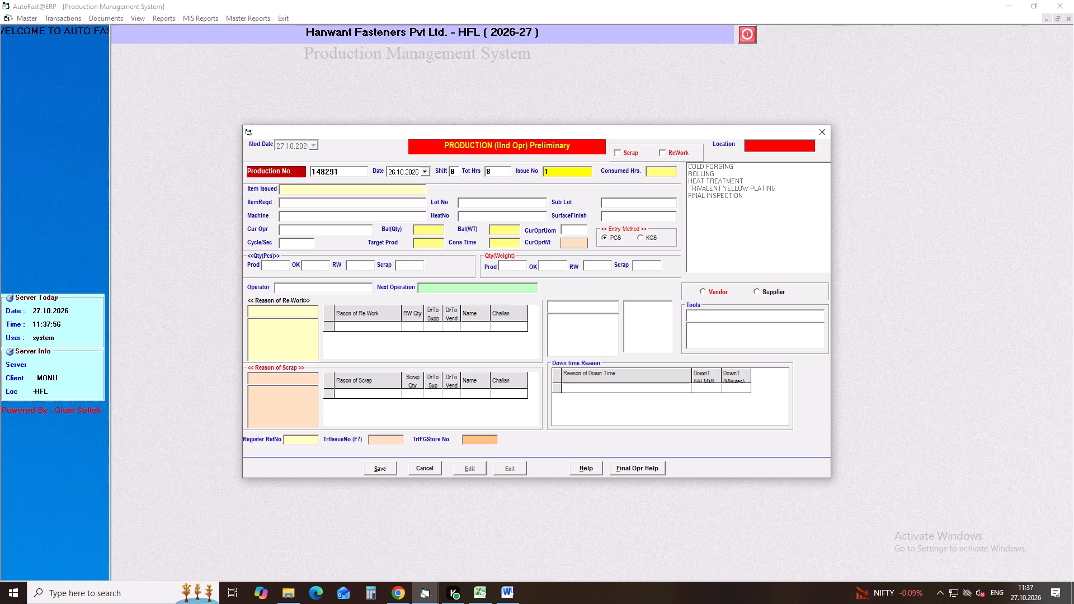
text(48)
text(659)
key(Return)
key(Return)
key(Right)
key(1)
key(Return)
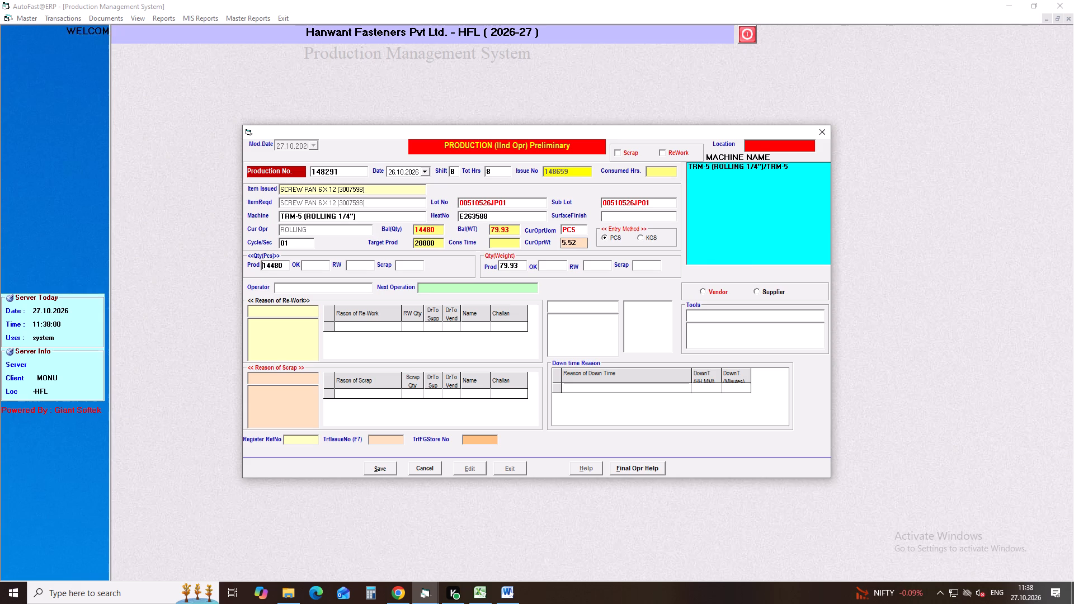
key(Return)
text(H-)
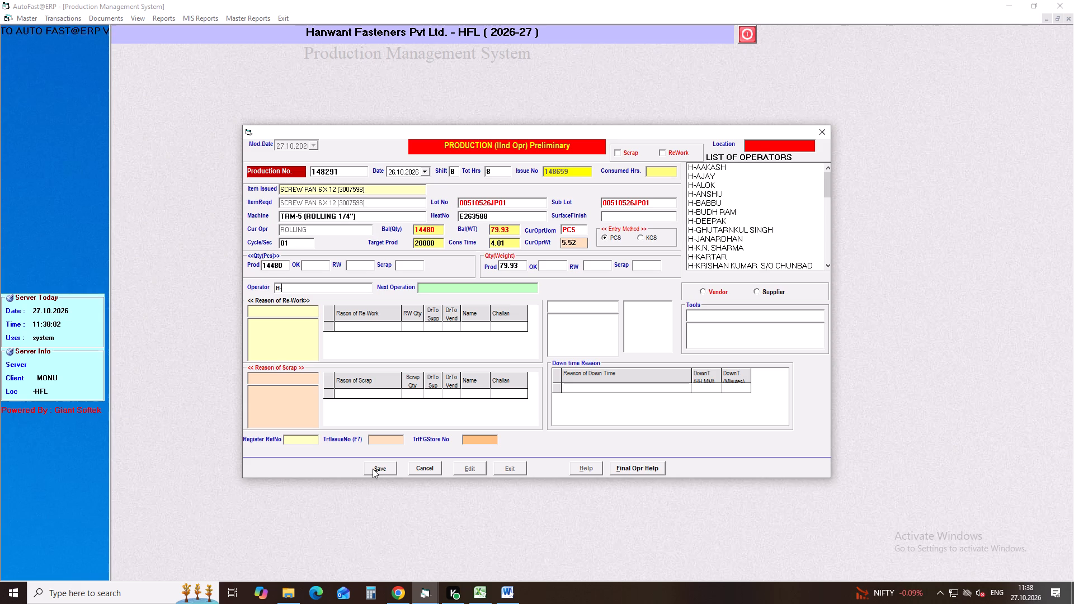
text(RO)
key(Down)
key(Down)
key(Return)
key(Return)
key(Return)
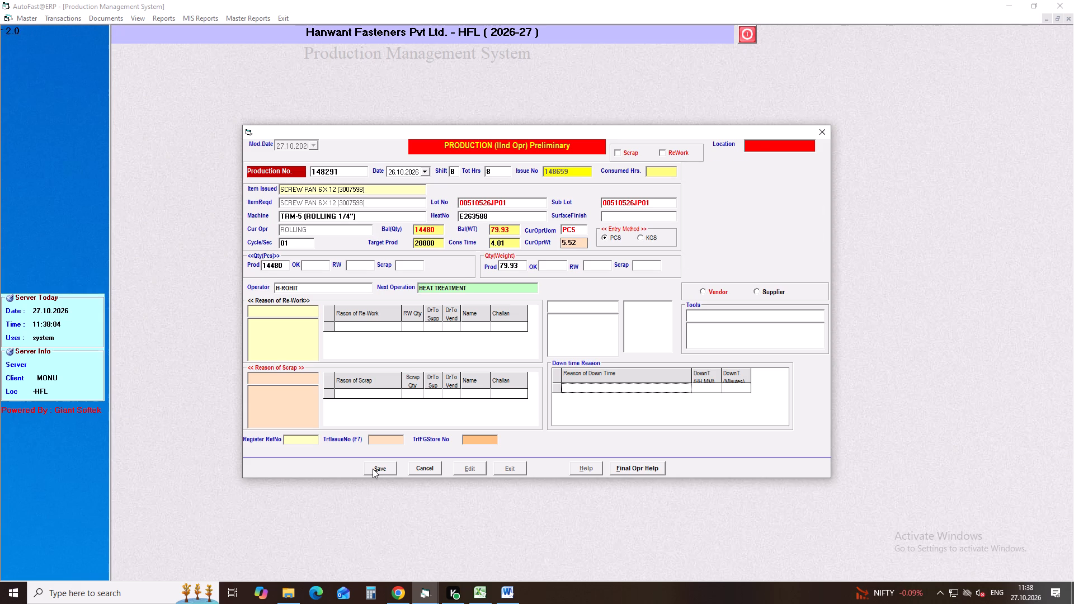
click(373, 469)
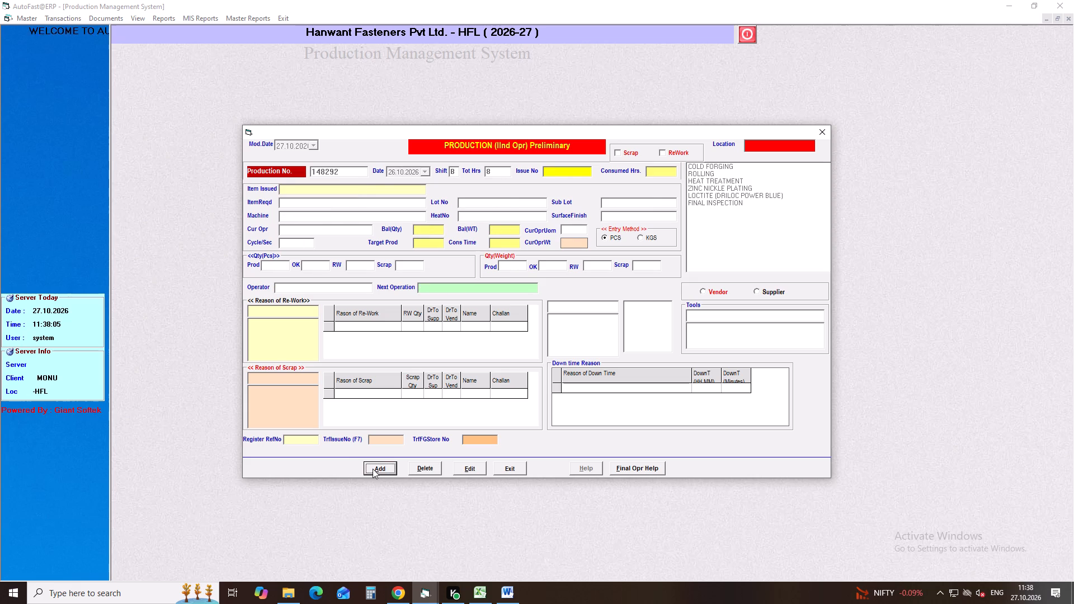
Add another preliminary production entry dated 26.10.2026, shift B, with 3.5 total hours, and load issue 148660 on machine TRM-6.
key(Return)
key(Down)
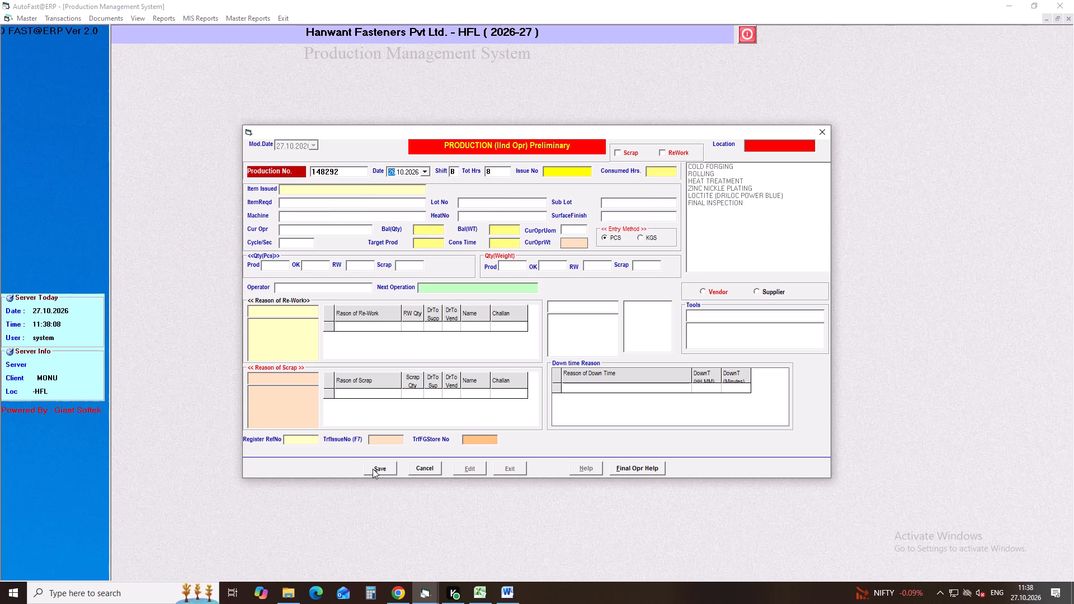
key(Return)
key(Return)
key(BackSpace)
key(BackSpace)
key(BackSpace)
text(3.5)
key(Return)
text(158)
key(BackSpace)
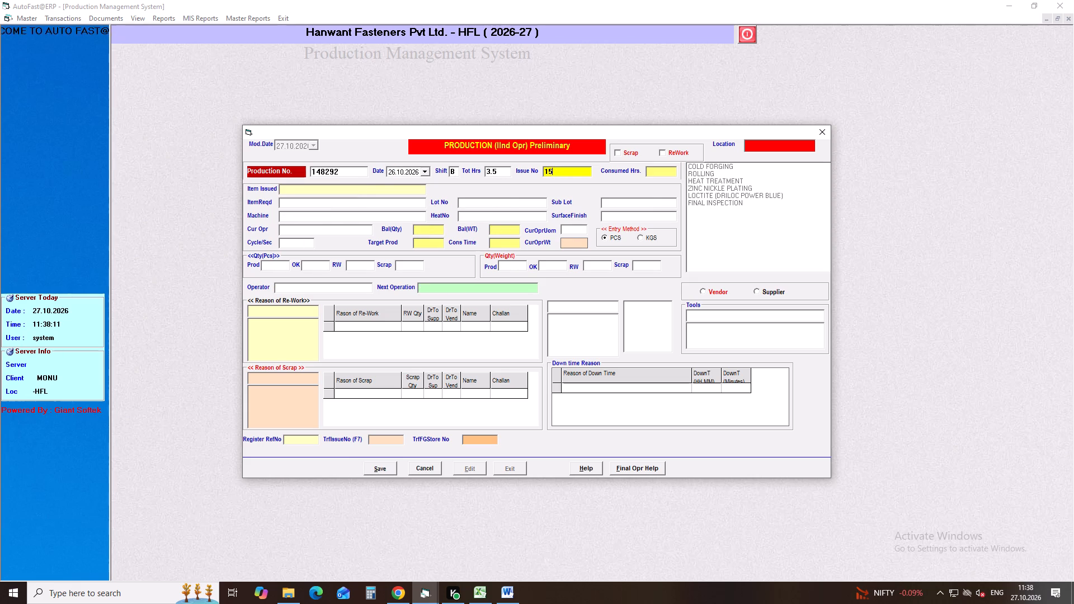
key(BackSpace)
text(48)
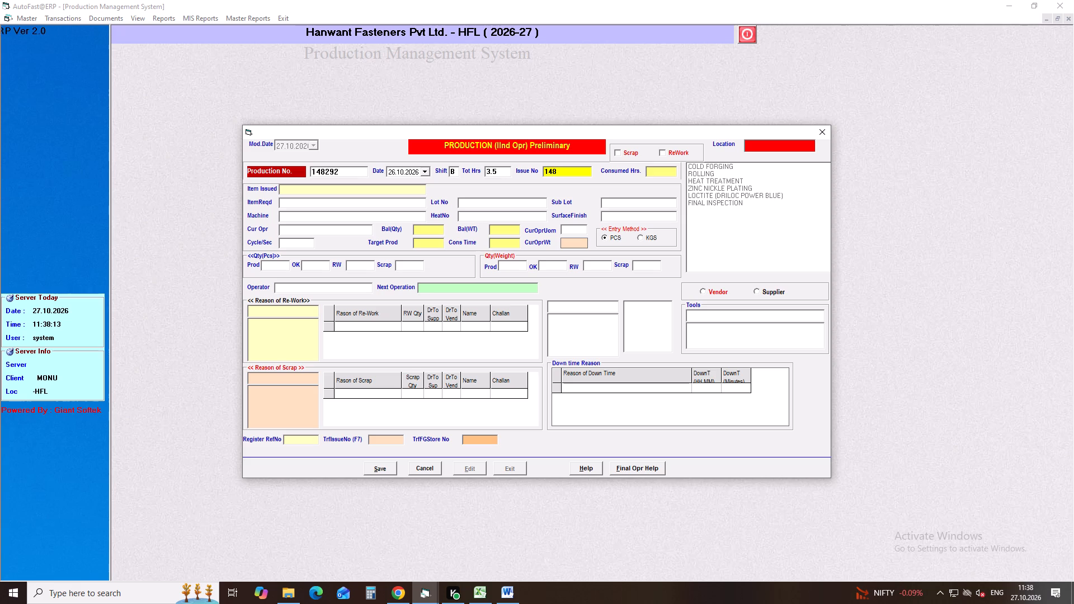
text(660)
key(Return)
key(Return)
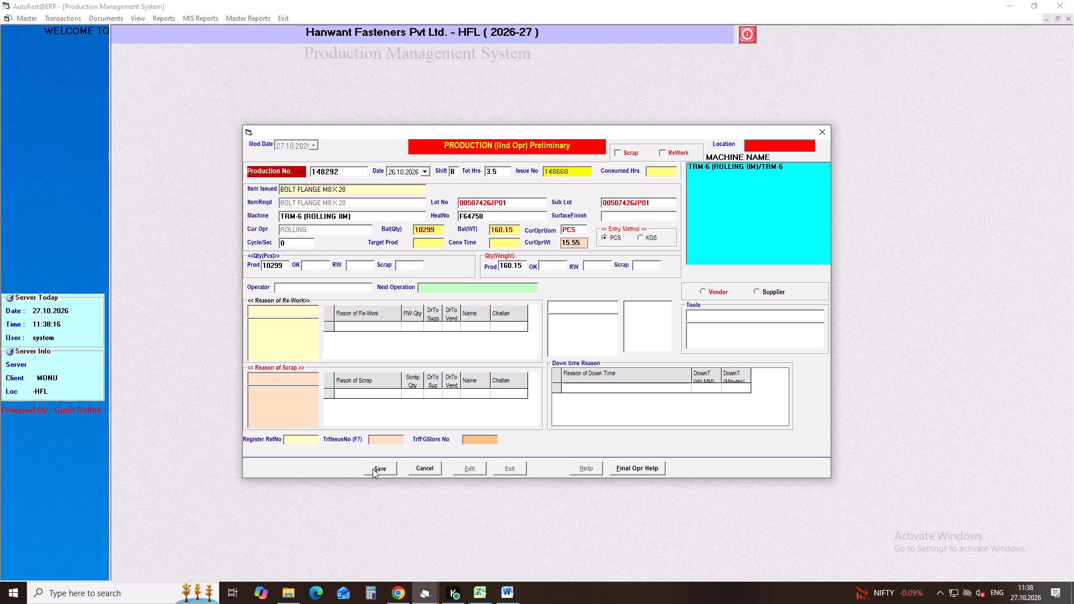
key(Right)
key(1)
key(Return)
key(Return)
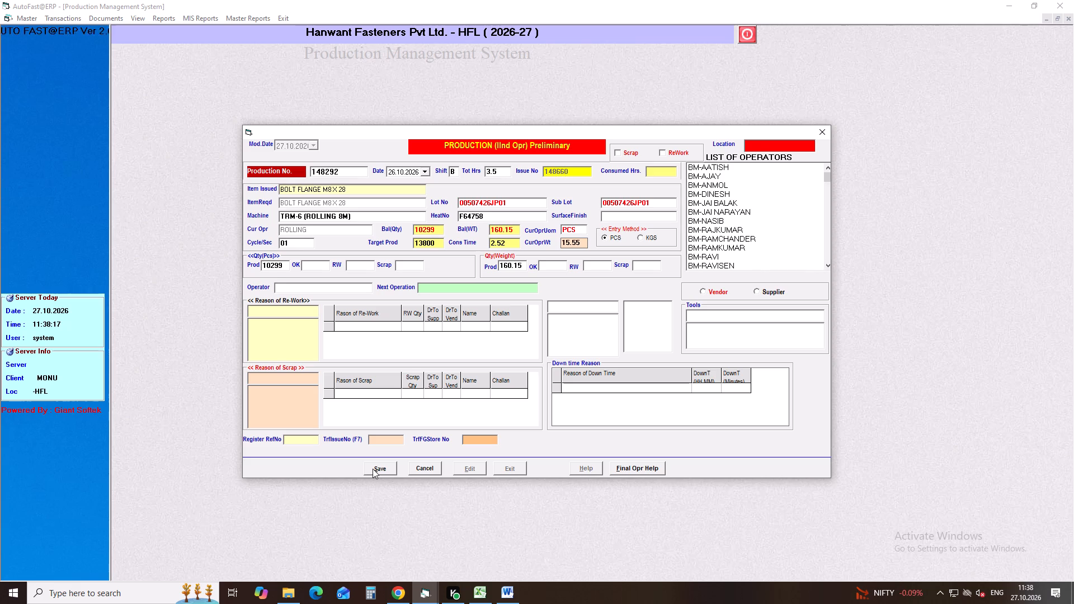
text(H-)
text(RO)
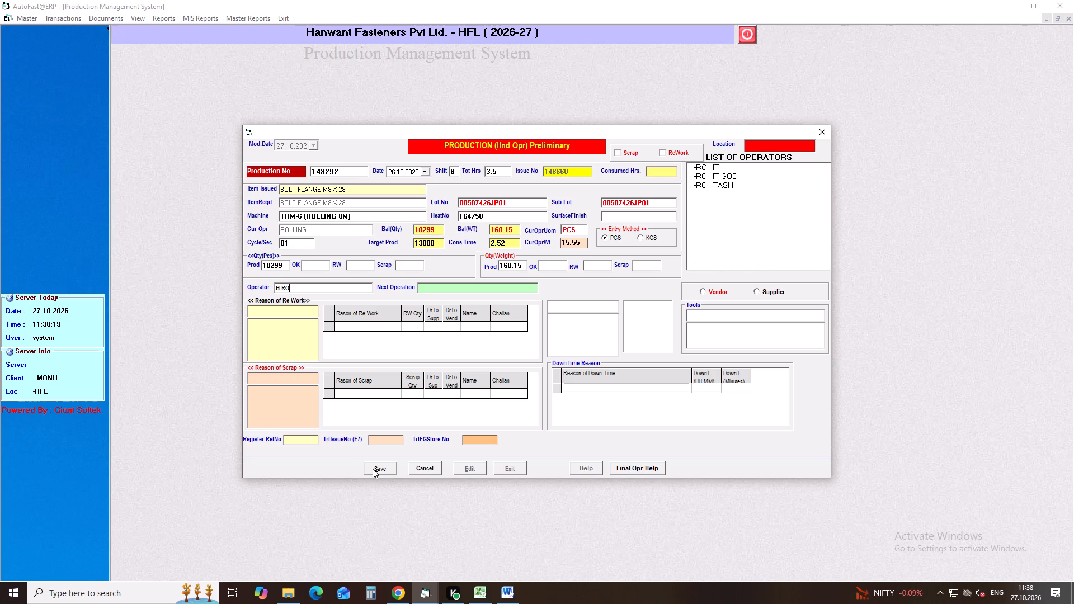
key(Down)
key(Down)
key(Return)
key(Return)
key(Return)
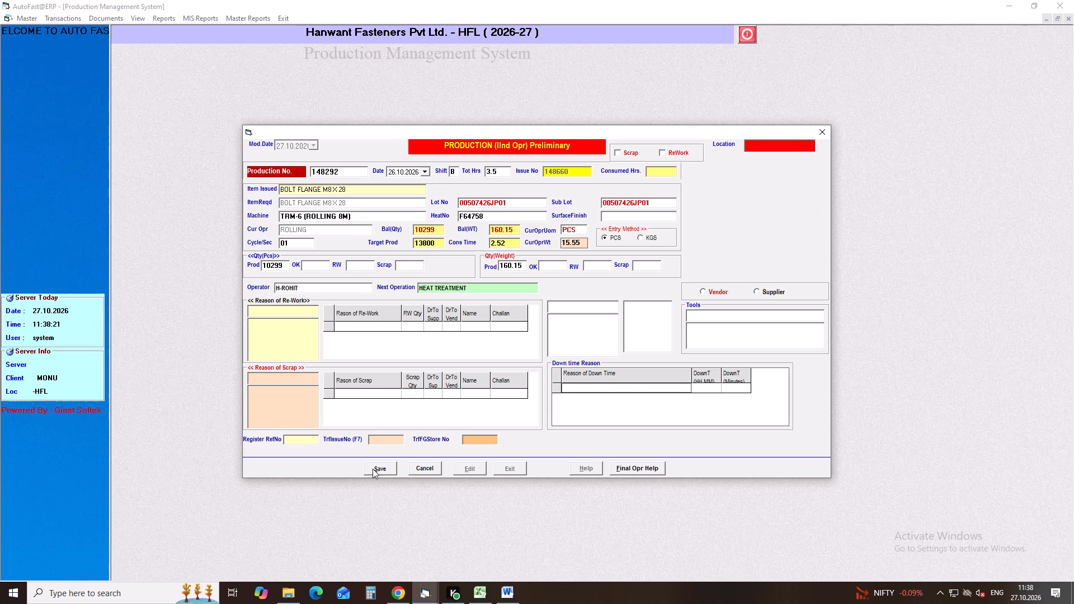
click(373, 469)
Add another preliminary production entry dated 26.10.2026, shift B, with 8 total hours, and load issue 148661 on machine TRM-8.
key(Return)
key(Down)
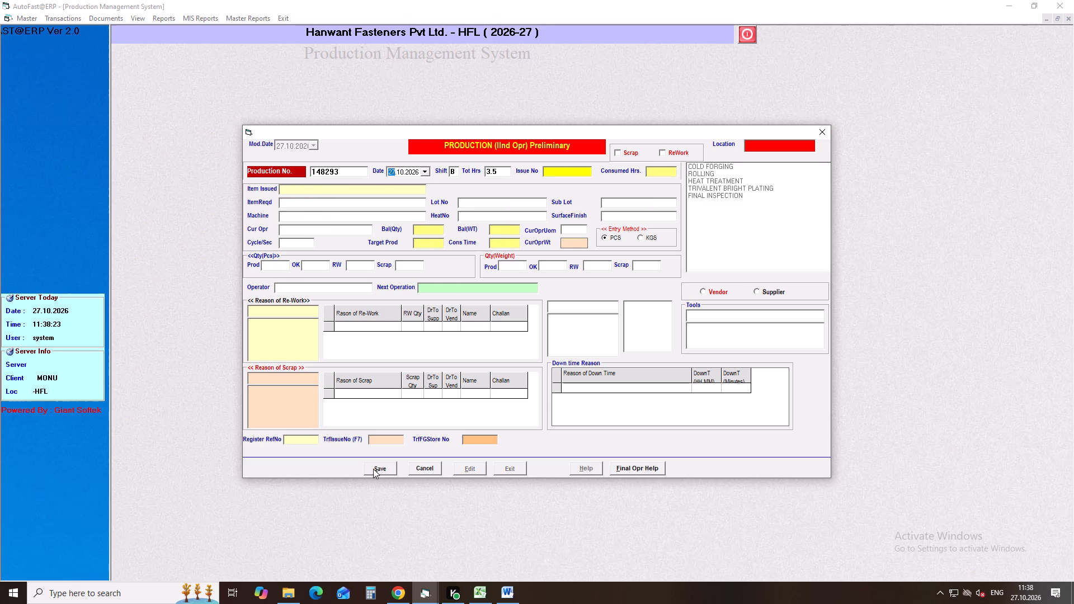
key(Return)
key(Return)
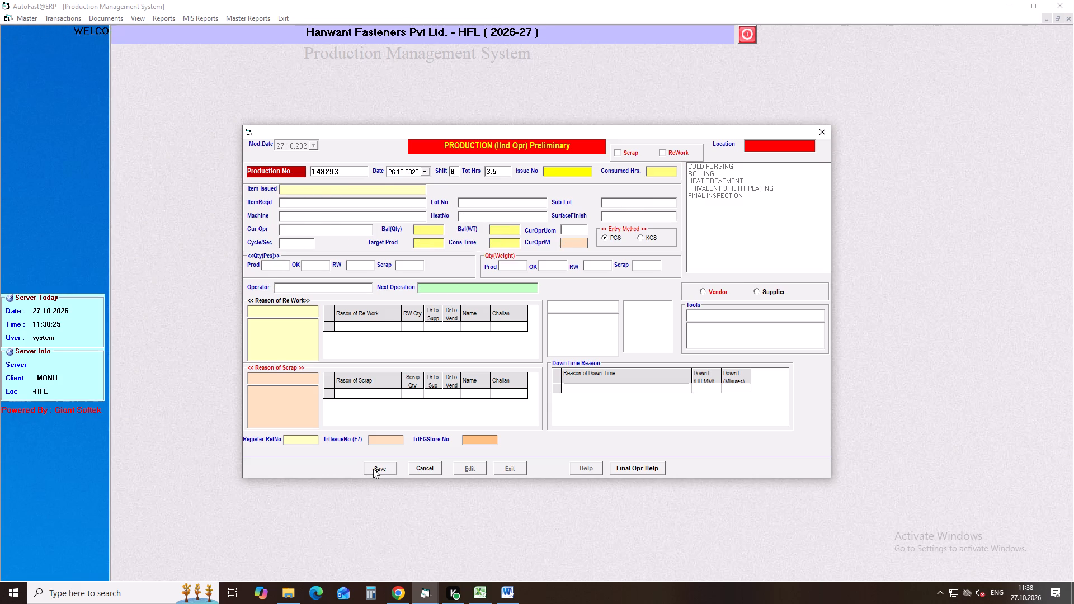
key(BackSpace)
key(BackSpace)
key(BackSpace)
key(BackSpace)
key(BackSpace)
key(BackSpace)
key(BackSpace)
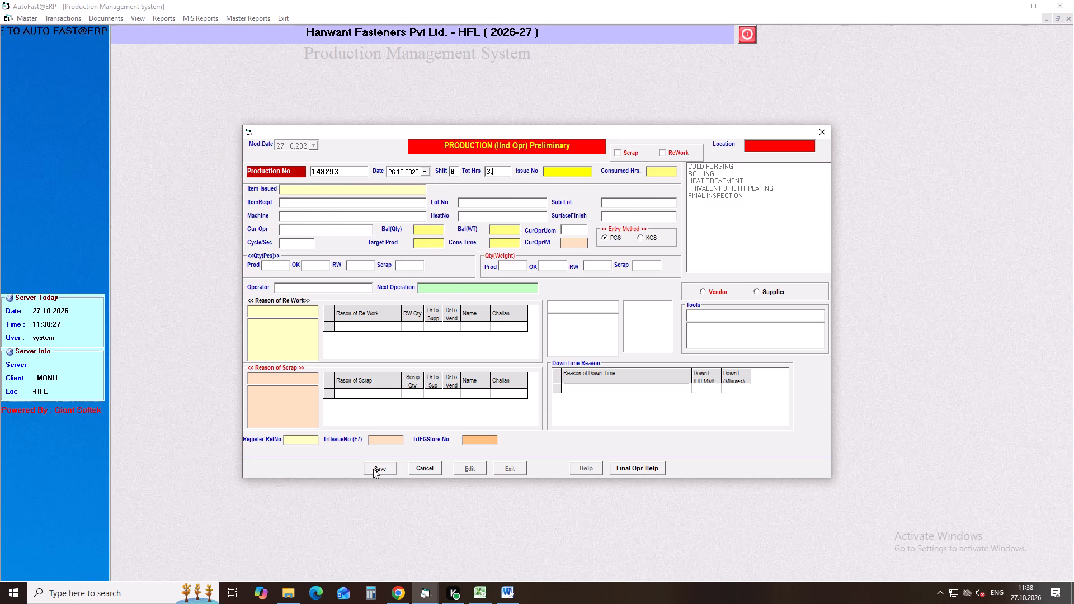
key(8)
key(Return)
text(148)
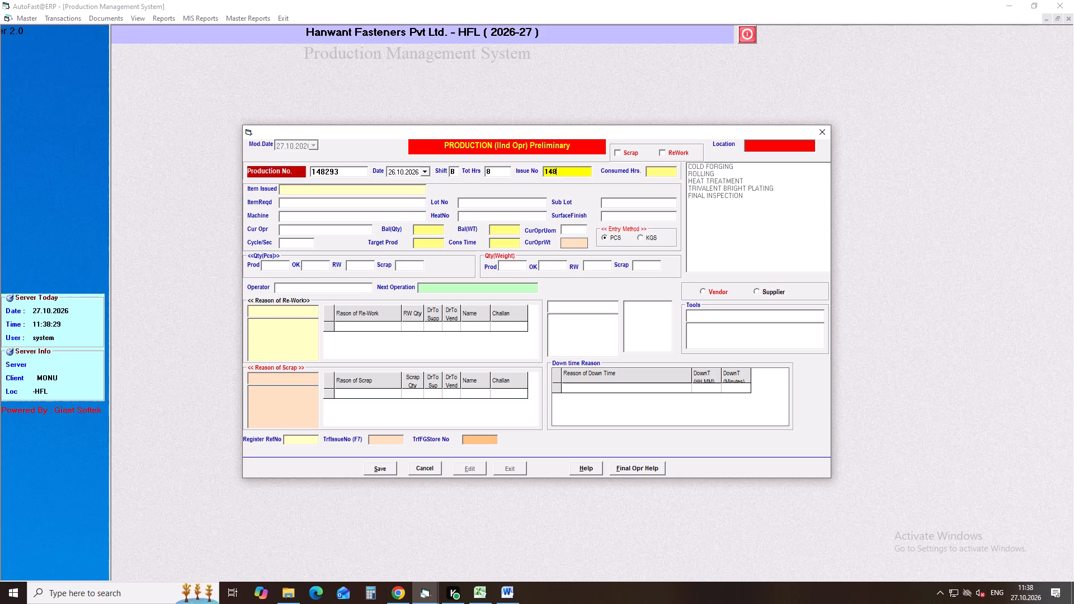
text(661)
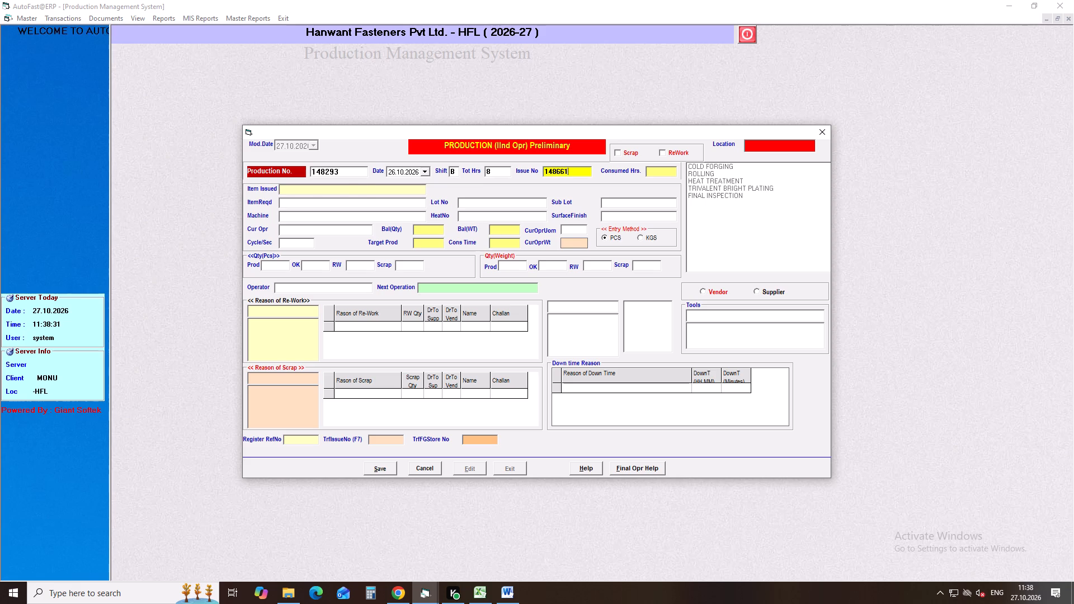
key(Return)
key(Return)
Set cycle/sec to 01, keep 41320 pieces, assign the first operator matching H-KRI with next operation NICKLE CHROME PLATING, and save issue 148661's entry.
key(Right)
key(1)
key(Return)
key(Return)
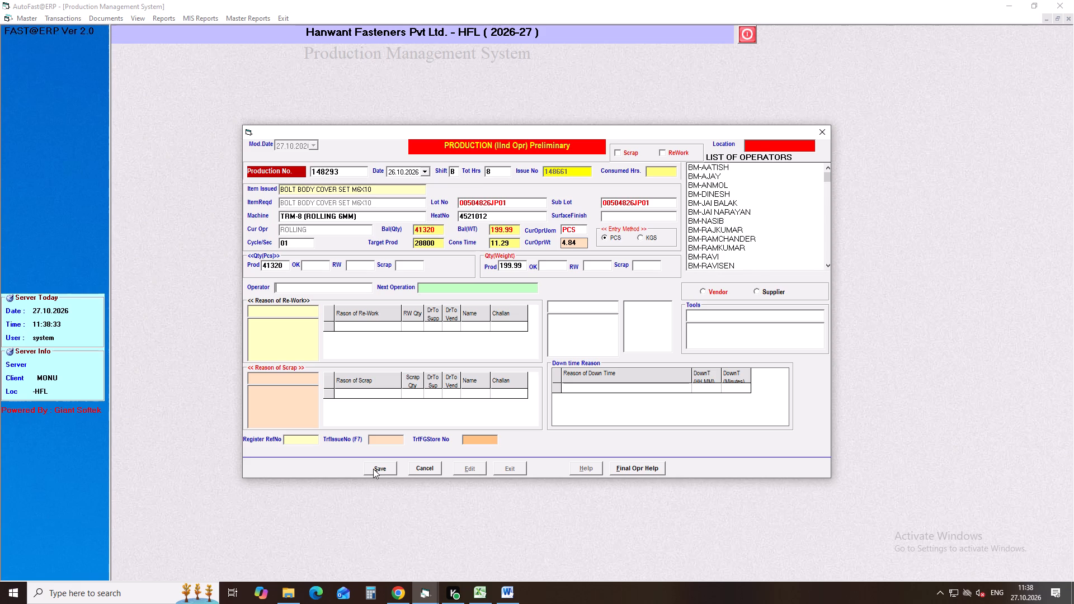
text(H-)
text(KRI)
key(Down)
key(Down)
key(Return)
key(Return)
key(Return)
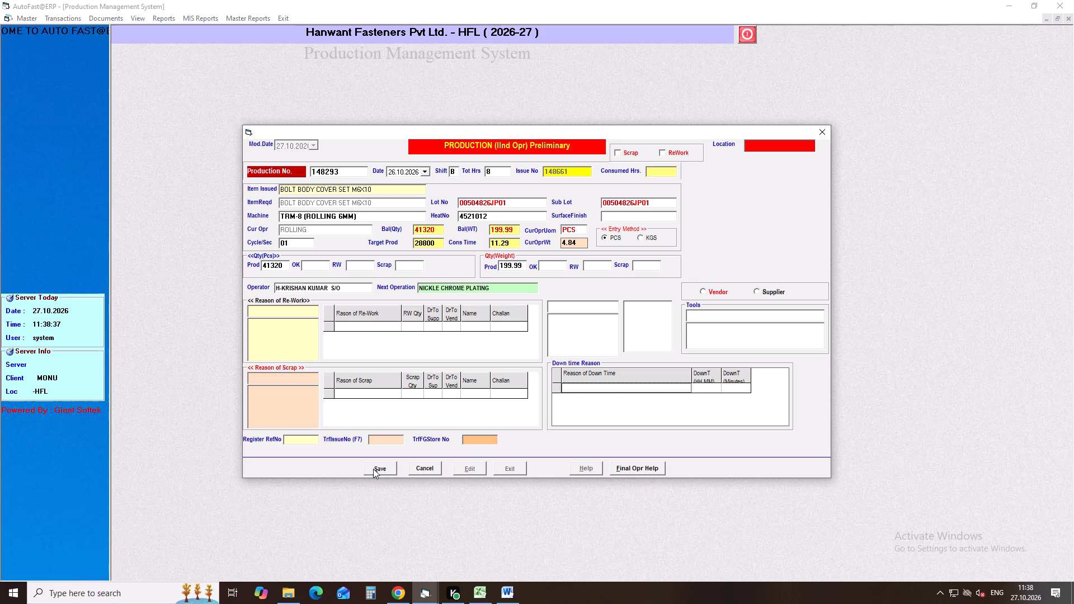
click(373, 469)
Add another preliminary production entry dated 26.10.2026, shift B, with 11 total hours, and load issue 148662 on machine TRM-11.
key(Return)
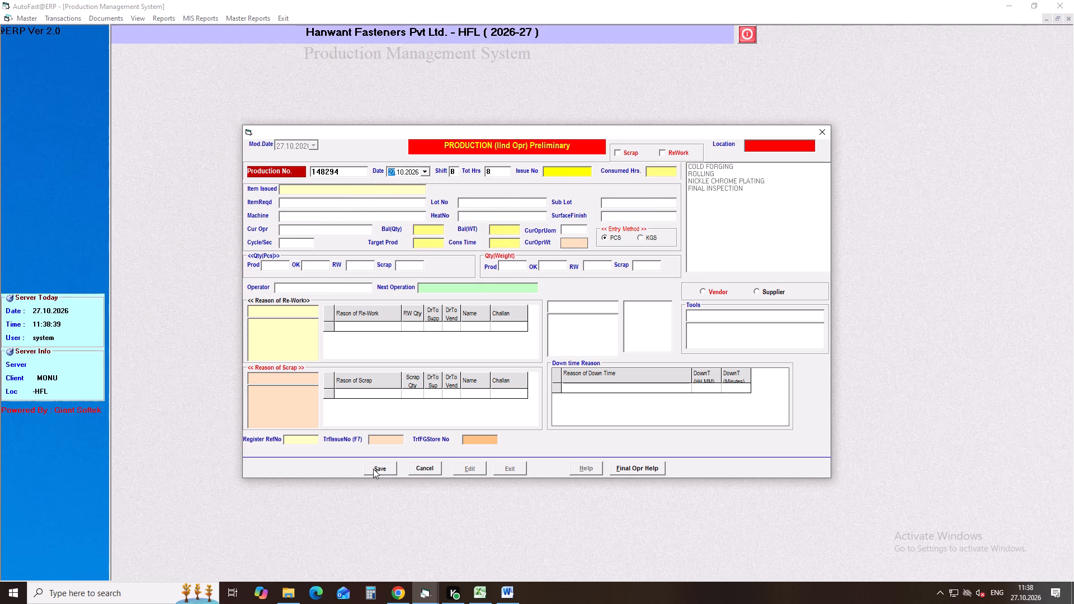
key(Down)
key(Return)
key(Return)
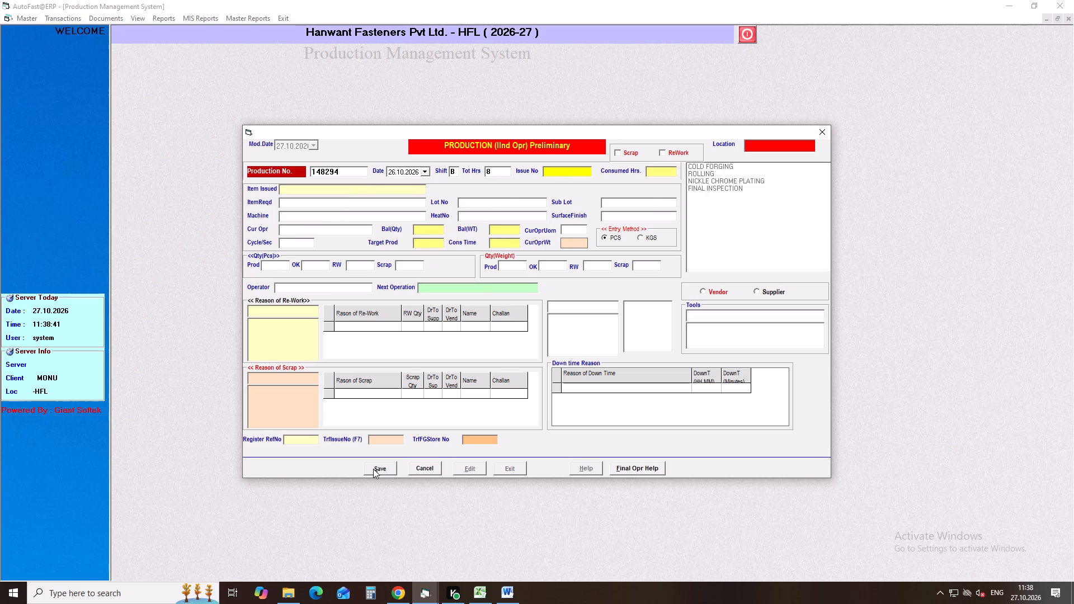
key(BackSpace)
key(BackSpace)
key(BackSpace)
key(BackSpace)
key(BackSpace)
key(BackSpace)
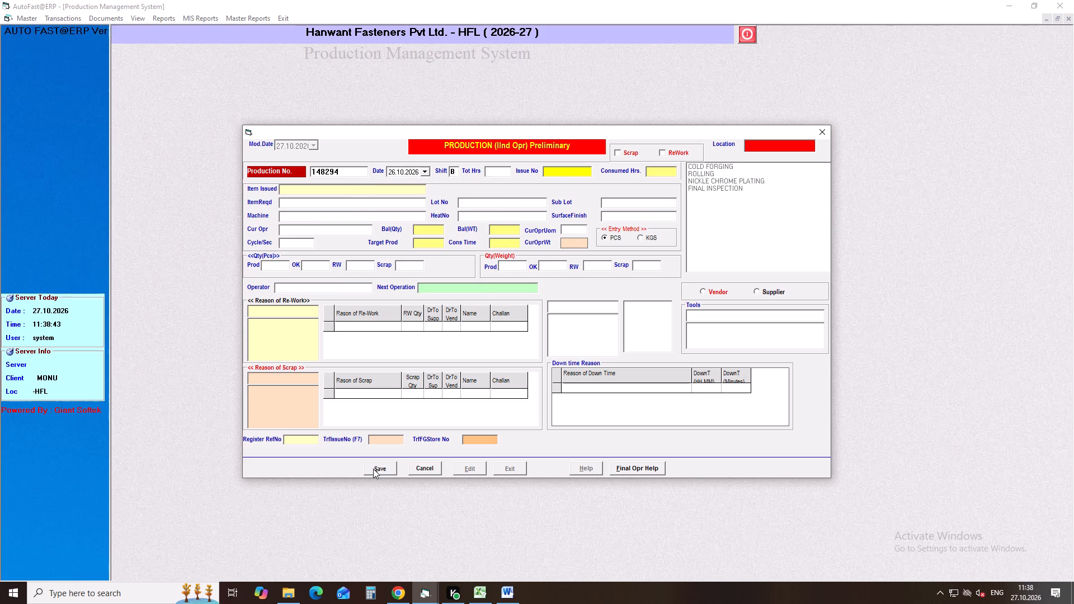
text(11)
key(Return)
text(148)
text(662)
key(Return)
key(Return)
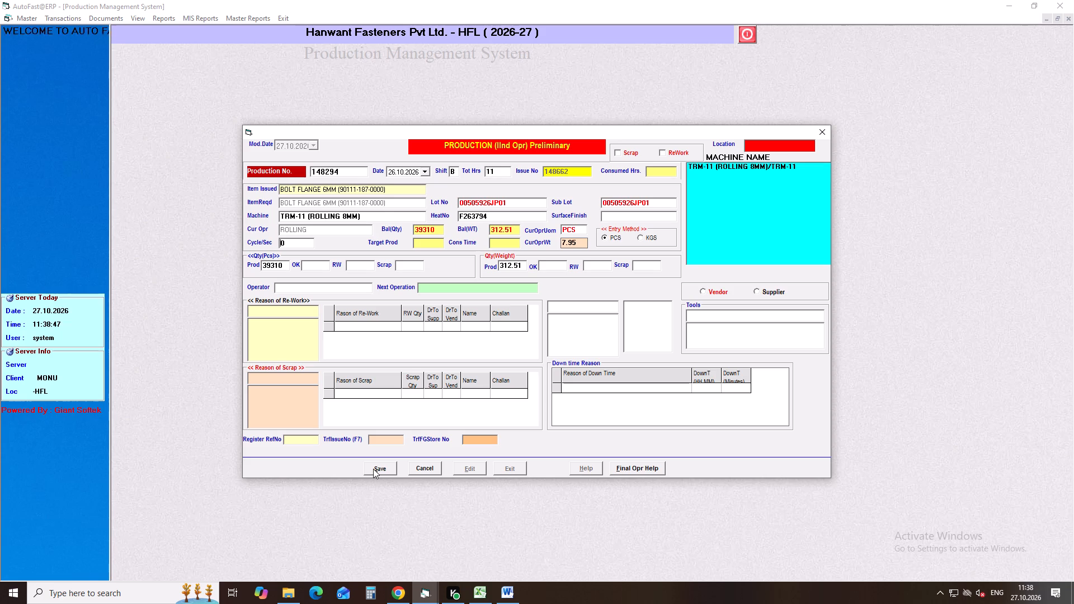
Set cycle/sec to 01, keep 39310 pieces, assign the first operator matching H-SA with next operation HEAT TREATMENT, and save issue 148662's entry.
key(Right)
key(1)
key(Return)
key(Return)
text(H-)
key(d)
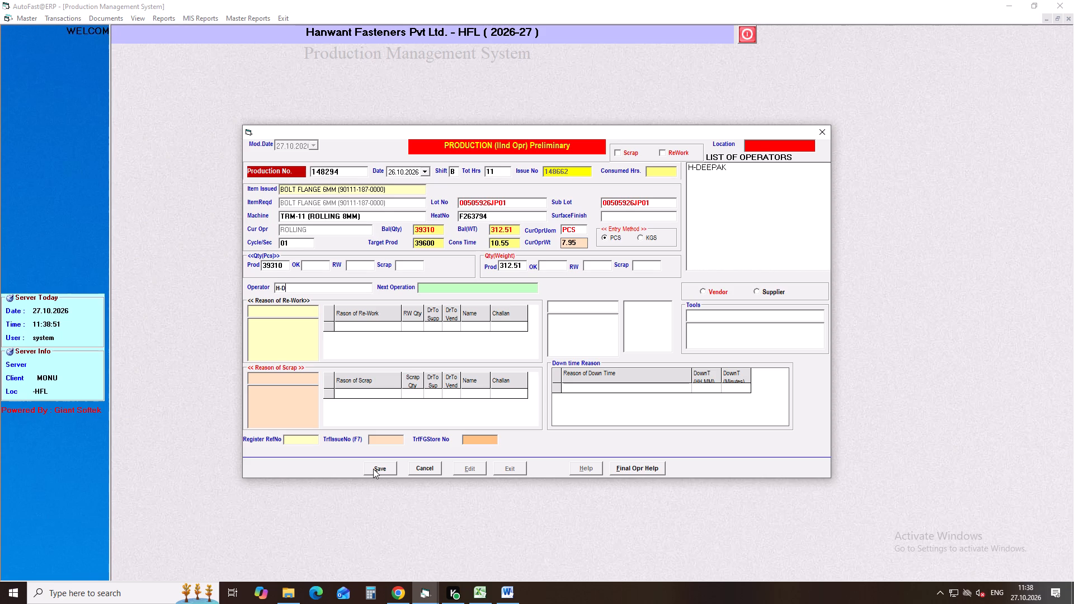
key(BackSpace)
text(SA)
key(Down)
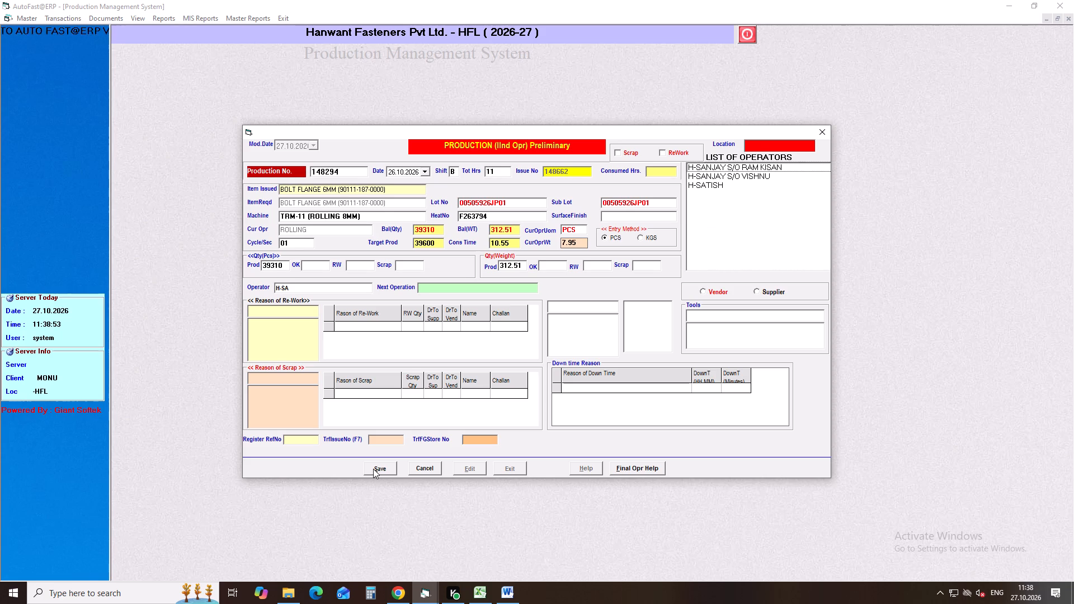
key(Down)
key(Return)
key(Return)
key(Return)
click(369, 471)
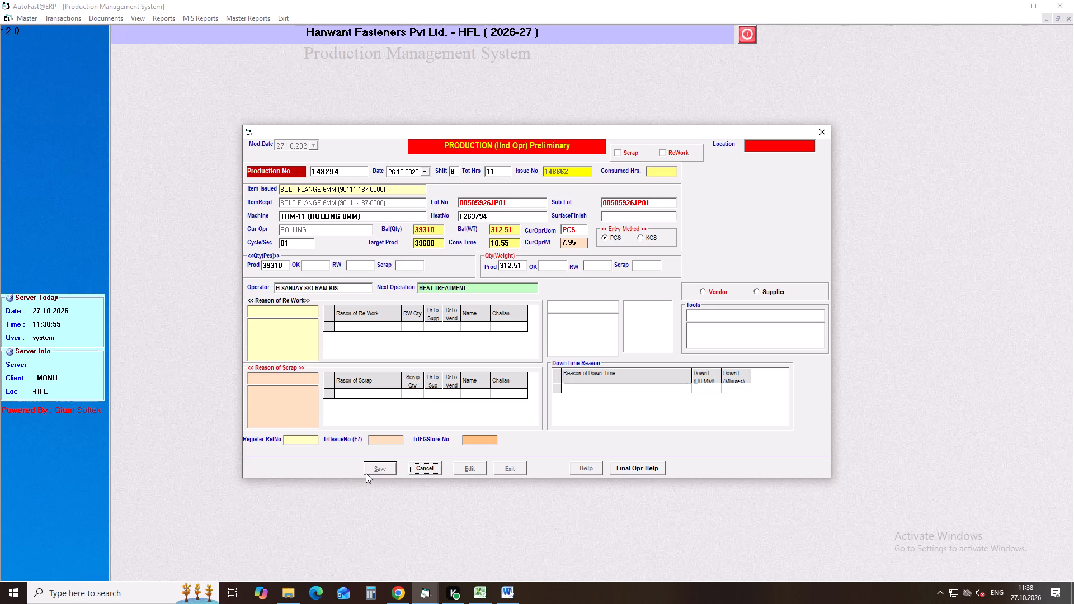
Add another preliminary production entry dated 26.10.2026, shift B, with 11 total hours, and load issue 148663 on machine TRM-12.
key(Return)
key(Down)
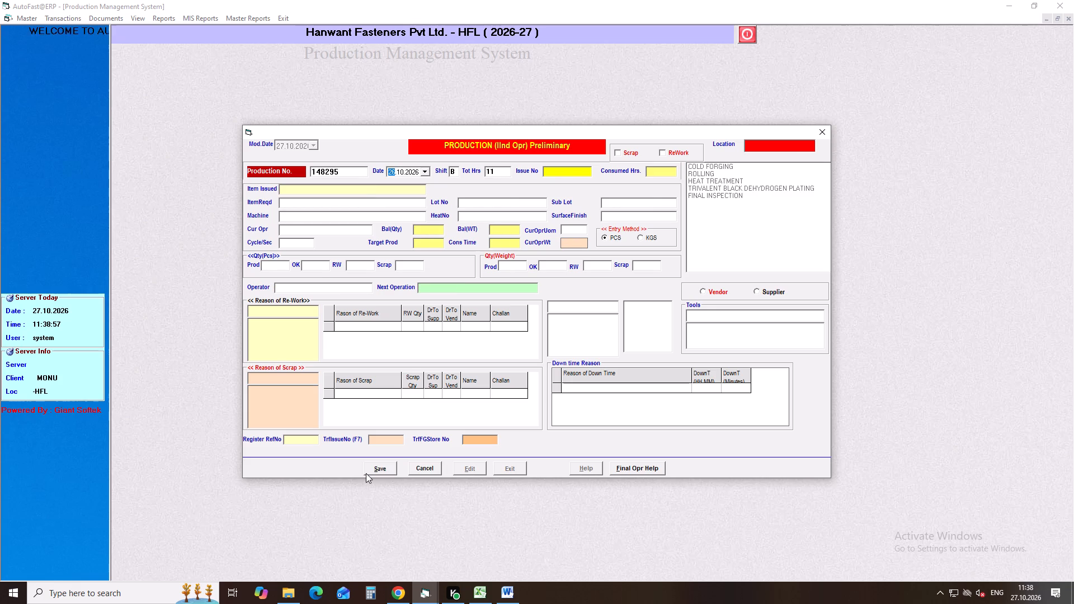
key(Return)
key(Return)
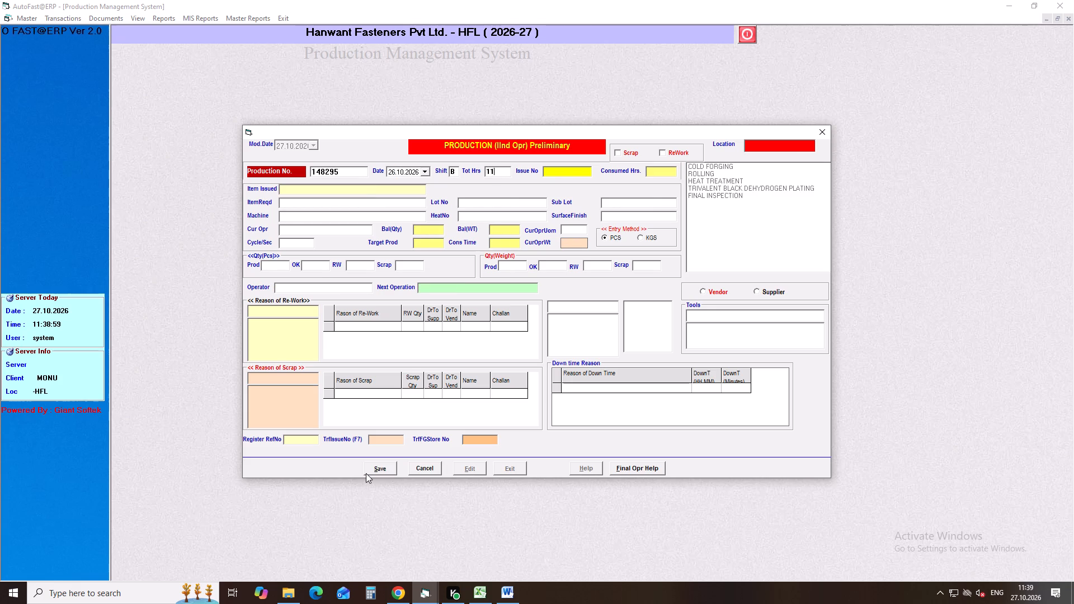
key(Return)
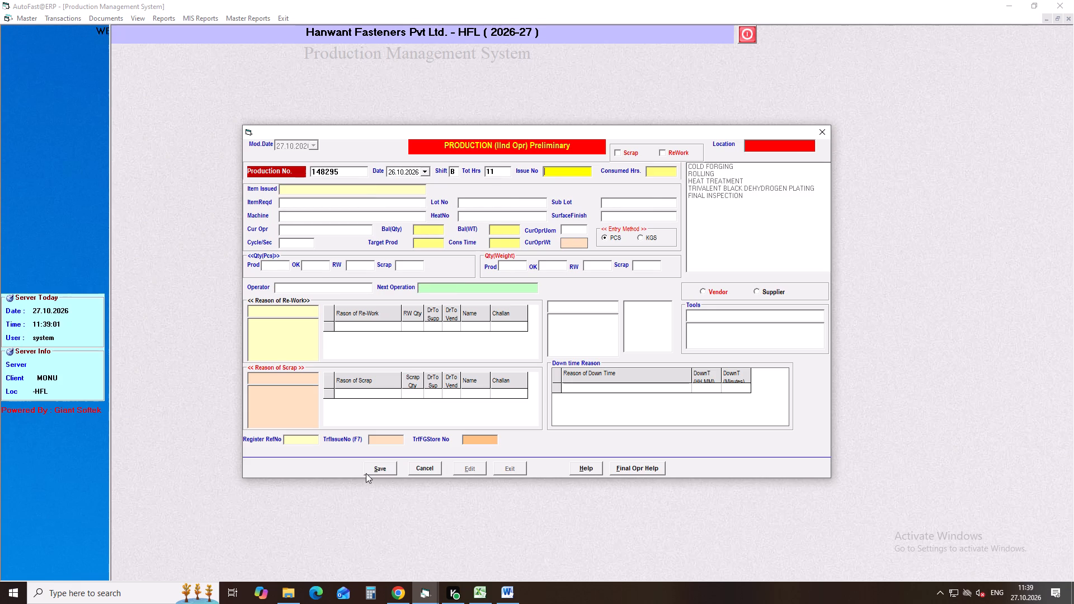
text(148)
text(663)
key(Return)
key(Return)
Set cycle/sec to 01, keep 52200 pieces, assign the operator matching H-Y with next operation HEAT TREATMENT, and save issue 148663's entry.
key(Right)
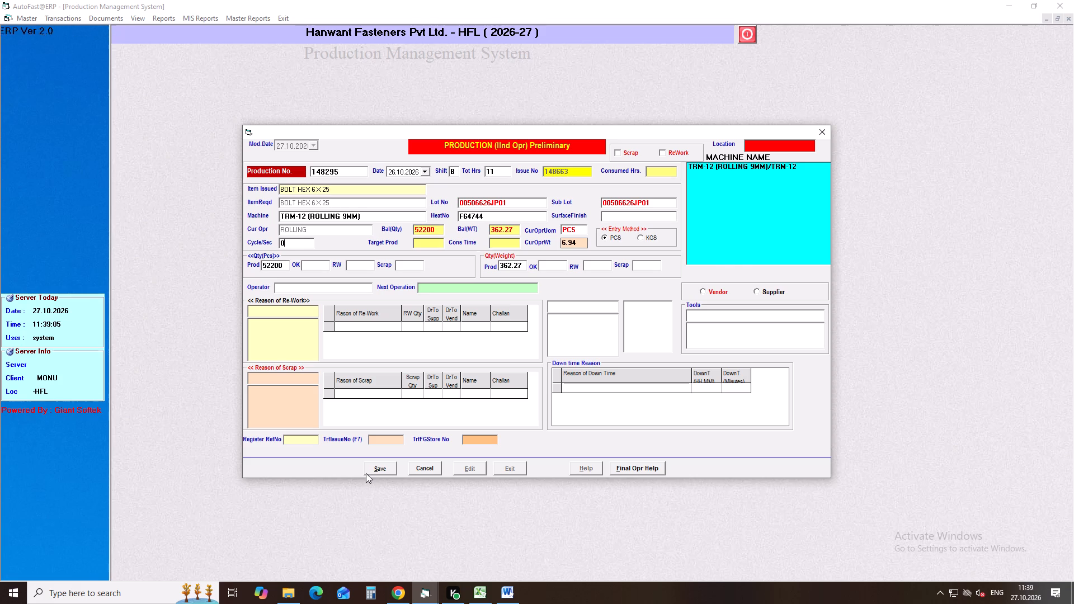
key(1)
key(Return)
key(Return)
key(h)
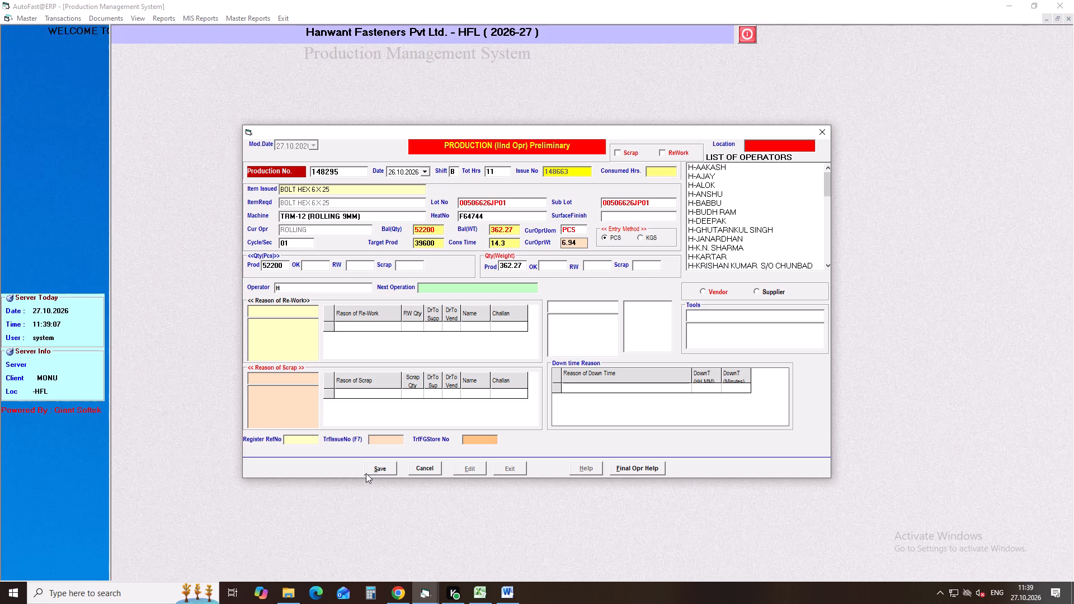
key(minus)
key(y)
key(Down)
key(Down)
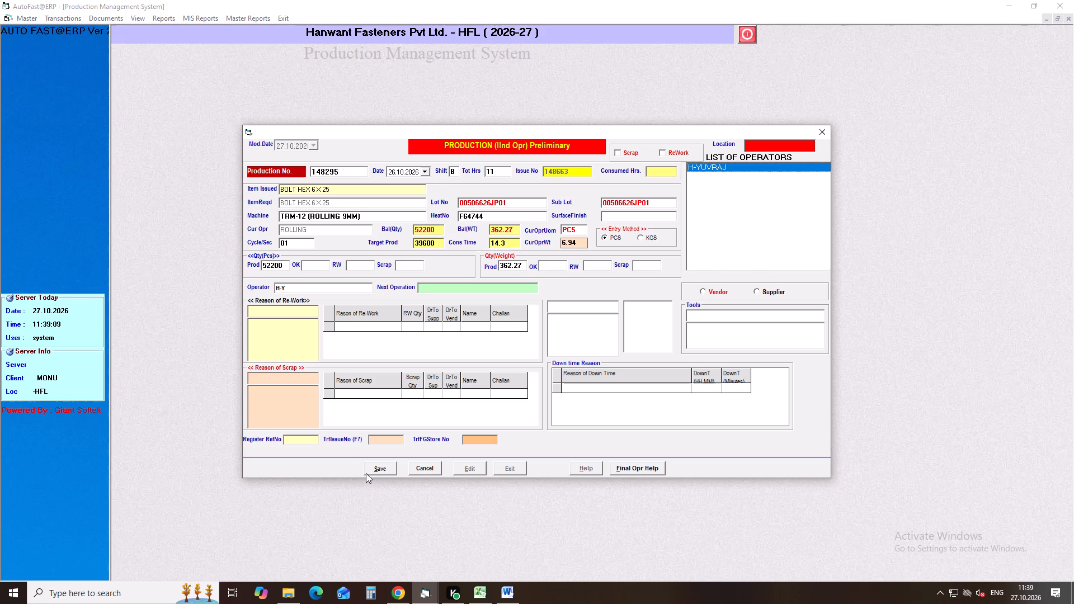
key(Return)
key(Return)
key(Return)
click(366, 473)
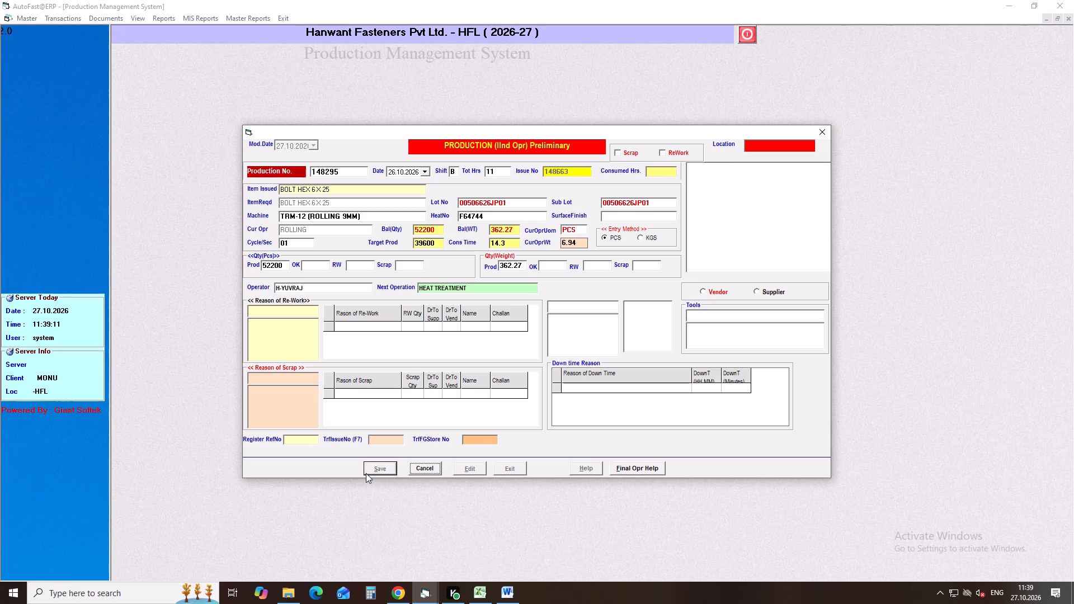
Add another preliminary production entry dated 26.10.2026, shift B, with 18 total hours, and load issue 148664 on machine TRM-16.
key(Return)
key(Down)
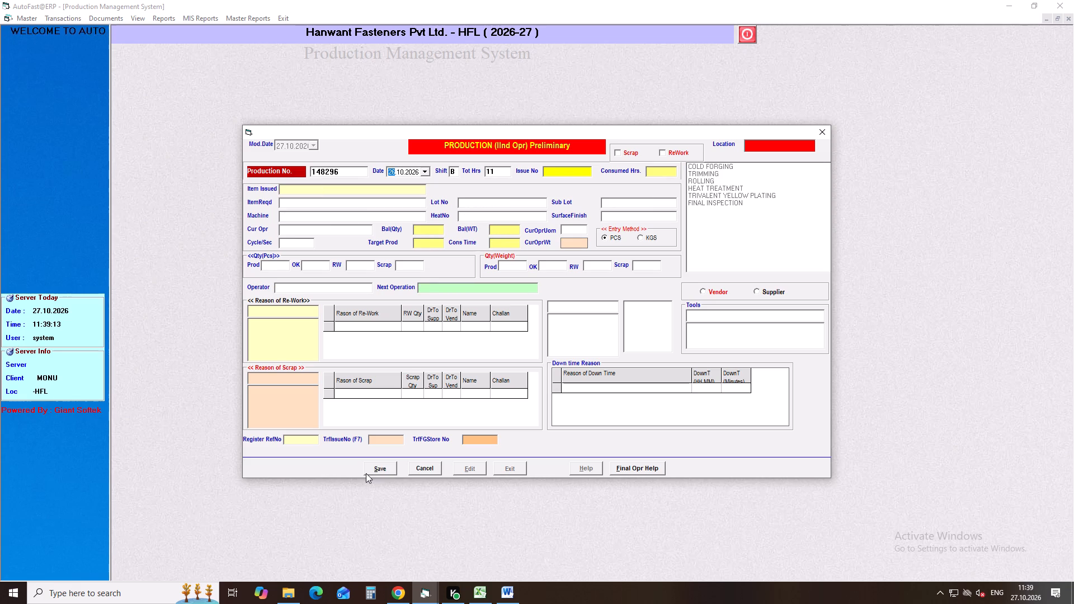
key(Return)
key(Return)
key(BackSpace)
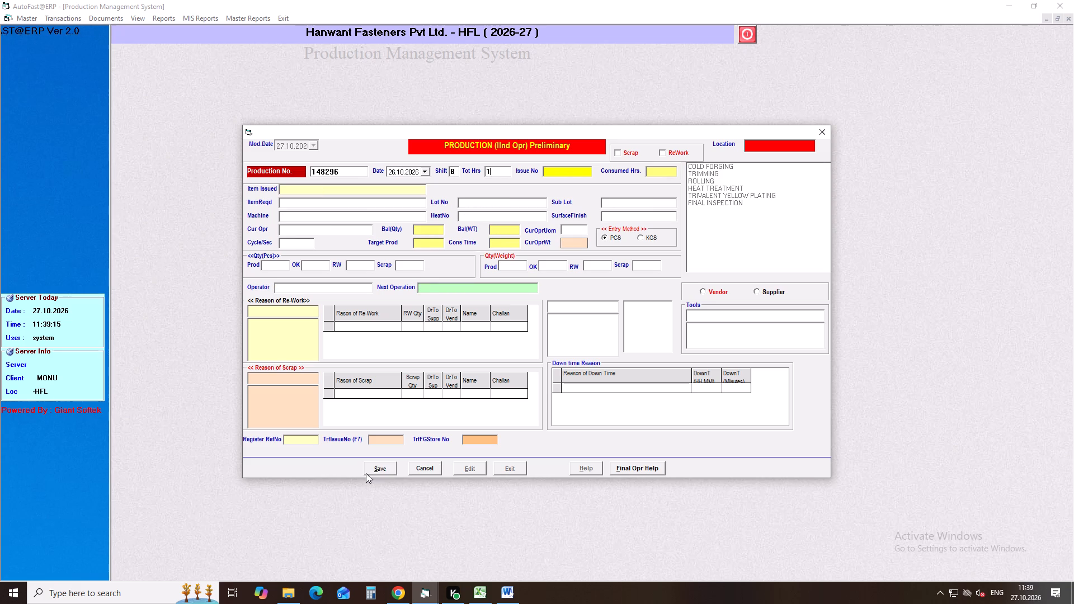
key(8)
key(Return)
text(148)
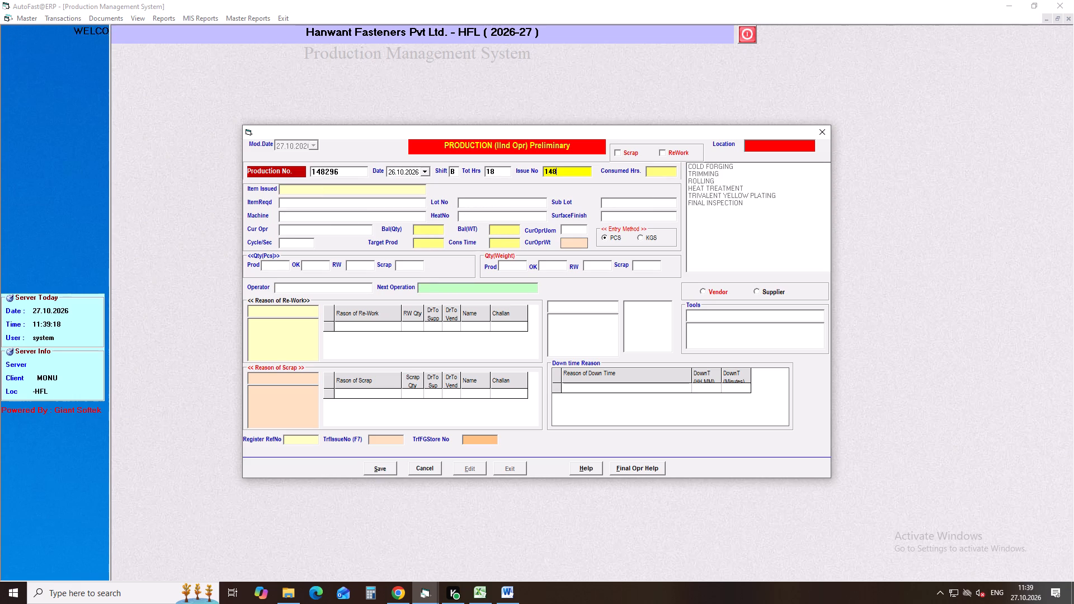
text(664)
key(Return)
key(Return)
Set cycle/sec to 01, keep 55150 pieces, assign the first operator matching H-A with next operation TRIVALENT WHITE PLATING, and save issue 148664's entry.
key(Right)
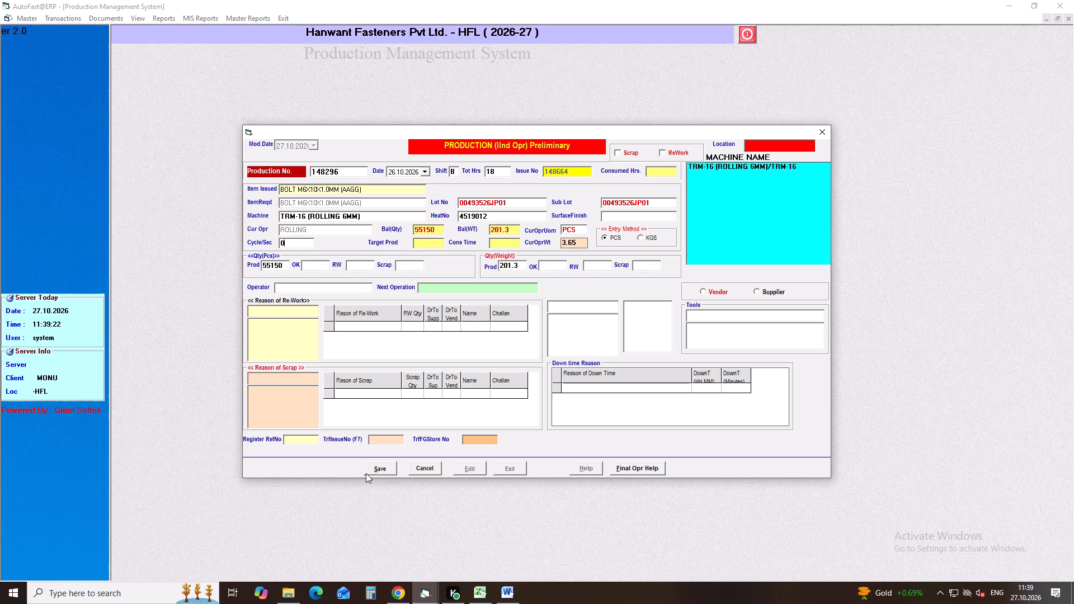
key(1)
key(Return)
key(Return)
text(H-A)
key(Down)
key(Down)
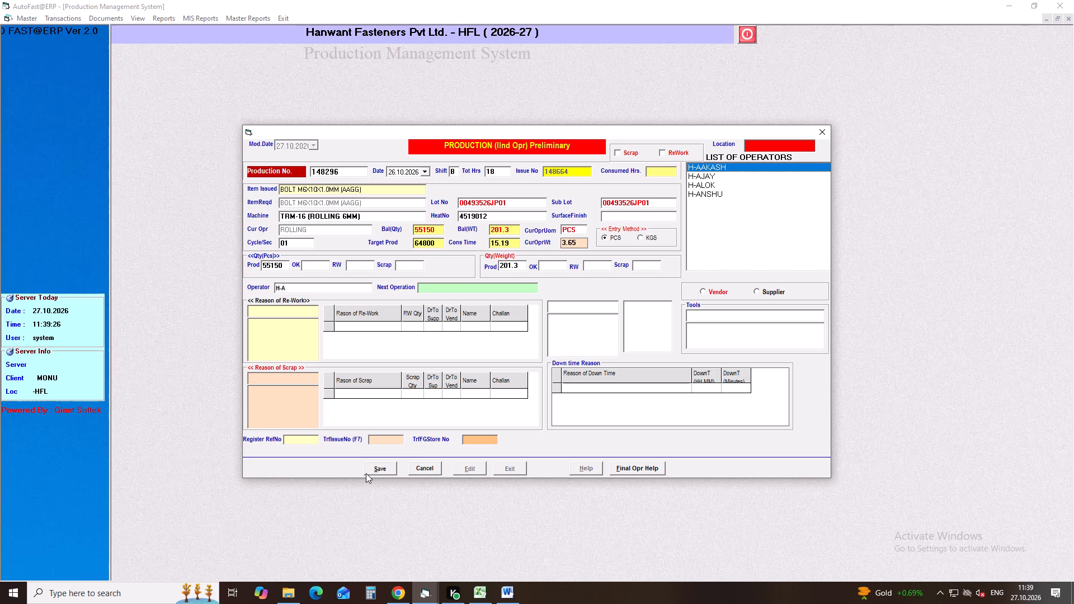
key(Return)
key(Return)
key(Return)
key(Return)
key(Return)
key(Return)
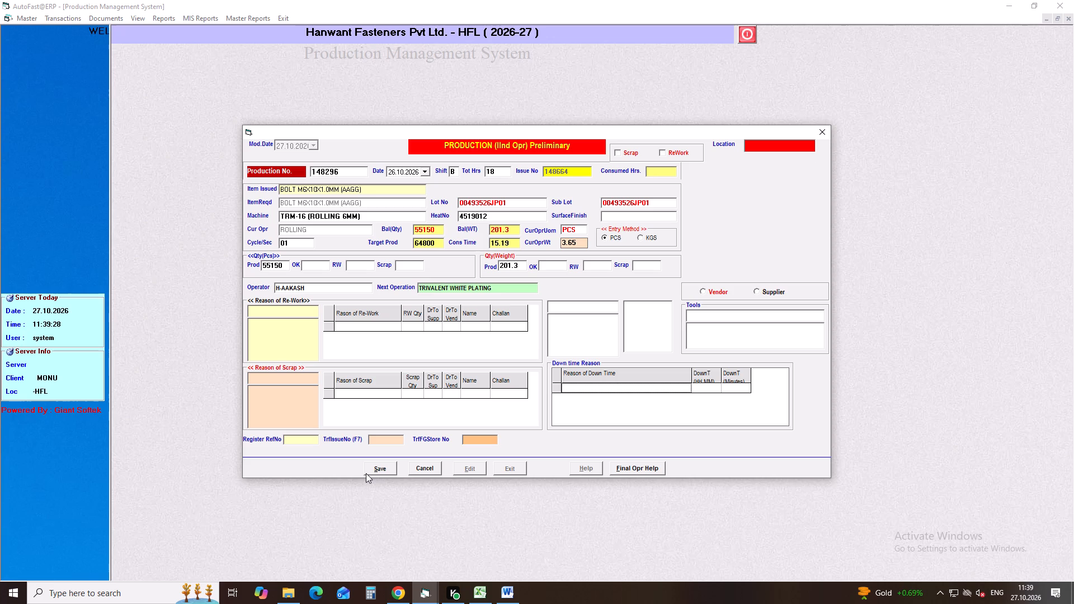
click(364, 474)
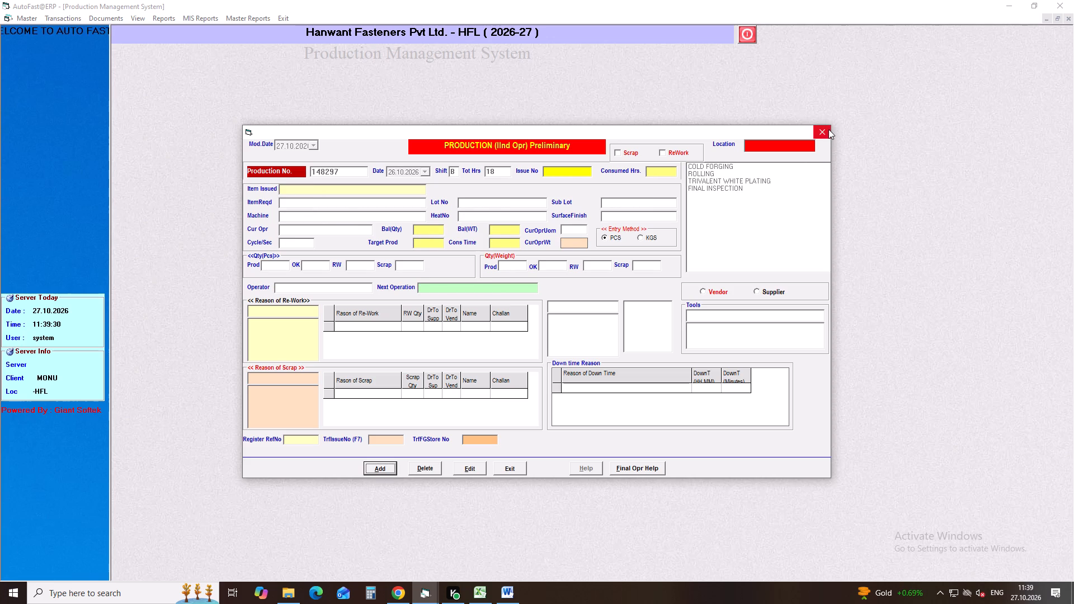
Close the preliminary production form and list all in-house production items pending for inspection as on 27.10.2026.
click(828, 129)
click(136, 20)
click(147, 33)
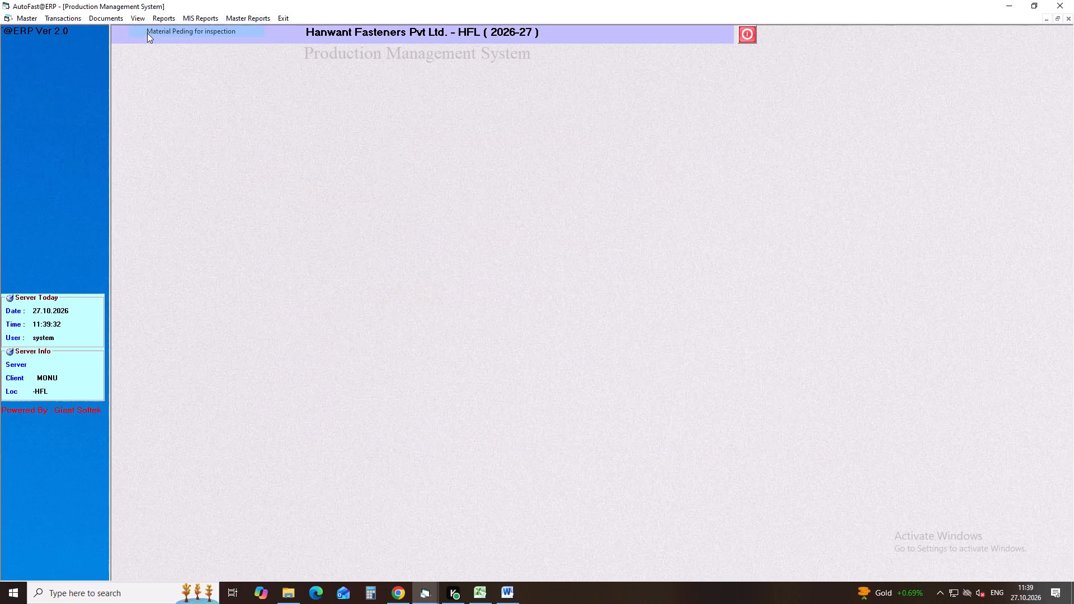
click(270, 224)
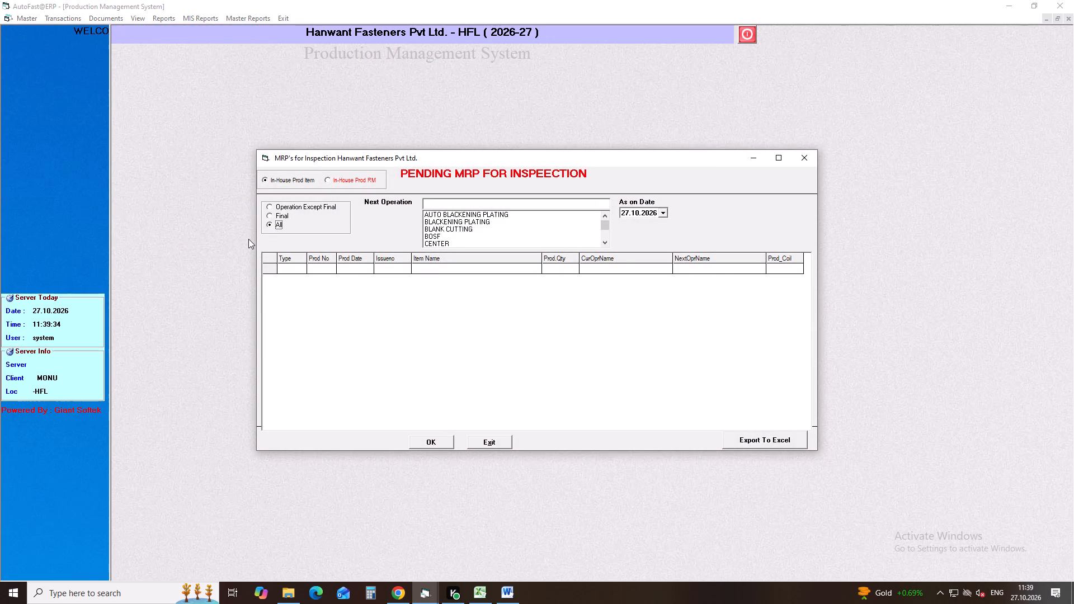
key(Return)
key(Return)
key(Return)
key(Return)
key(Return)
key(Return)
key(Return)
key(Return)
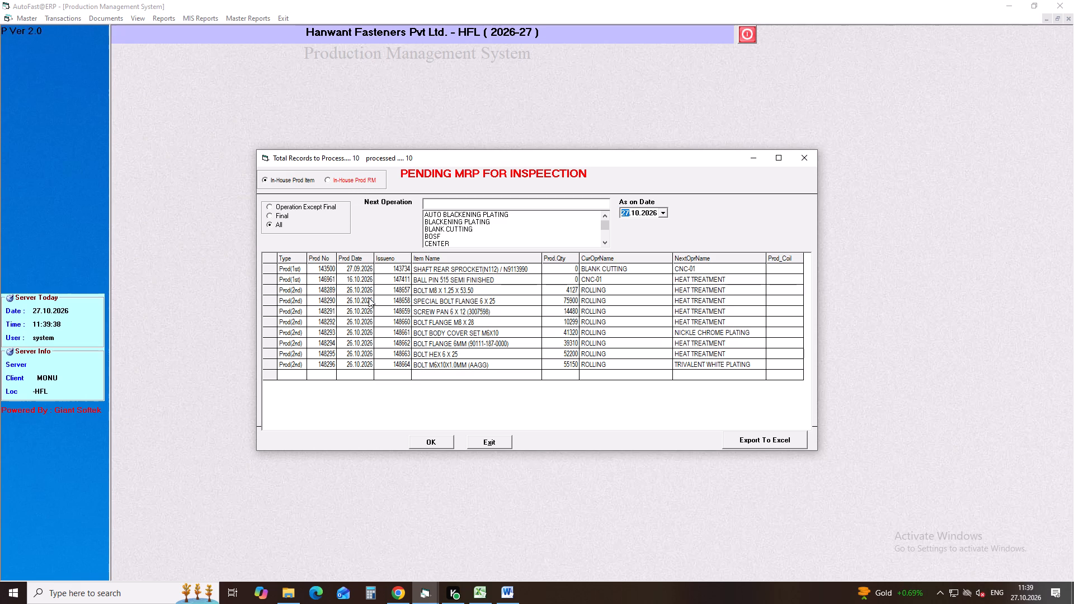
Open the pending record for issue 148657, BOLT M8 X 1.25 X 53.50, and save its final production with the existing values.
click(388, 290)
key(Return)
key(Return)
key(Return)
key(Return)
key(Return)
key(Return)
key(Return)
key(Return)
key(Return)
key(Return)
key(Return)
key(Return)
key(Return)
key(Return)
key(Return)
key(Return)
key(Return)
key(Return)
key(Return)
key(Return)
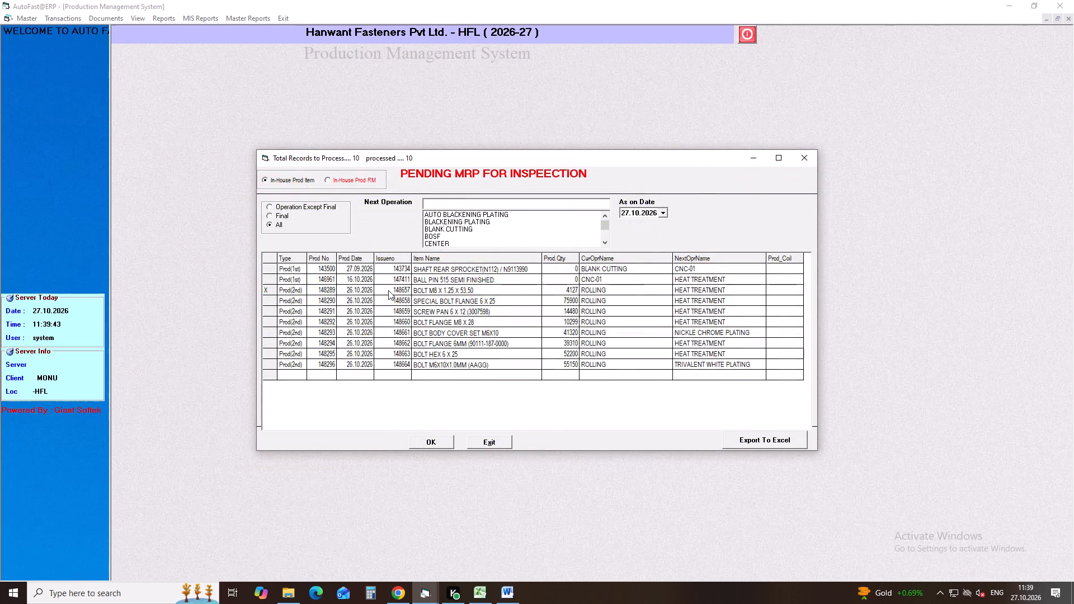
Open the pending record for issue 148658 and save its final production with 75900 OK pieces, no rework and no scrap.
click(389, 299)
key(Return)
key(Return)
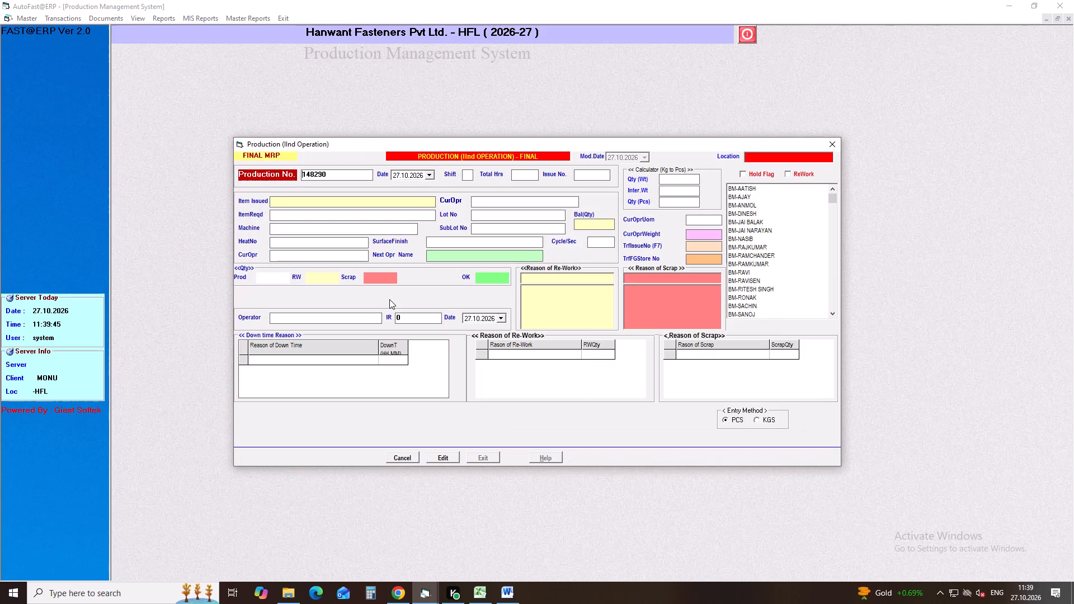
key(Return)
key(Return)
key(Return)
key(Return)
key(Return)
key(Return)
key(Return)
key(Return)
key(Return)
key(Return)
key(Return)
key(Return)
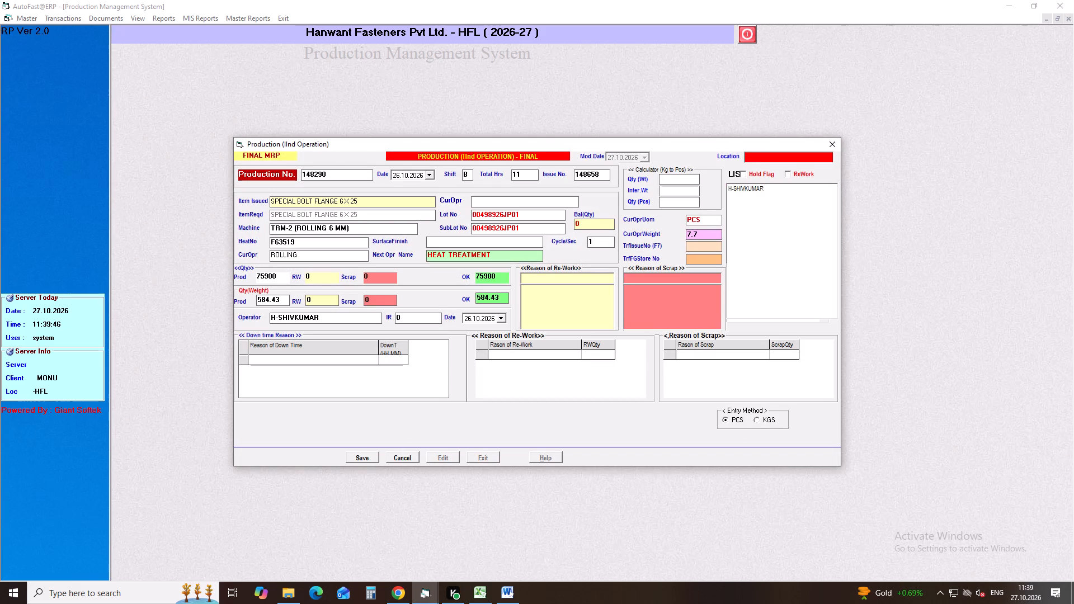
key(Return)
key(Return)
key(Return)
key(Return)
key(Return)
key(Return)
key(Return)
key(Return)
key(Return)
key(Return)
key(Return)
key(Return)
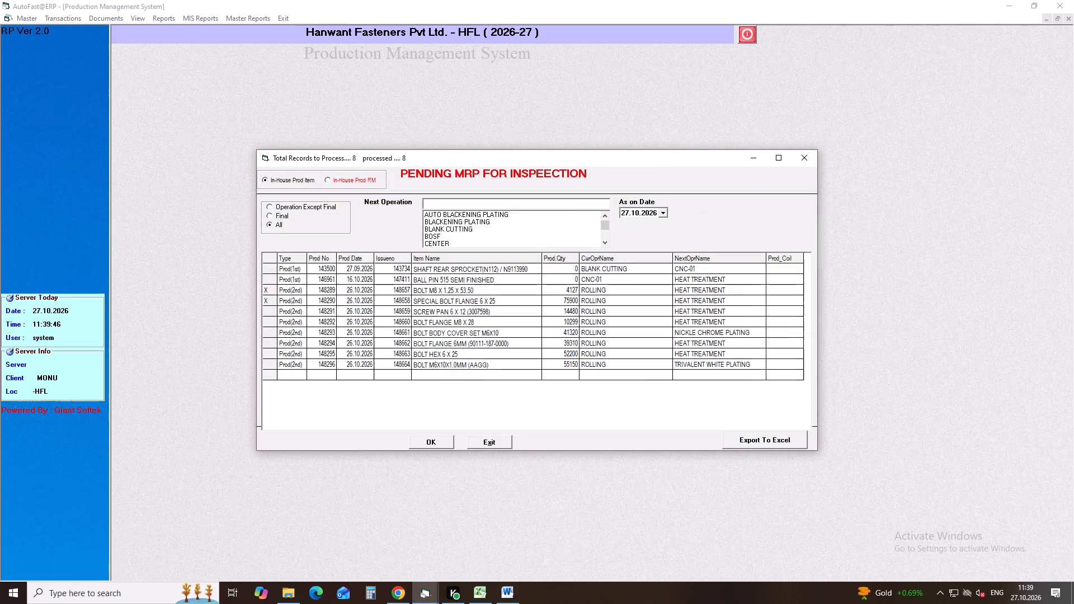
Open the pending record for issue 148659 and save its final production with 14480 OK pieces, no rework and no scrap.
click(392, 291)
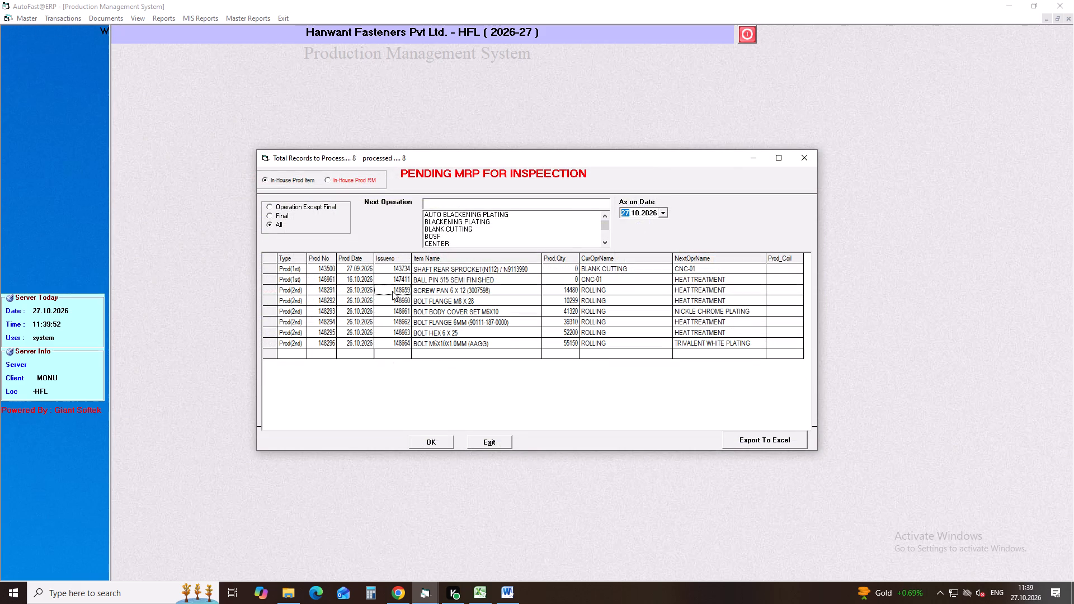
key(Return)
key(Return)
key(Return)
key(Return)
key(Return)
key(Return)
key(Return)
key(Return)
key(Return)
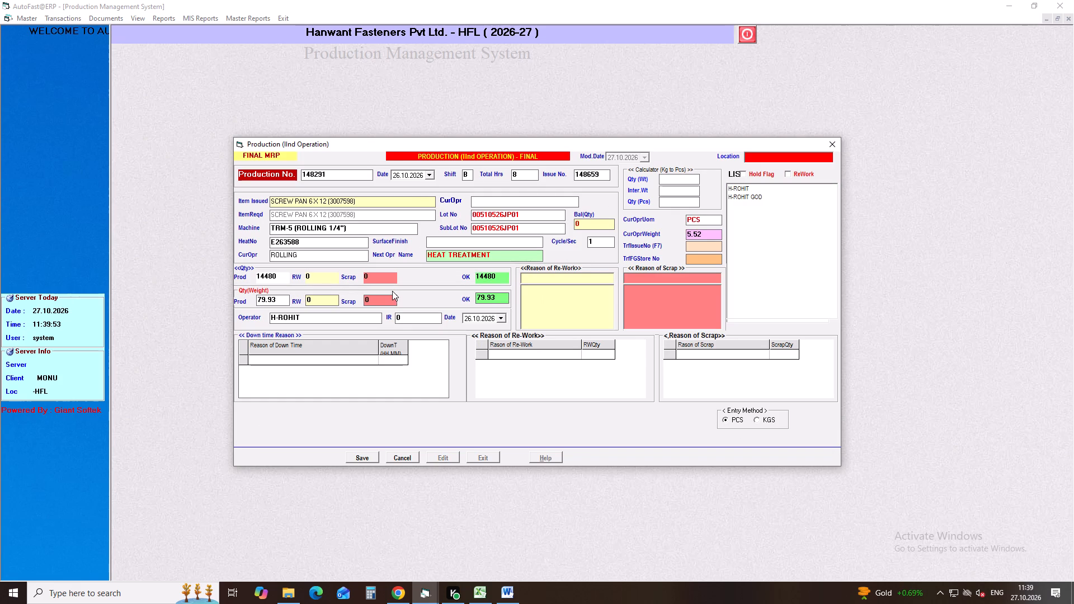
key(Return)
key(Return)
key(Return)
key(Return)
key(Return)
key(Return)
key(Return)
key(Return)
key(Return)
key(Return)
key(Return)
key(Return)
key(Return)
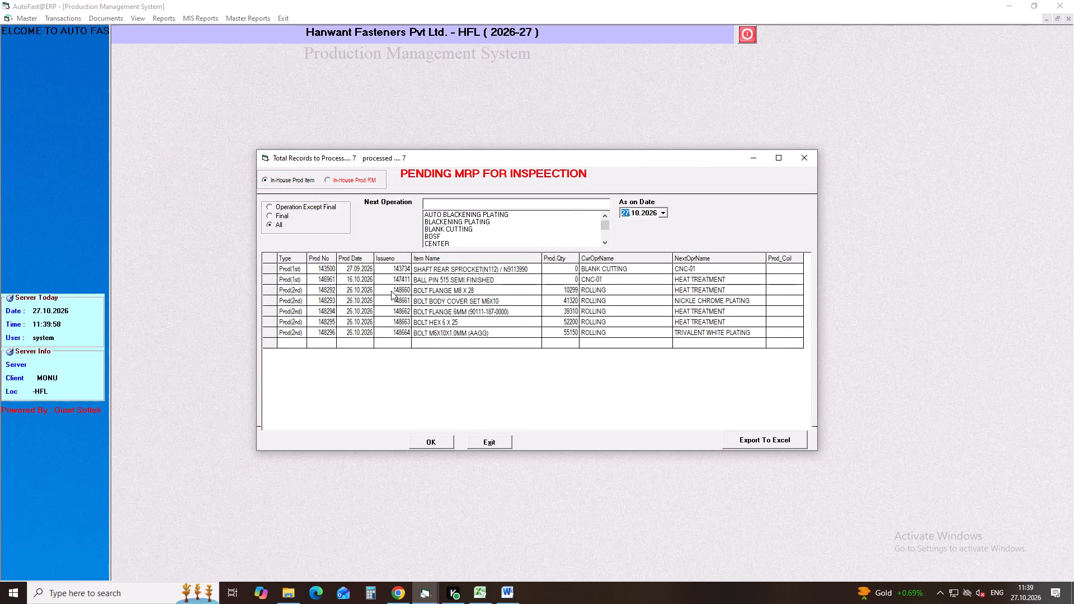
Open the pending record for issue 148660 and enter 11 scrap pieces with the scrap reason SETTING PROBLEM.
click(391, 291)
key(Return)
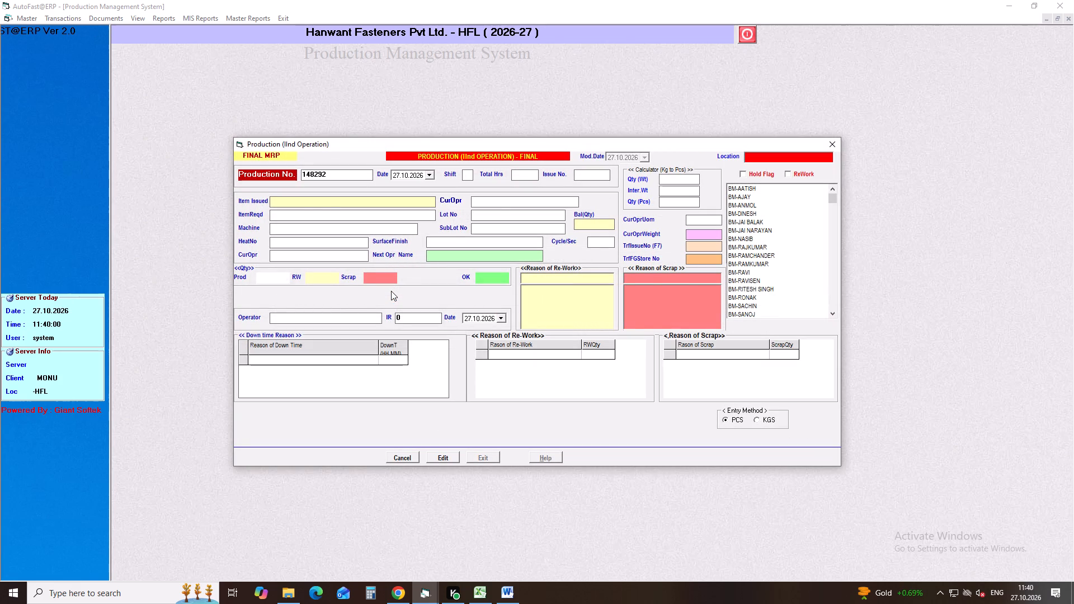
key(Return)
key(Return)
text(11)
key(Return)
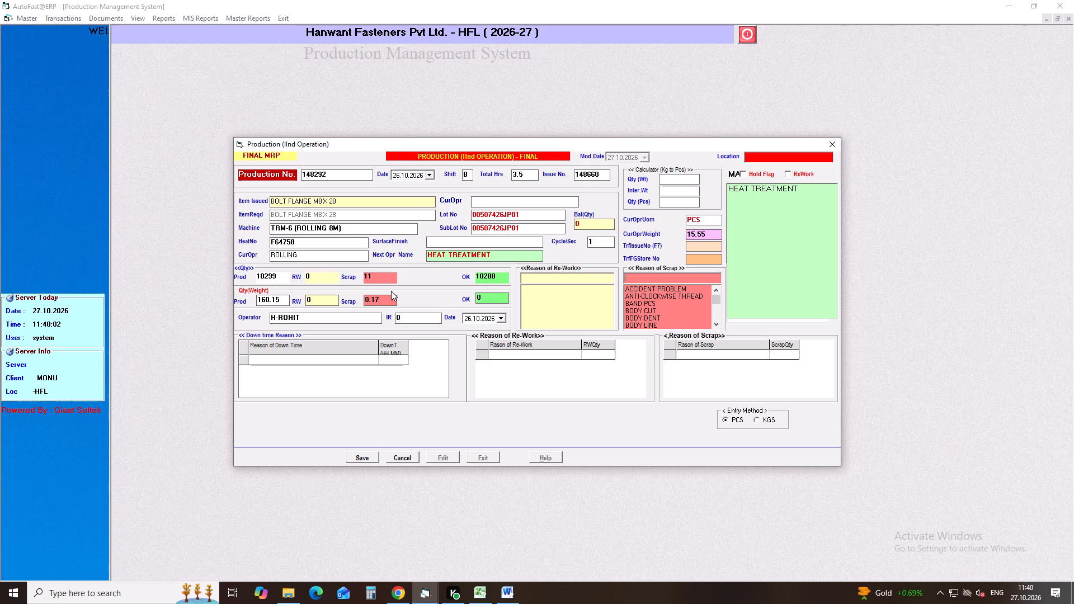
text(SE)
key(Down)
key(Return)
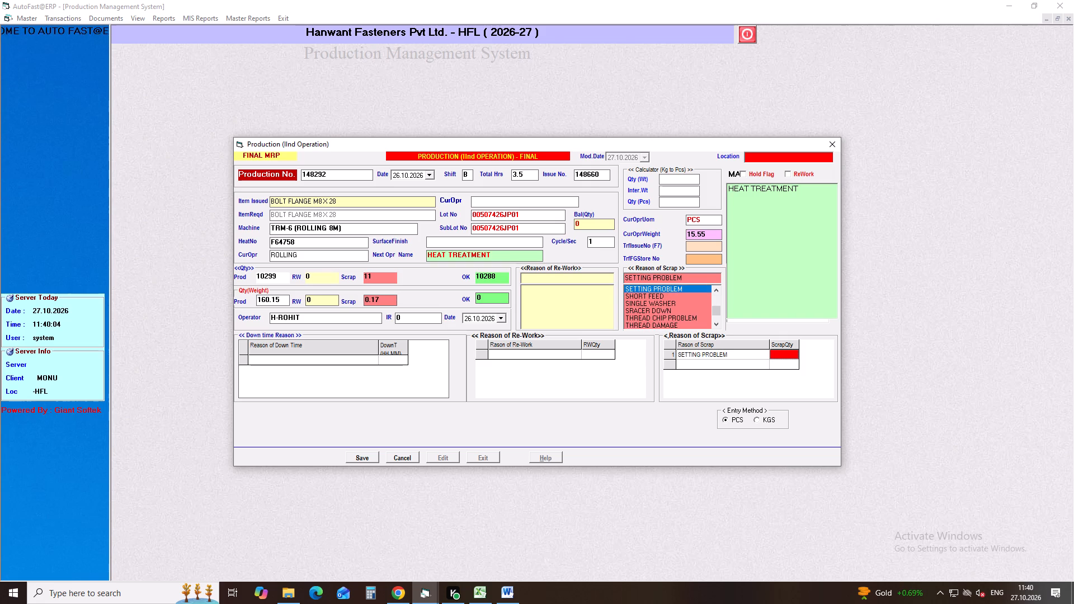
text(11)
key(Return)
Keep IR at 0 and the date 26.10.2026, and save the final production for issue 148660.
click(421, 316)
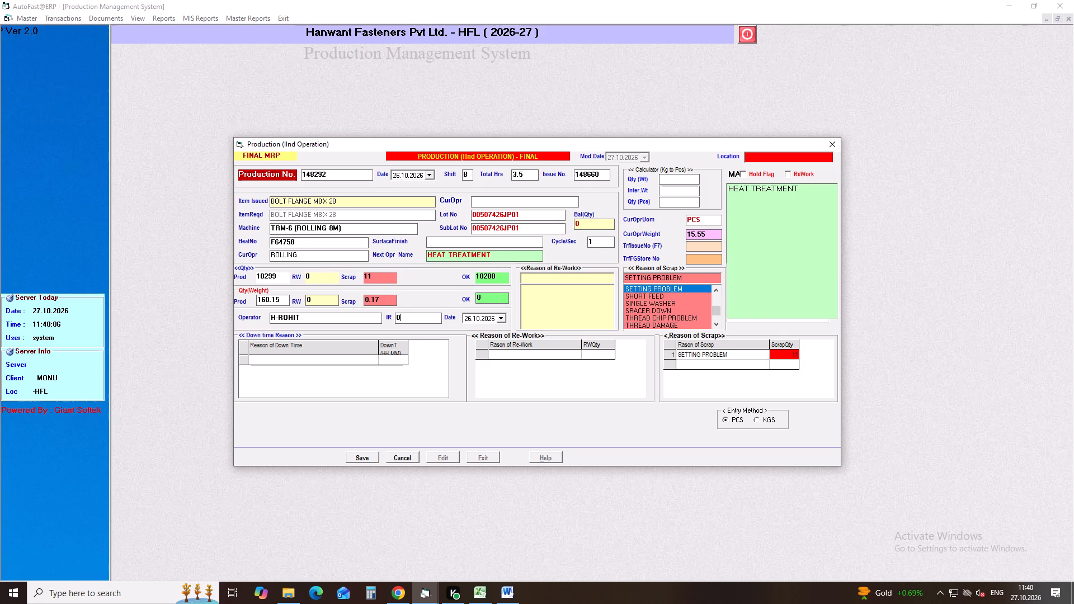
key(Return)
key(Return)
key(Return)
key(Return)
key(Return)
key(Return)
key(Return)
key(Return)
key(Return)
key(Return)
key(Return)
key(Return)
key(Return)
key(Return)
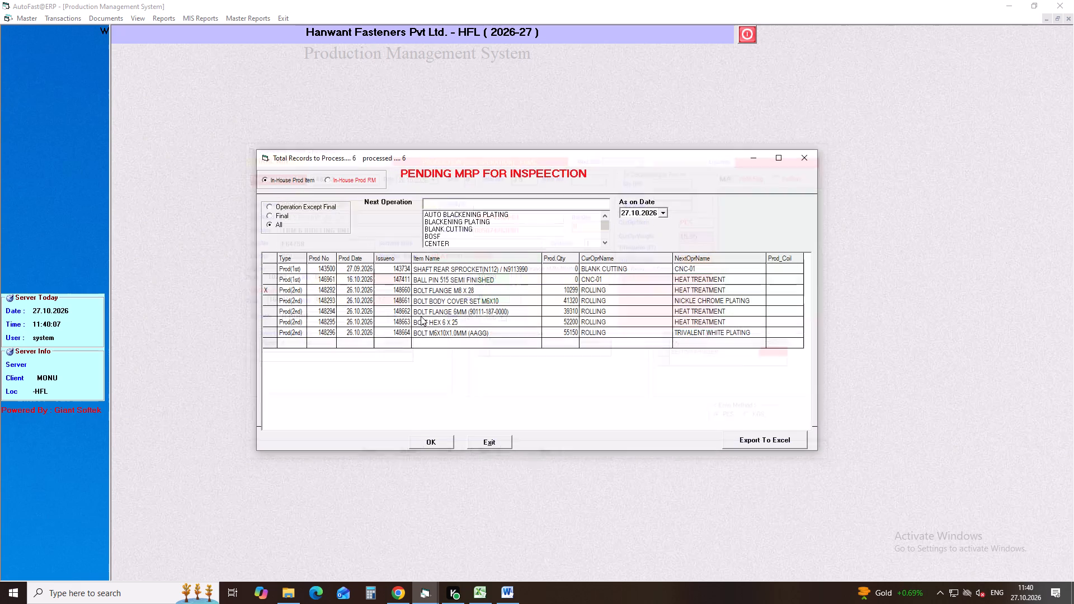
Open the pending record for issue 148661 and save its final production with 41320 OK pieces, no rework and no scrap.
click(388, 293)
key(Return)
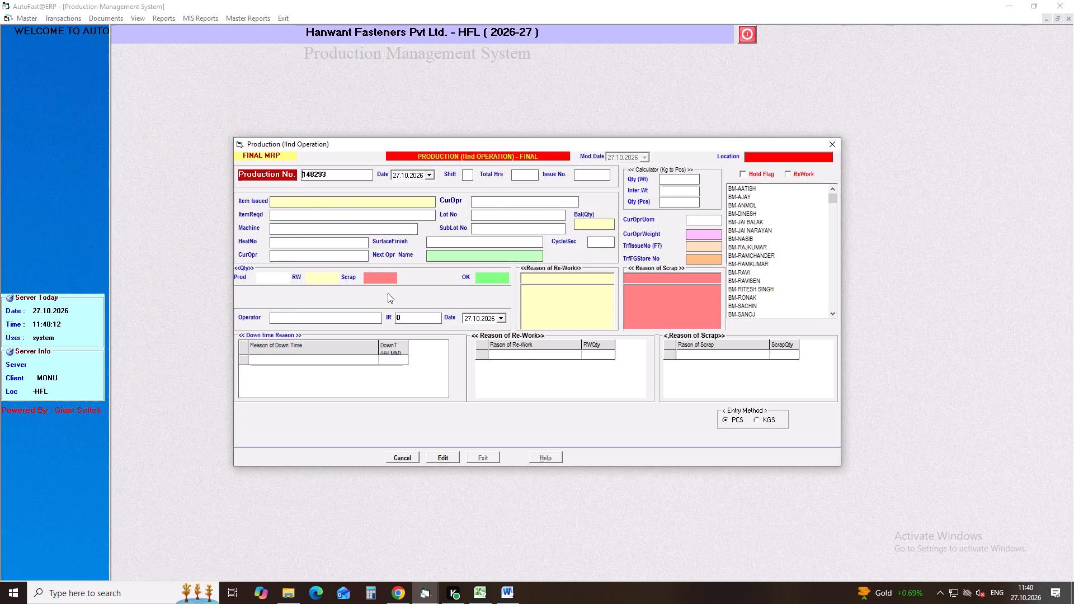
key(Return)
key(Return)
key(Return)
key(Return)
key(Return)
key(Return)
key(Return)
key(Return)
key(Return)
key(Return)
key(Return)
key(Return)
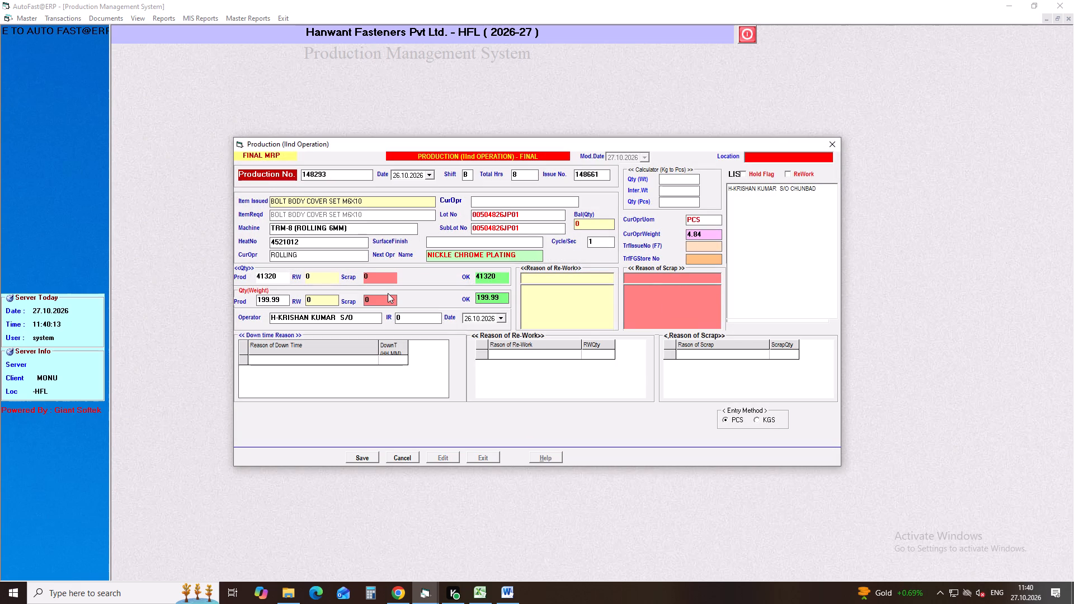
key(Return)
key(Return)
key(Return)
key(Return)
key(Return)
key(Return)
key(Return)
key(Return)
key(Return)
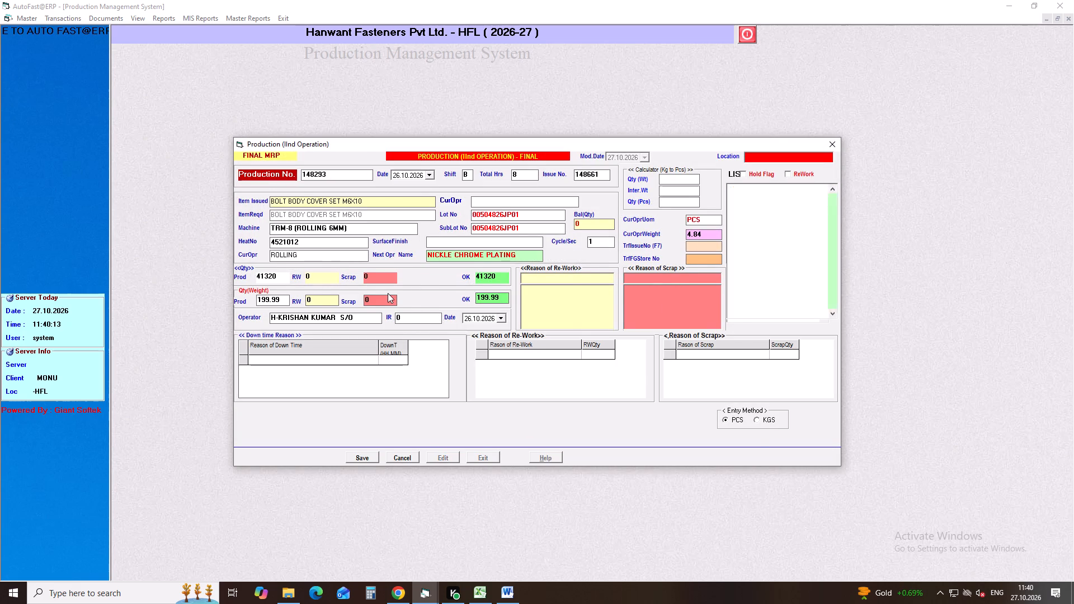
Open the pending record for issue 148662 and enter 10 scrap pieces with the scrap reason GAUGE TIGHT.
click(386, 291)
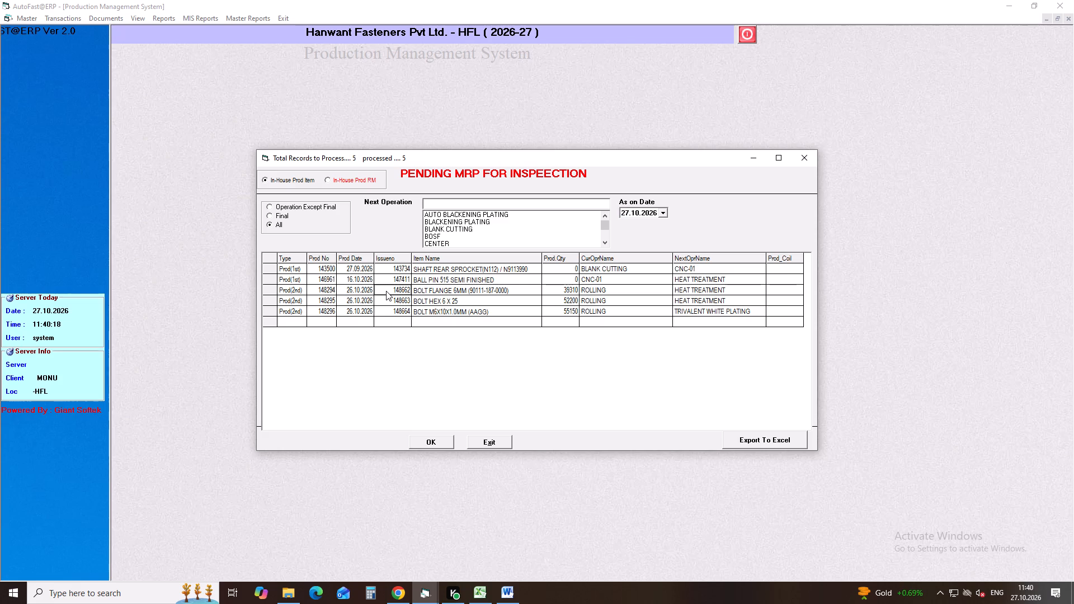
key(Return)
key(Return)
key(Return)
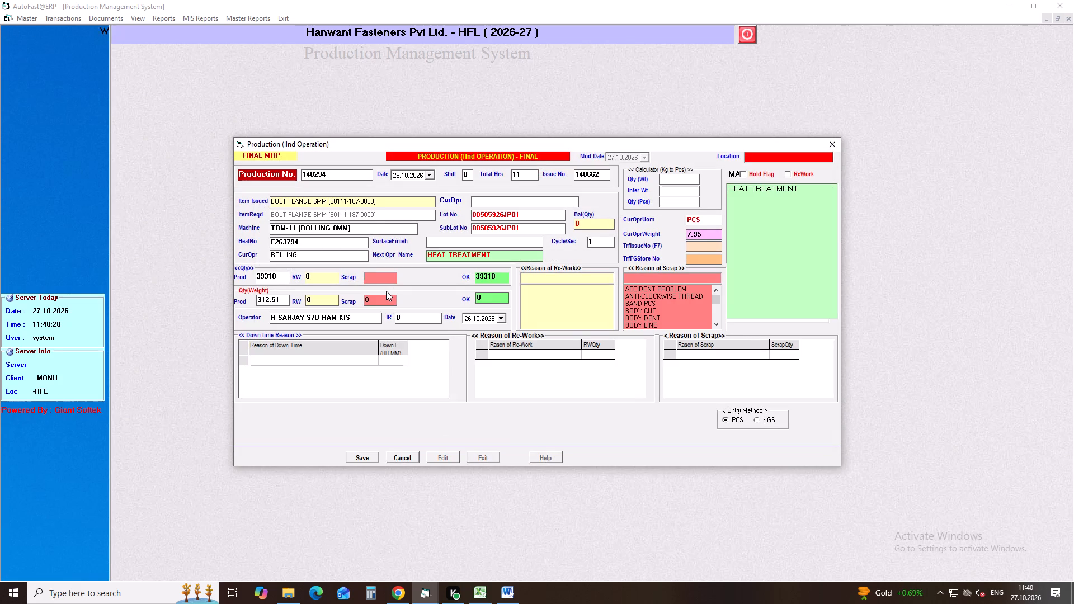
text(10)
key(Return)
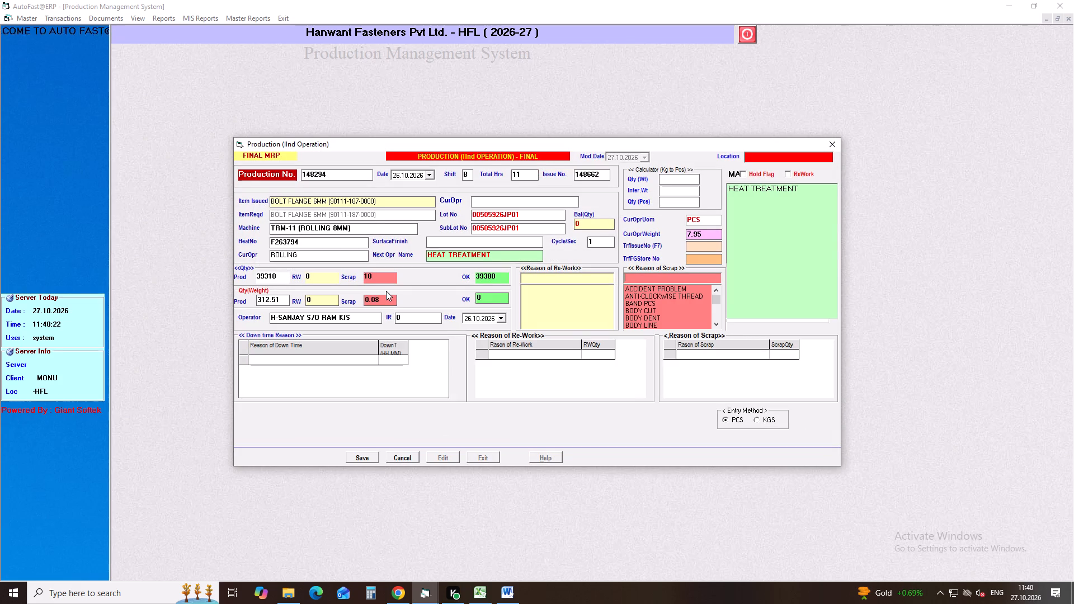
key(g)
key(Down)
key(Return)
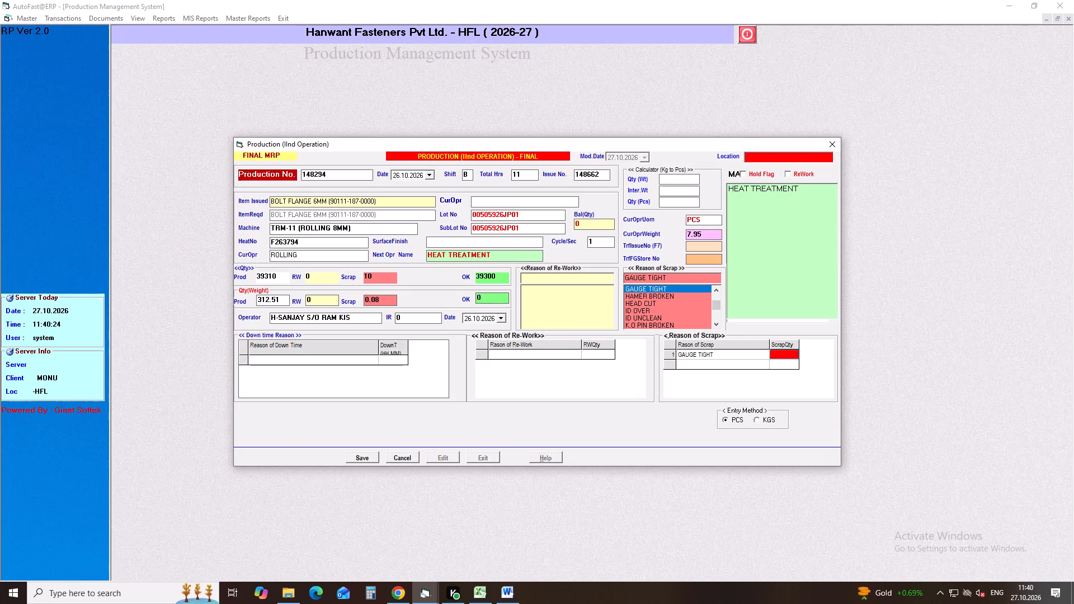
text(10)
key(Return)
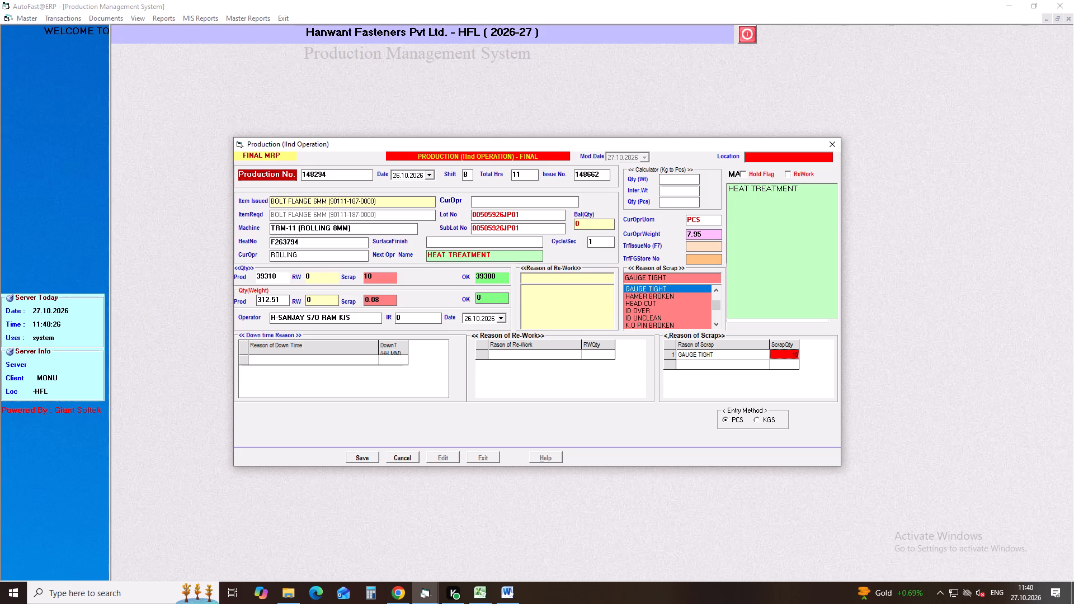
Keep IR at 0 and the date 26.10.2026, and save the final production for issue 148662.
click(417, 317)
key(Return)
key(Return)
key(Return)
key(Return)
key(Return)
key(Return)
key(Return)
key(Return)
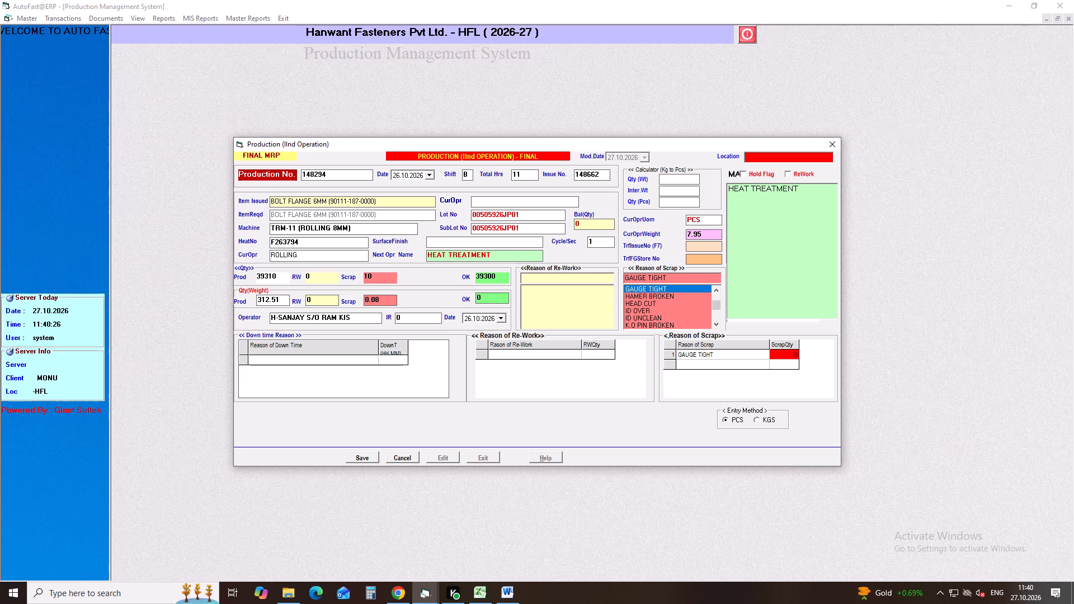
key(Return)
key(Return)
key(Return)
key(Return)
key(Return)
key(Return)
key(Return)
key(Return)
key(Return)
key(Return)
key(Return)
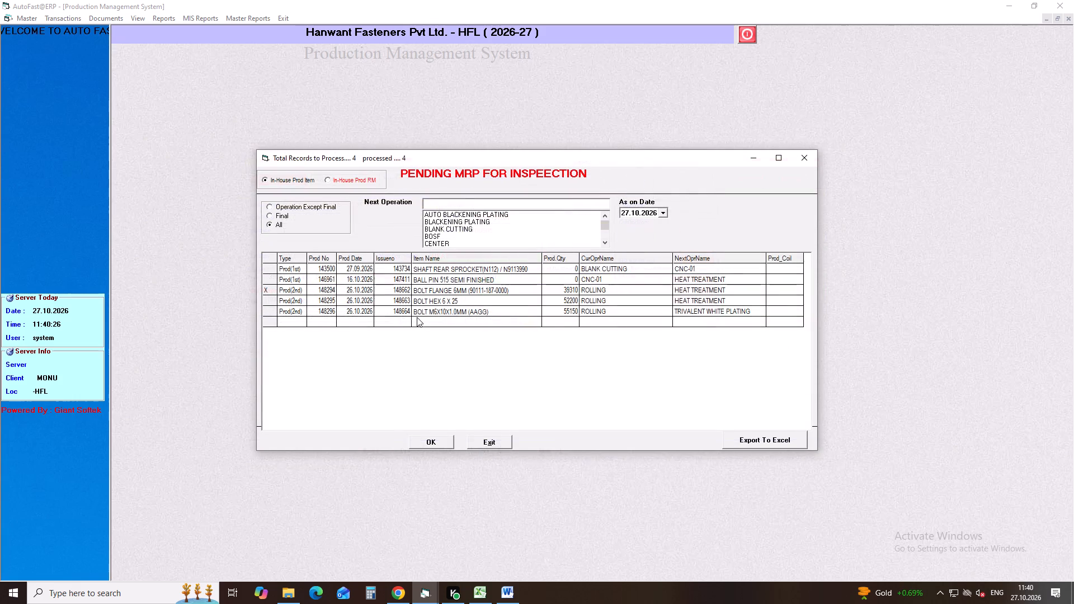
key(Return)
Open the pending record for issue 148663 and save its final production with 52200 OK pieces, no rework and no scrap.
click(398, 292)
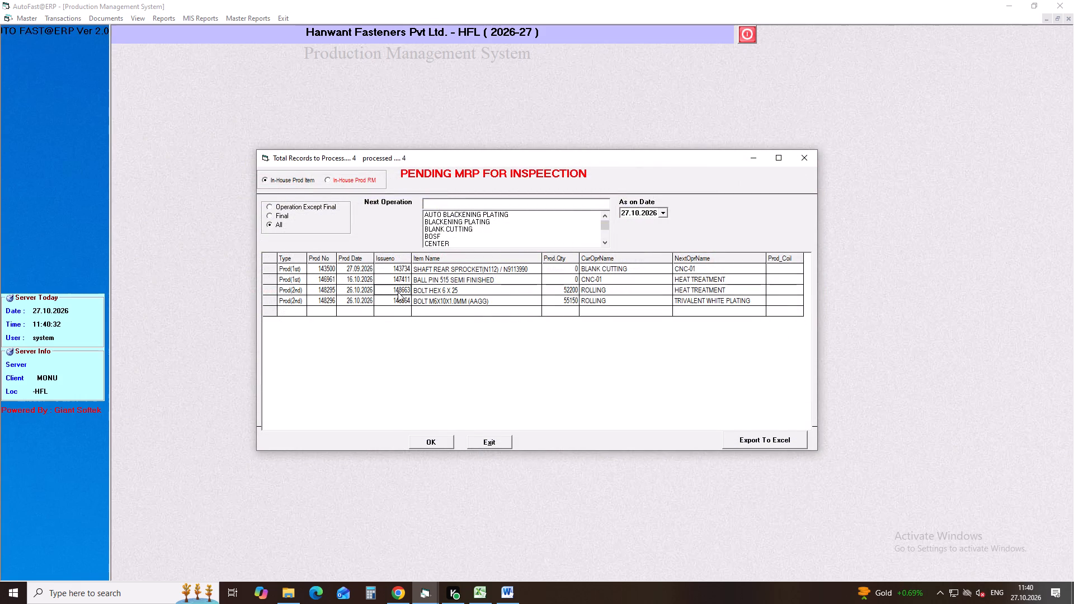
key(Return)
key(Return)
key(Return)
key(Return)
key(Return)
key(Return)
key(Return)
key(Return)
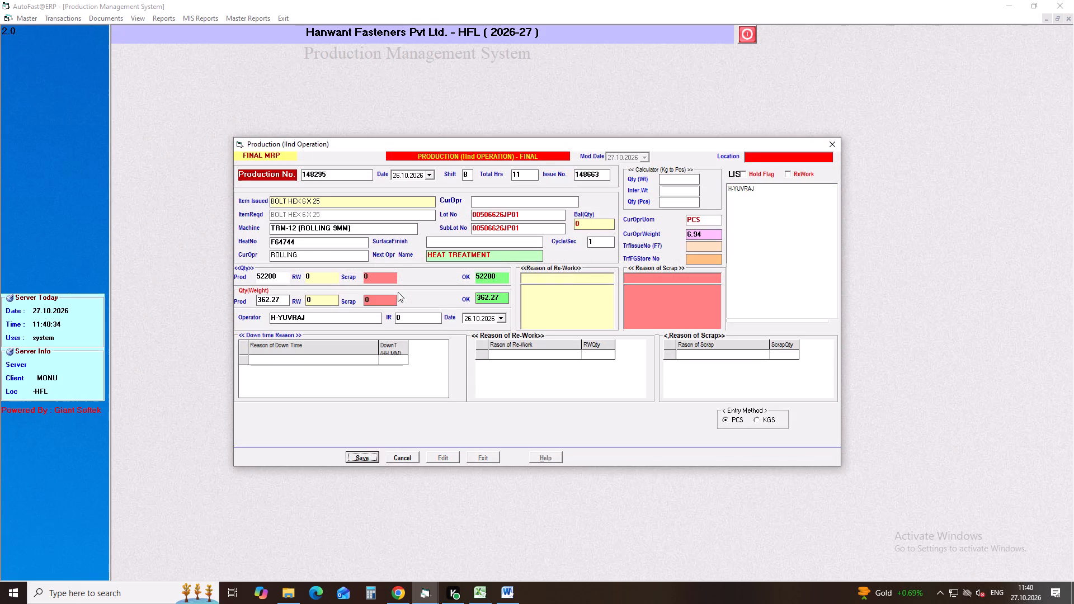
key(Return)
key(Return)
key(Return)
key(Return)
key(Return)
key(Return)
key(Return)
key(Return)
key(Return)
key(Return)
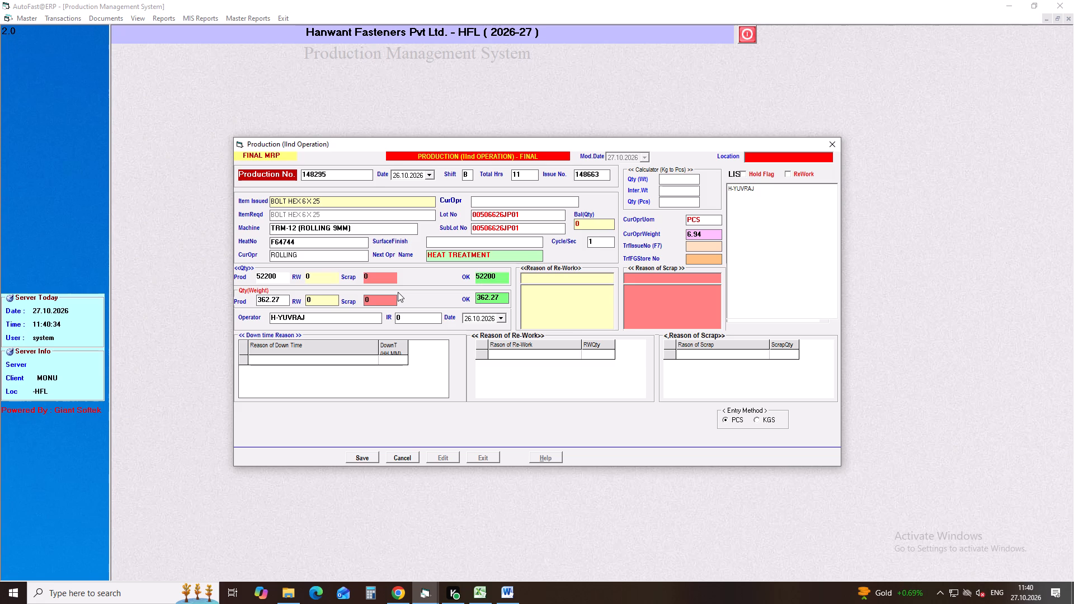
key(Return)
key(Return)
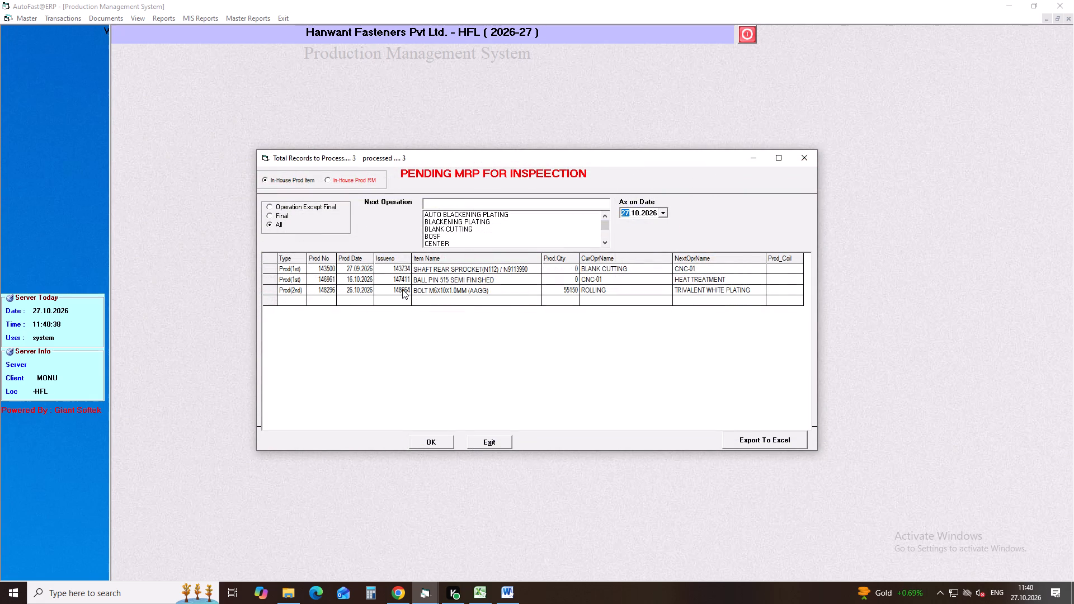
Open the pending record for issue 148664 and save its final production with 55150 OK pieces, no rework and no scrap.
click(402, 289)
key(Return)
key(Return)
key(Return)
key(Return)
key(Return)
key(Return)
key(Return)
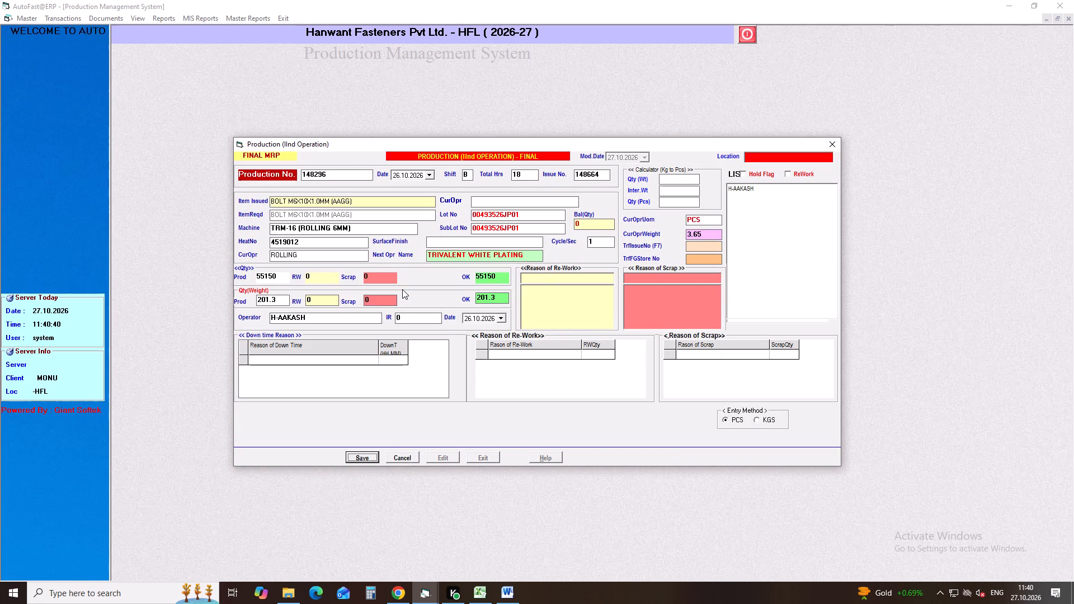
key(Return)
key(Return)
key(Return)
key(Return)
key(Return)
key(Return)
key(Return)
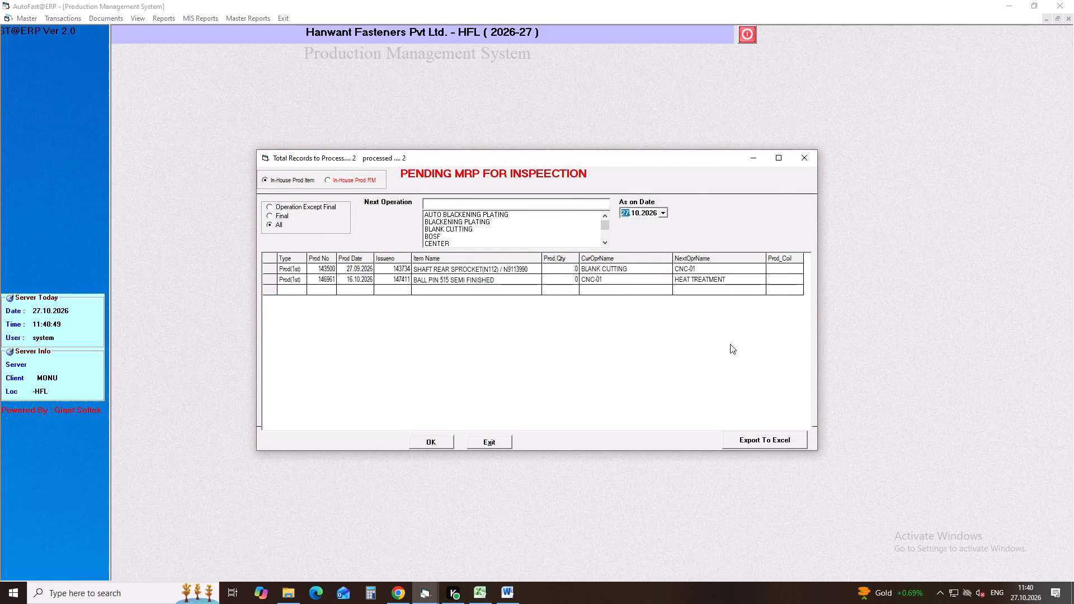
Close the pending inspection list, switch from Production Management to the Job Work System and open its Item Master.
click(810, 162)
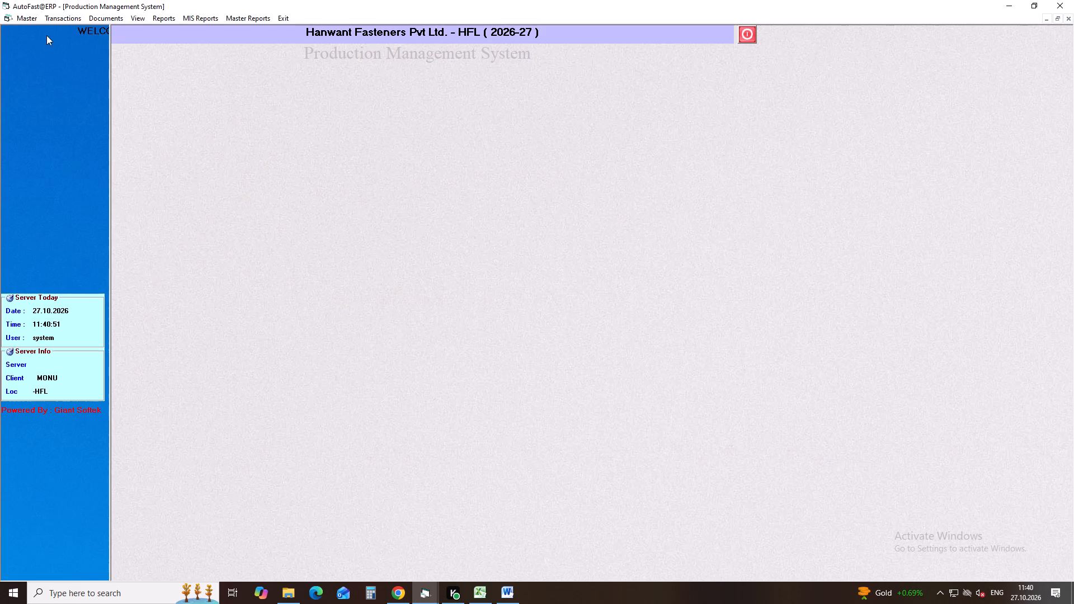
click(282, 17)
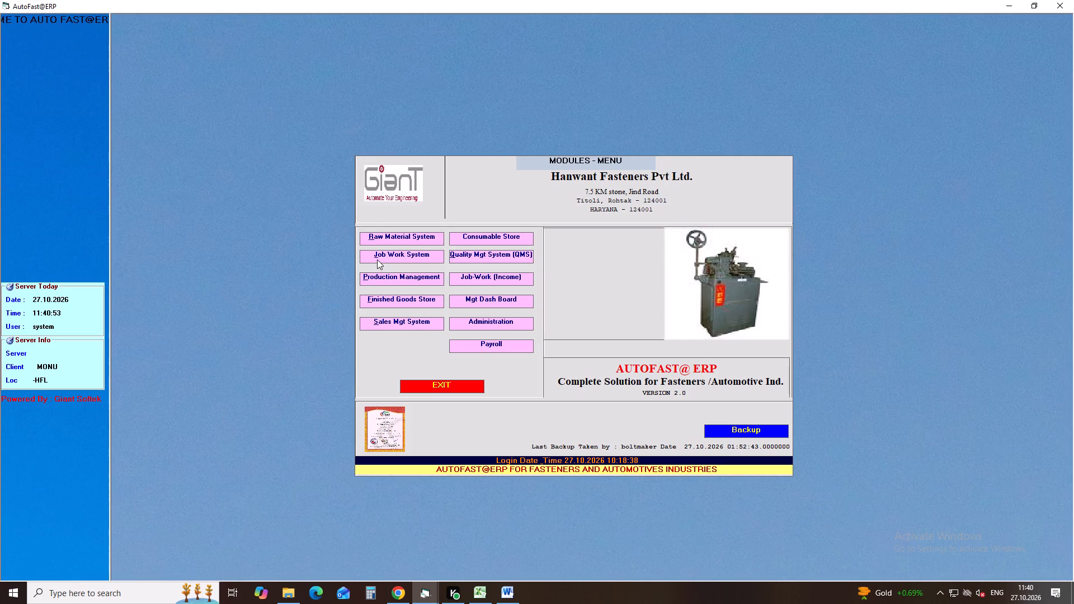
click(377, 259)
click(59, 21)
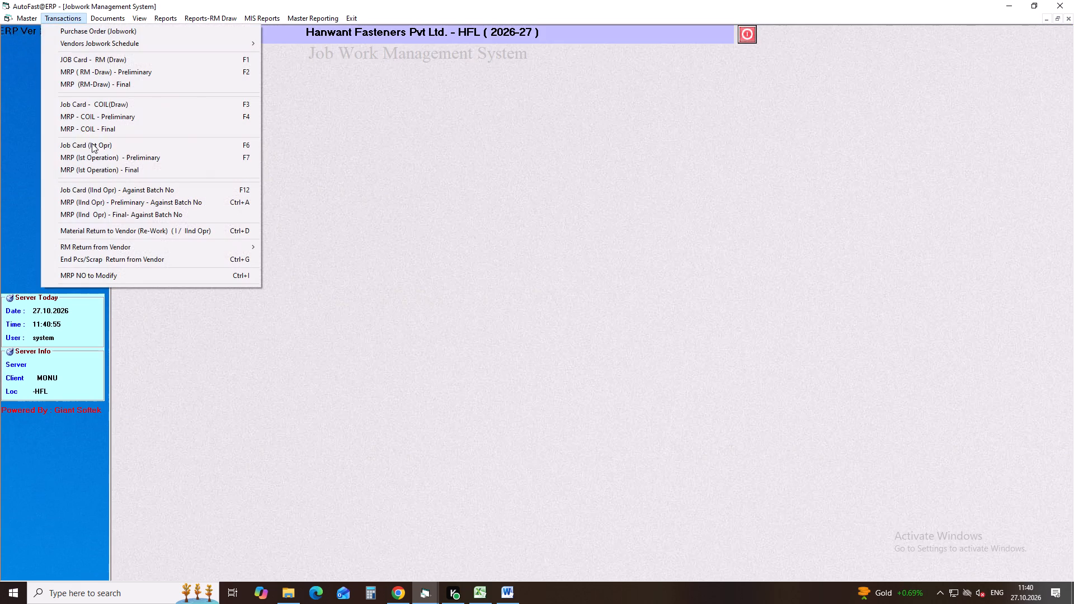
click(46, 79)
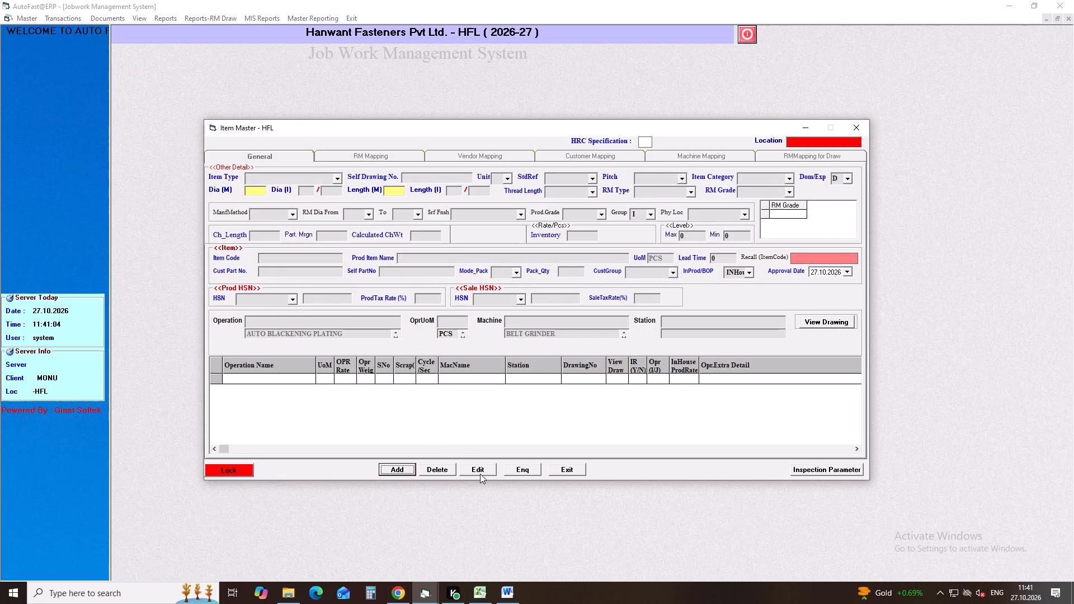
Find the item SPECIAL BOLT FLANGE 6 X 25 by searching for SPE and open it for editing.
click(479, 474)
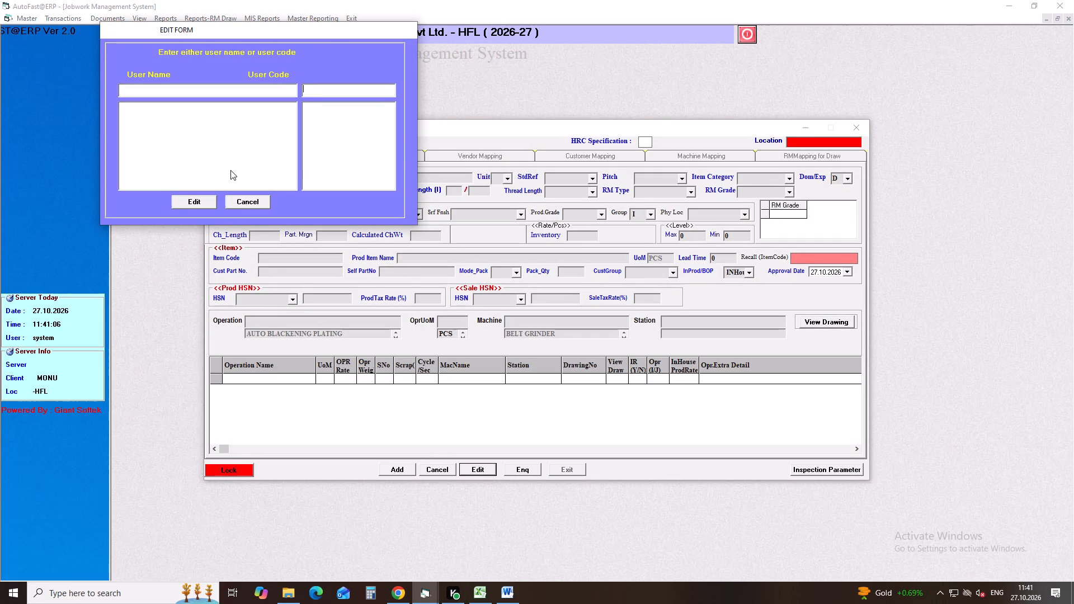
click(177, 91)
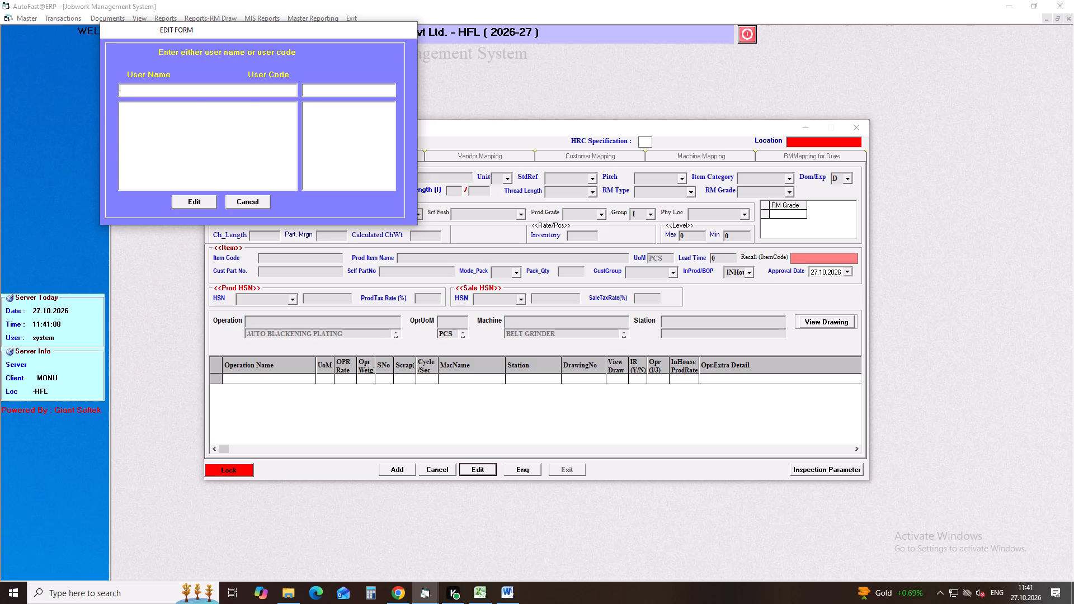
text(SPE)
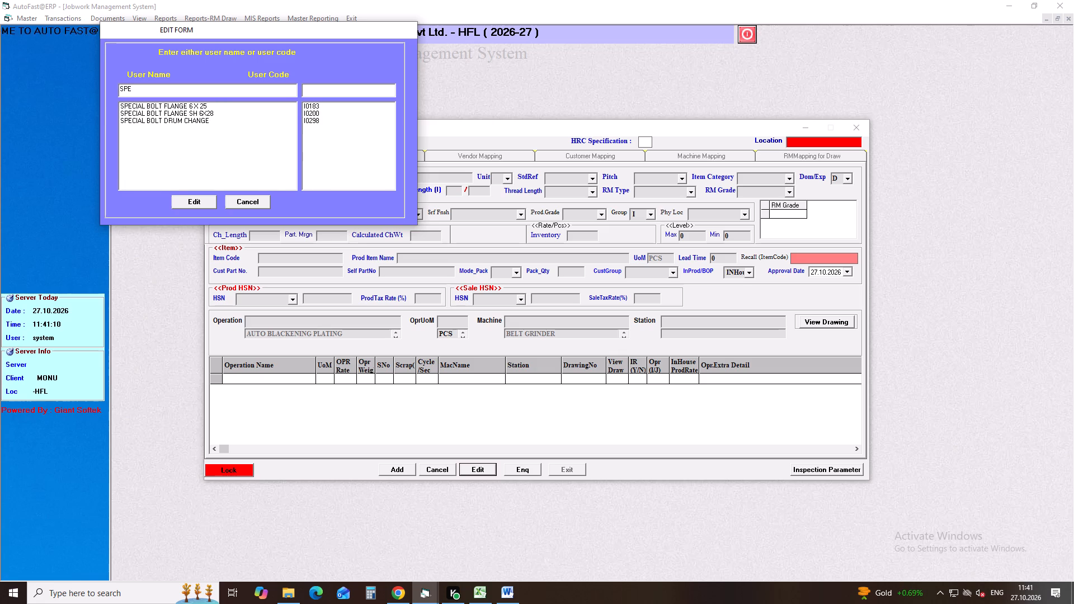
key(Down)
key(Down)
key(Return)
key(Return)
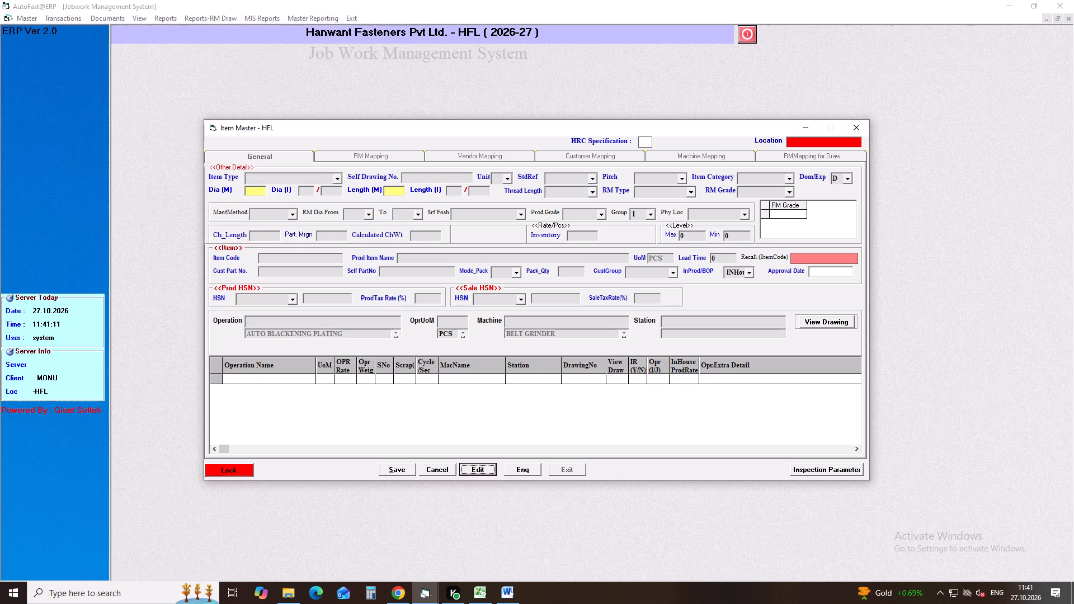
Map the vendor BAJRANG INDUSTRIES to the item's TRIVALENT YELLOW PLATING operation and save the item.
click(466, 158)
click(290, 189)
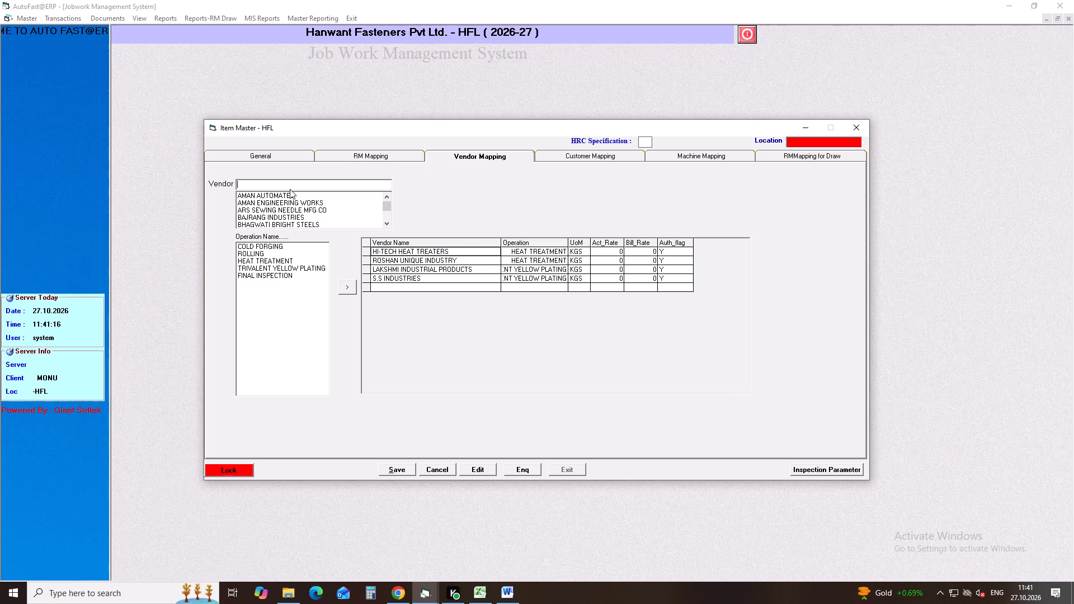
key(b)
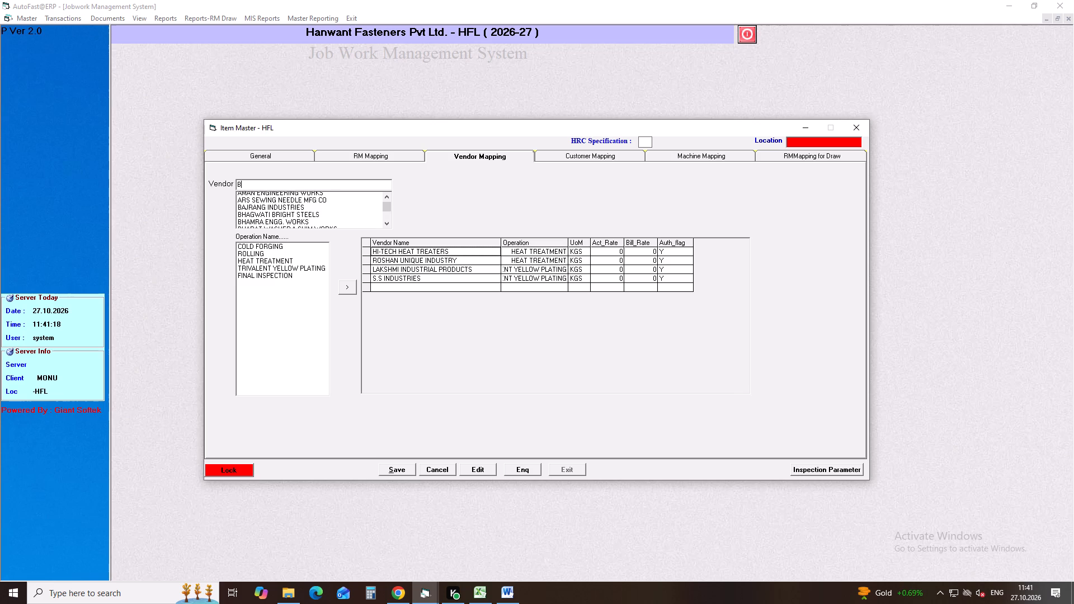
key(Down)
key(Return)
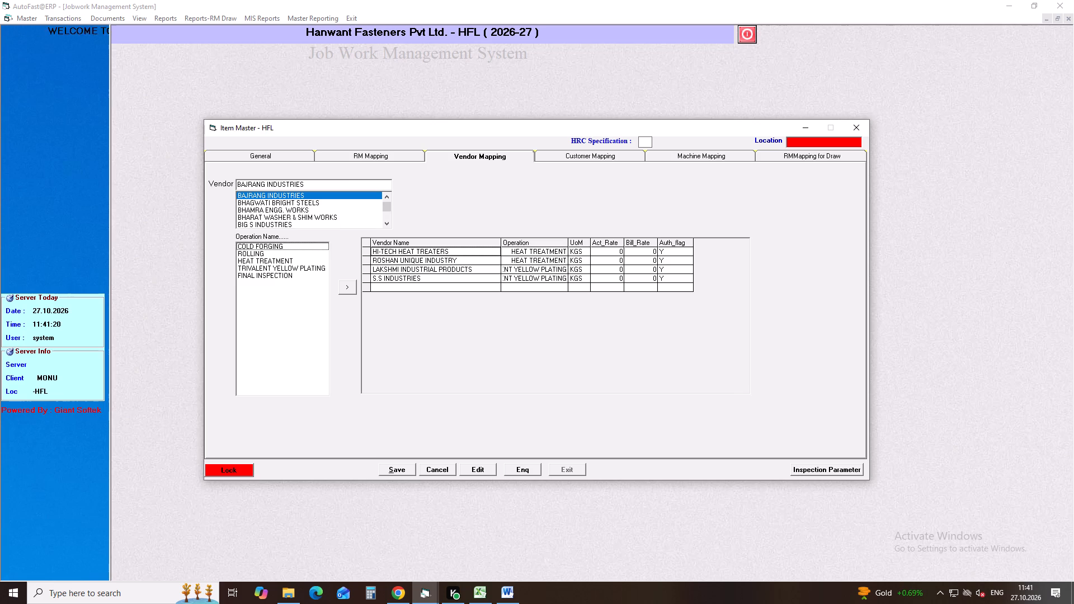
key(Down)
key(Down)
key(Down)
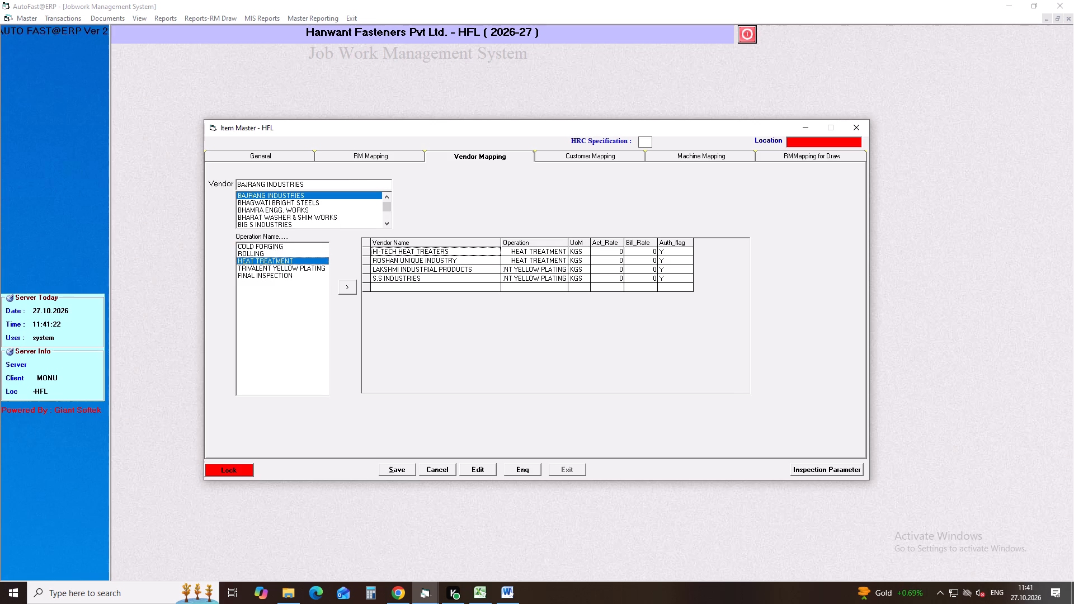
key(Down)
key(Return)
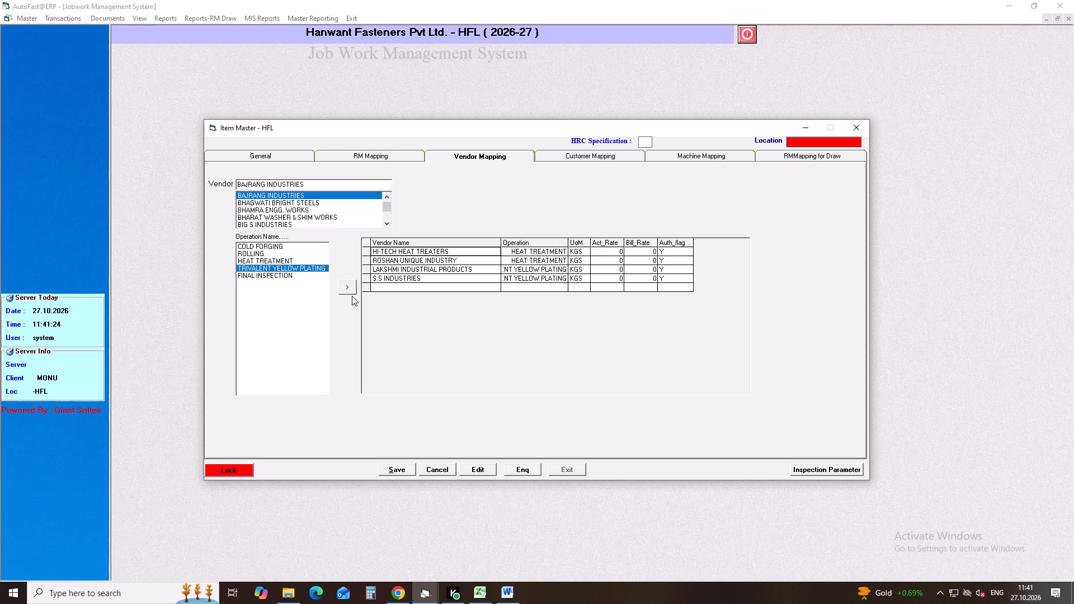
click(348, 289)
click(406, 471)
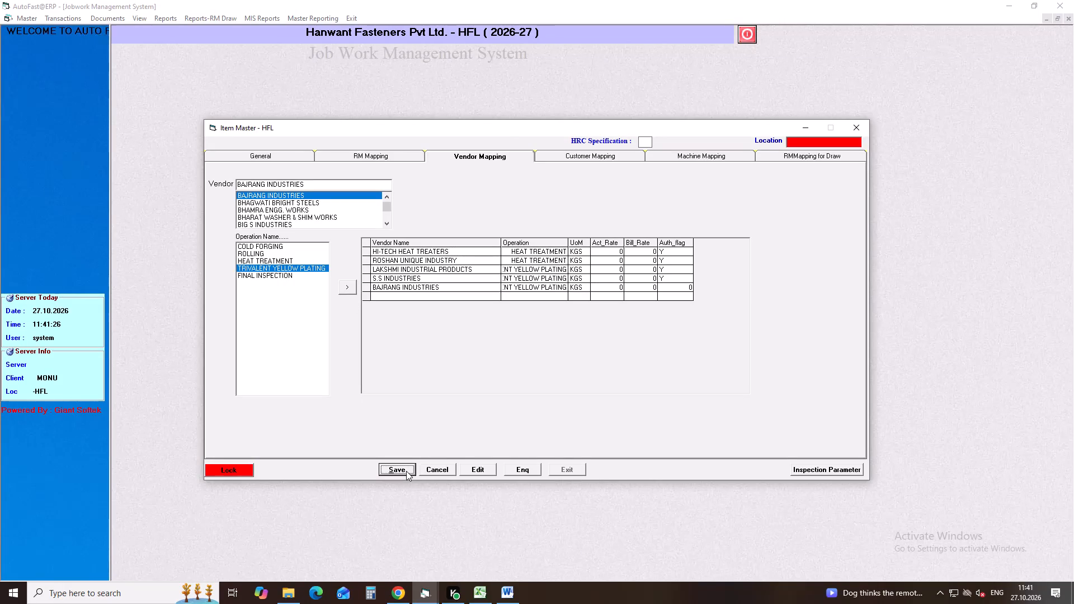
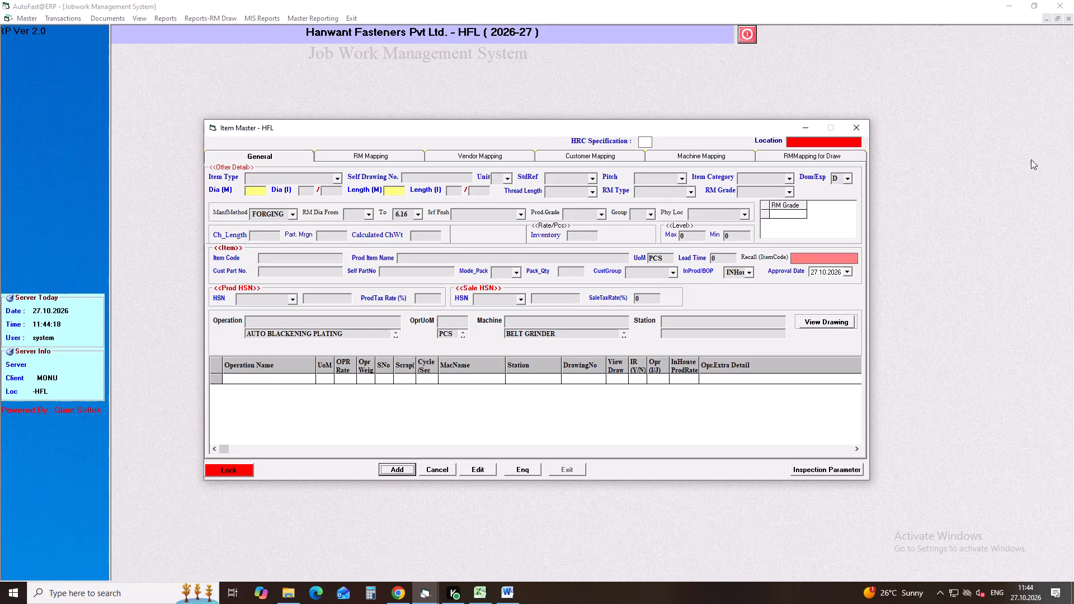
Close the Item Master, switch from the Job Work System to the Raw Material System and open the semi-finished indent form.
click(858, 122)
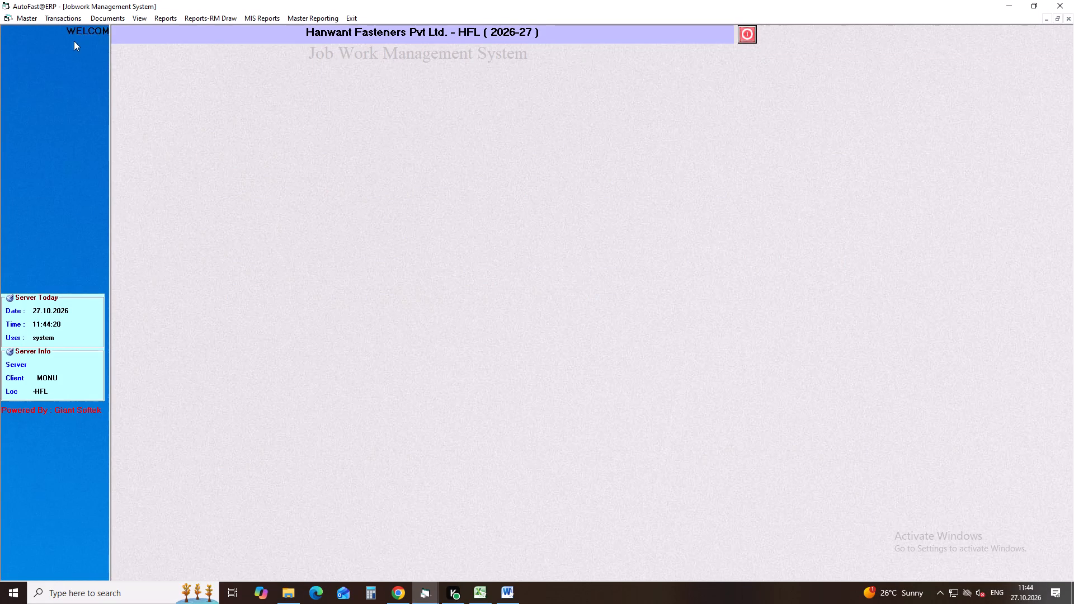
click(348, 16)
click(383, 237)
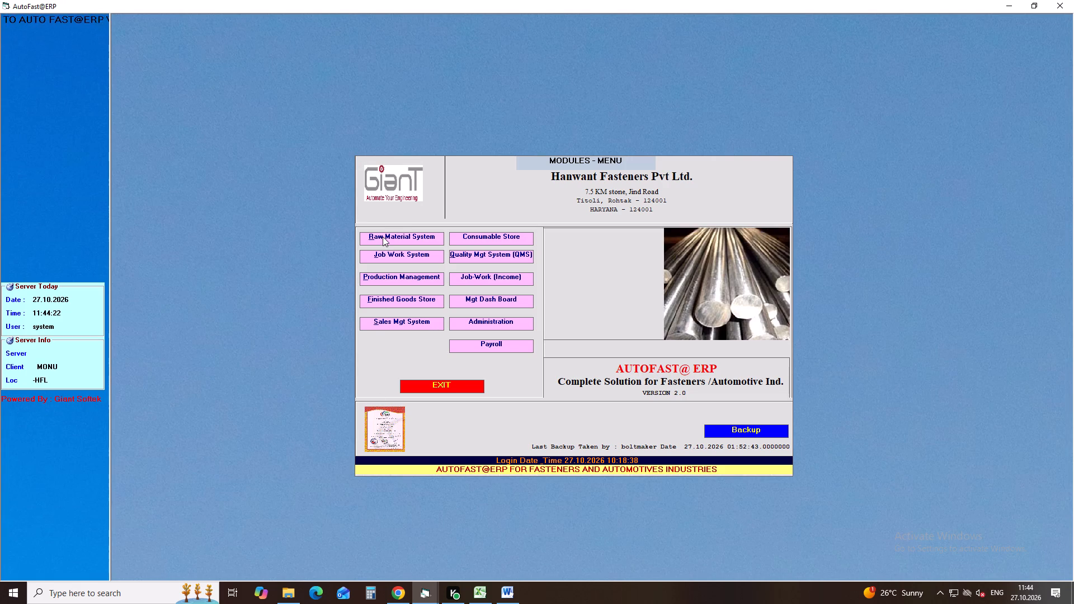
click(58, 21)
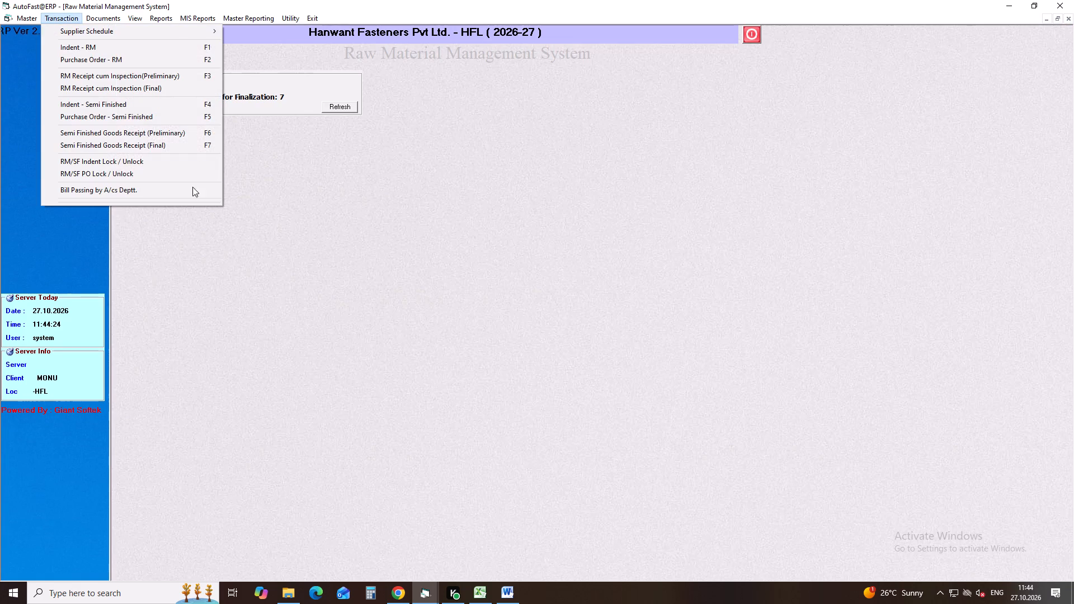
click(203, 107)
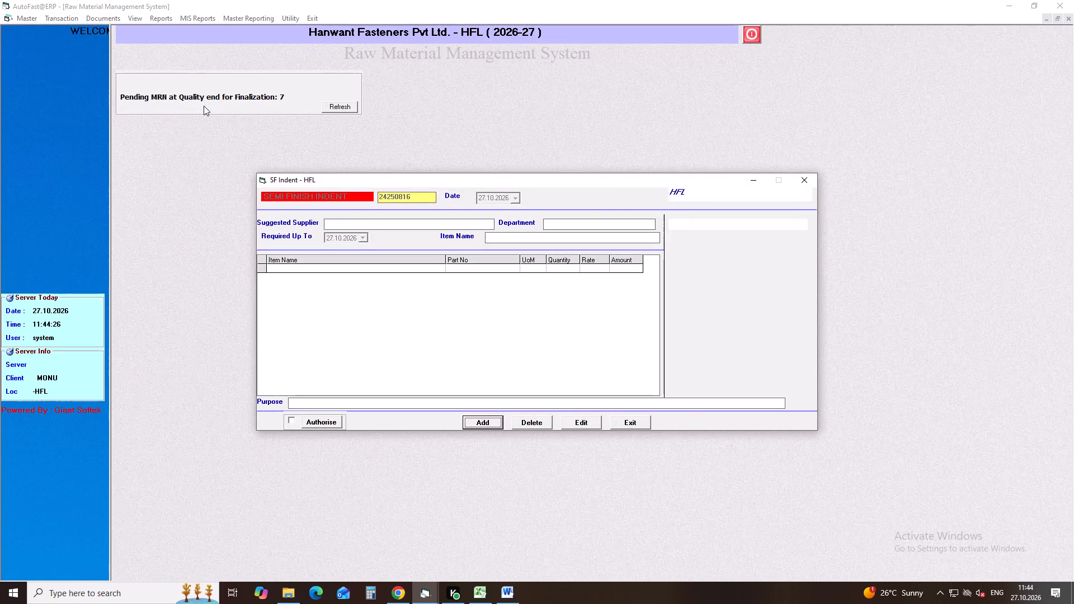
Start a new semi-finished indent dated 26.10.2026 with suggested supplier N.S. INTERNATIONAL and department BOLT MAKER.
key(Return)
key(Return)
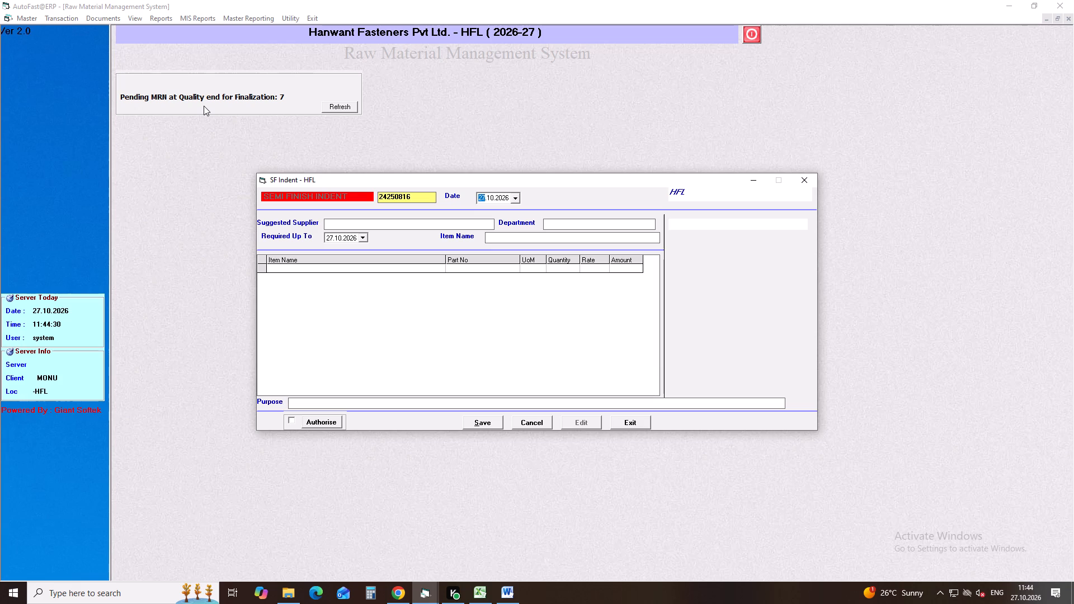
key(Down)
key(Return)
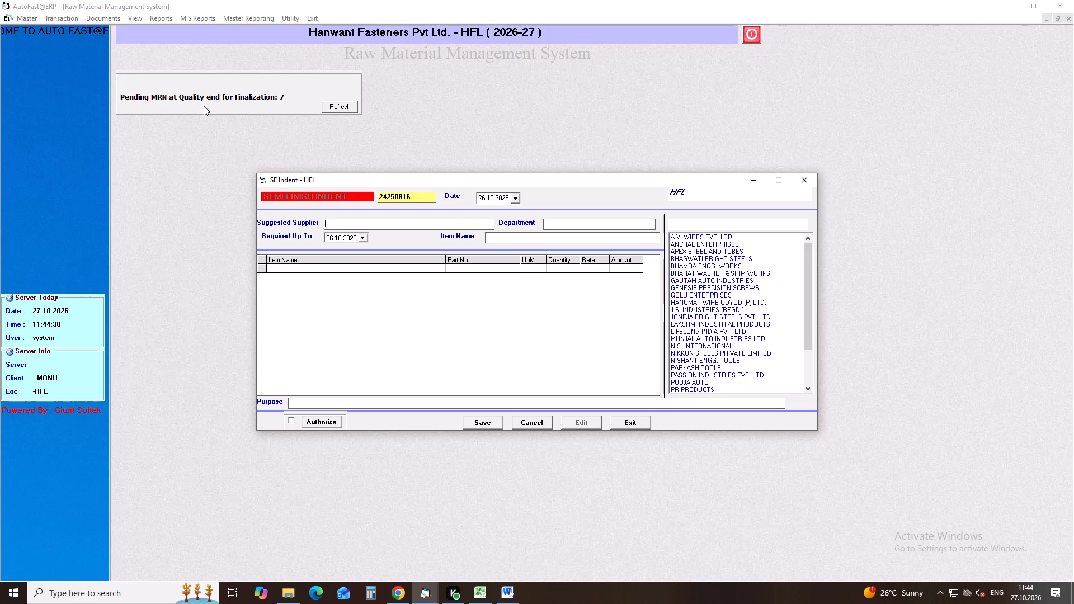
key(n)
key(Down)
key(Down)
key(Return)
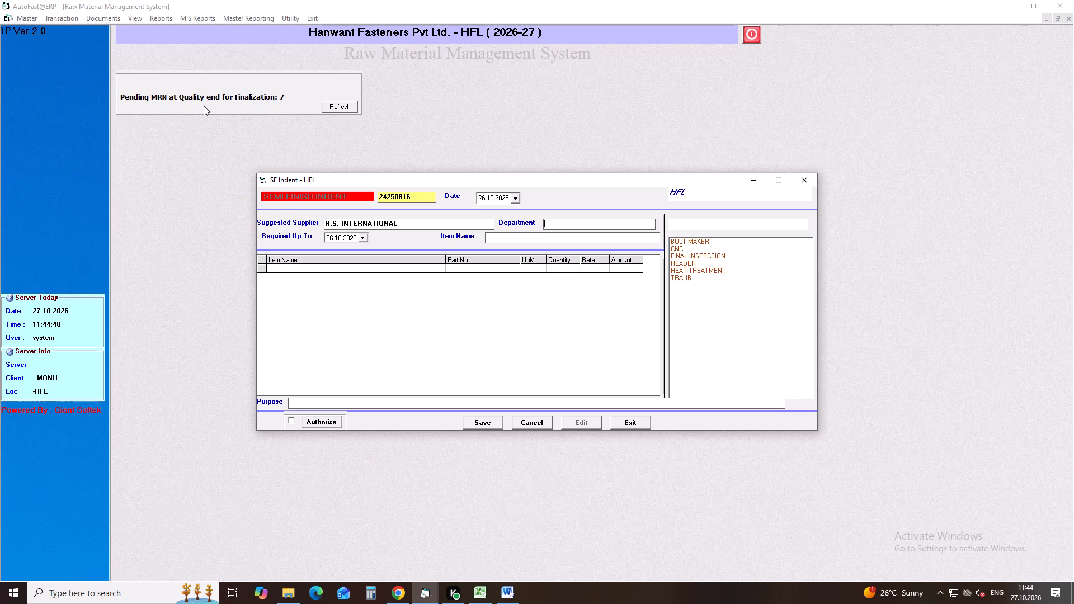
key(Down)
key(Down)
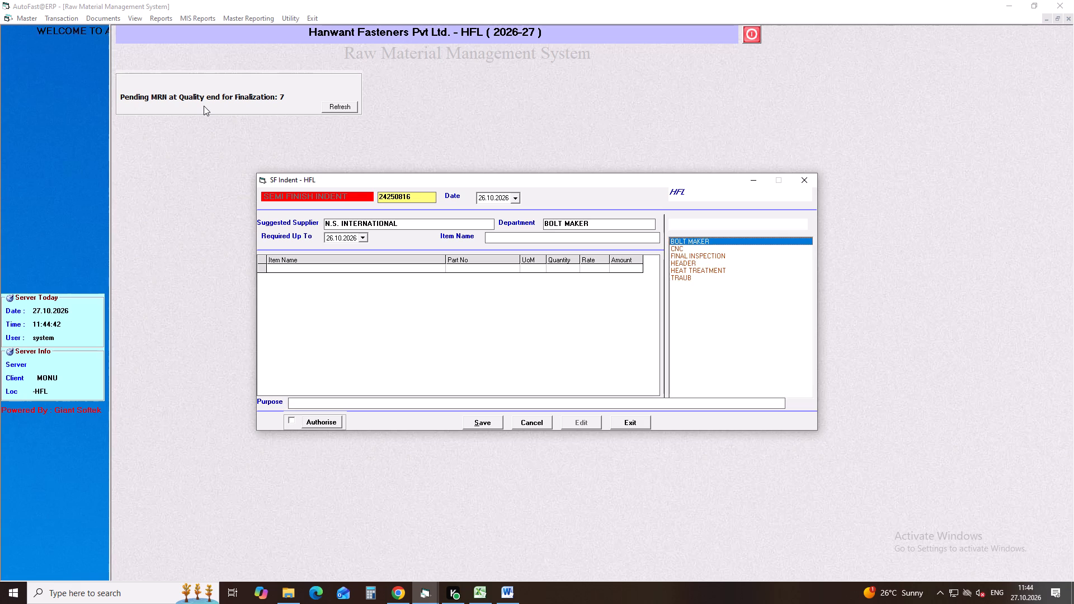
key(Return)
key(Return)
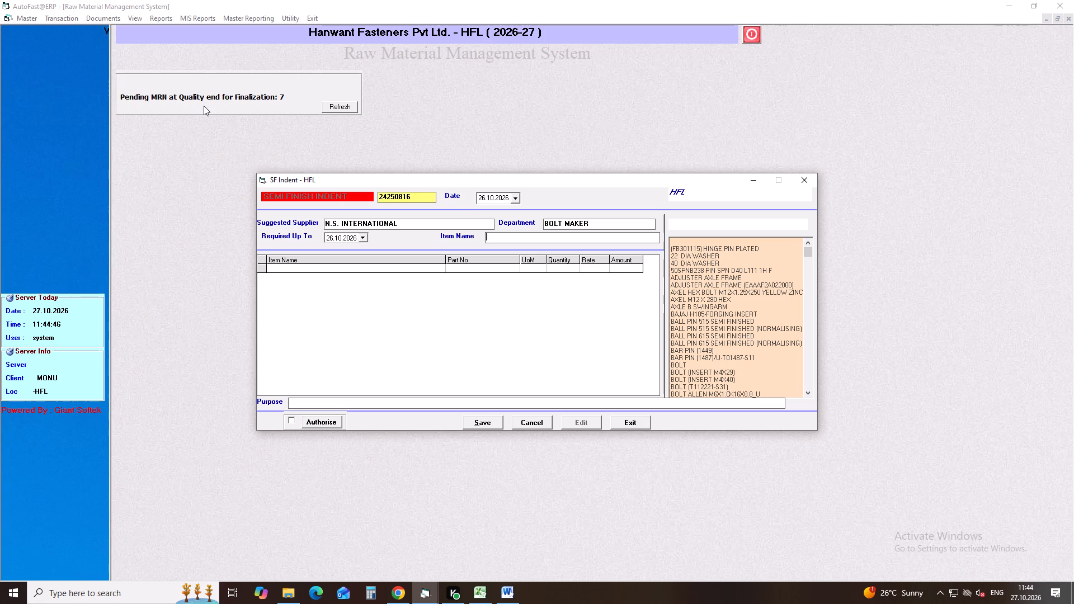
Search the indent's items for %SCREW SP and add SCREW SPECIAL 6 X 16.
key(shift+percent)
text(SCREW SP)
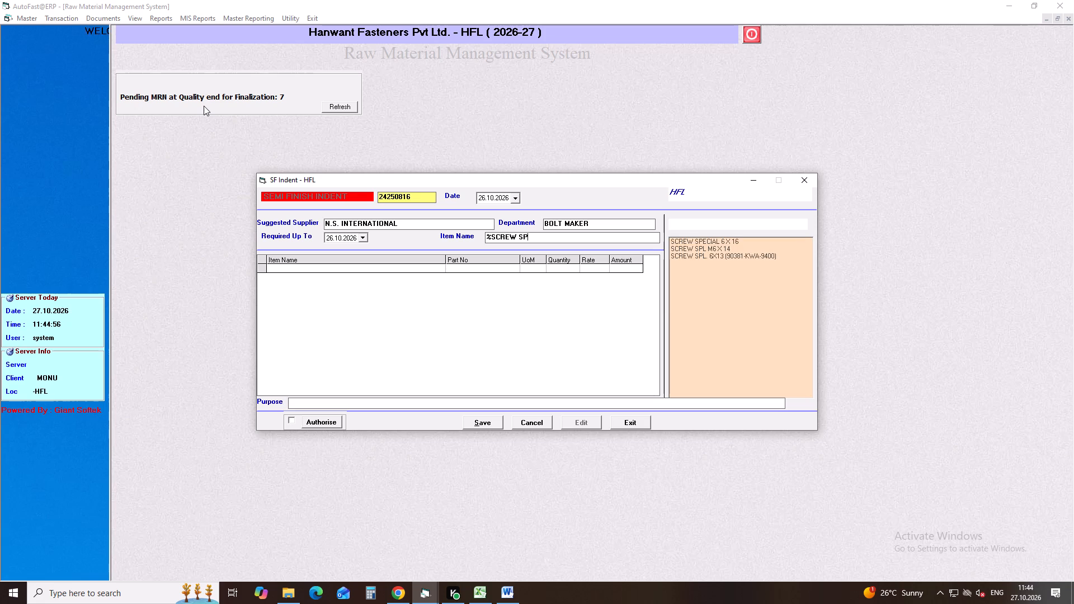
key(Down)
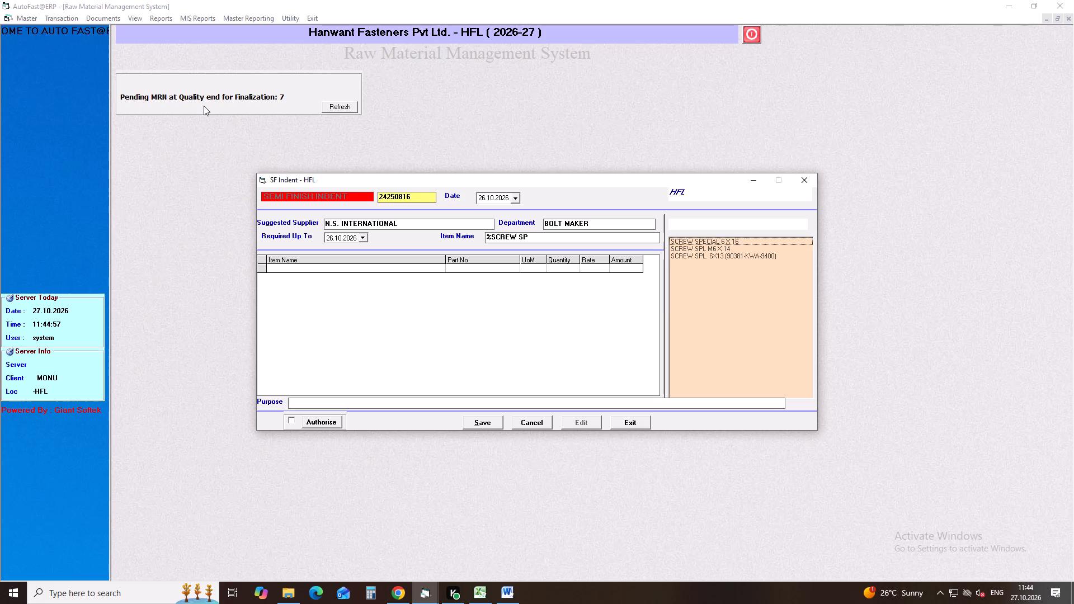
key(Down)
key(Return)
key(Return)
key(Return)
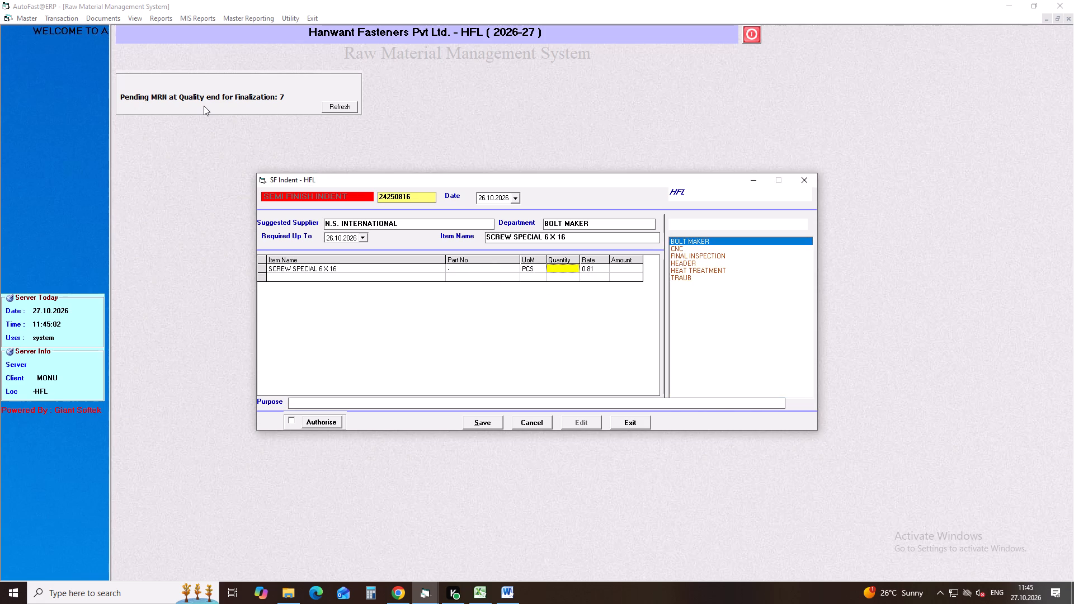
Enter quantity 30000 and rate 3.15 for SCREW SPECIAL 6 X 16 and save the indent.
text(30000)
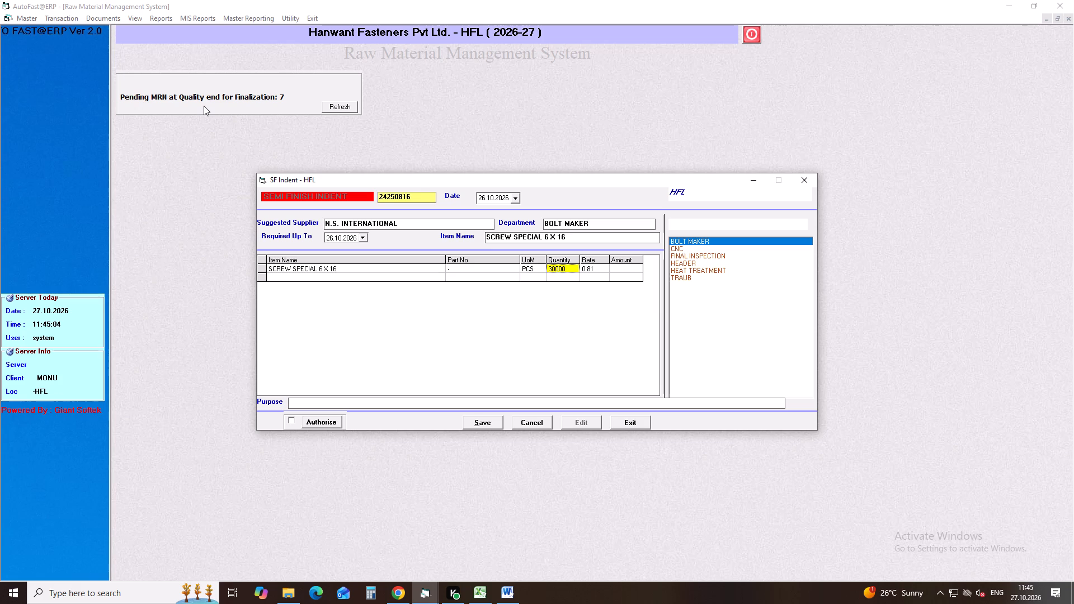
key(Right)
key(BackSpace)
key(BackSpace)
key(BackSpace)
key(BackSpace)
key(BackSpace)
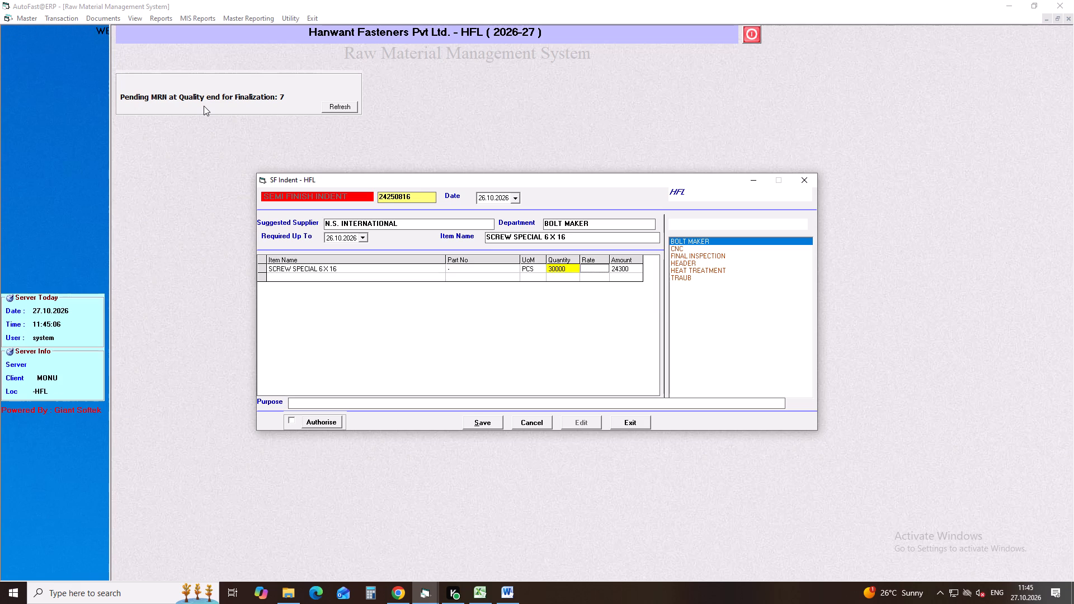
key(BackSpace)
text(3.15)
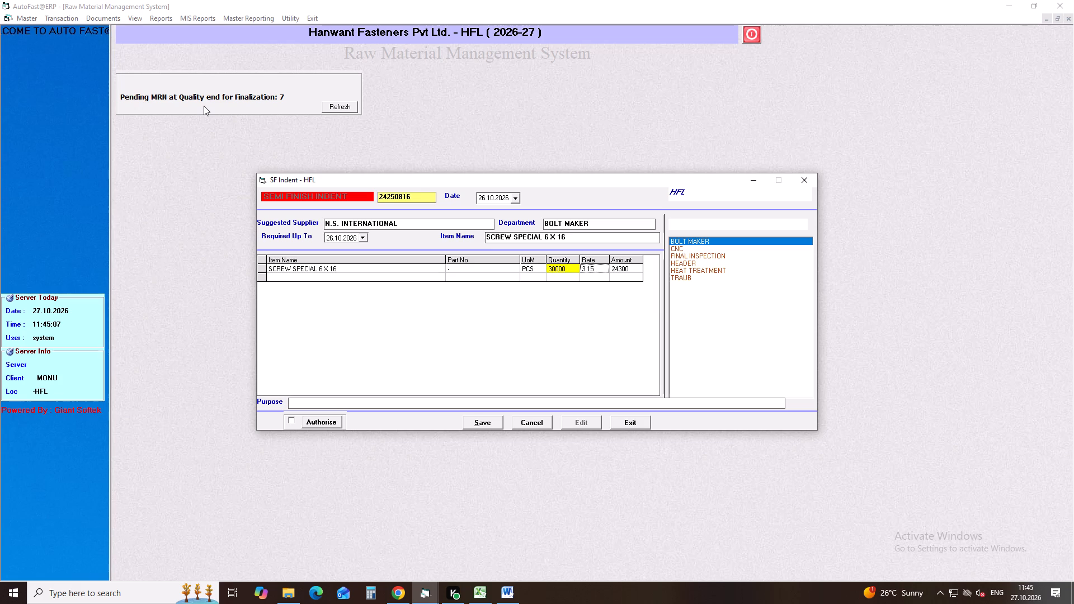
key(Right)
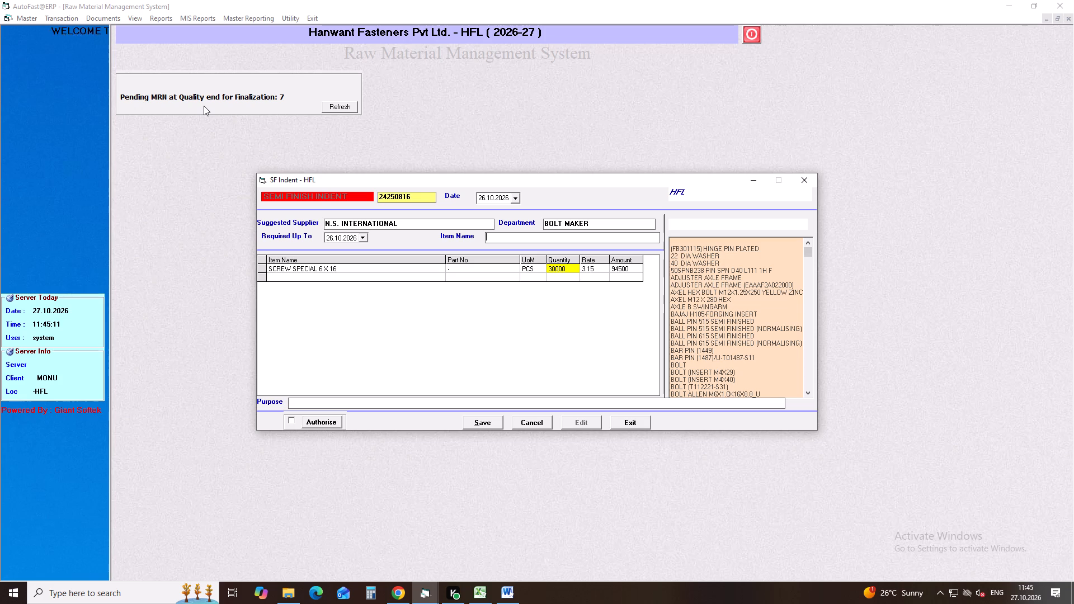
click(479, 422)
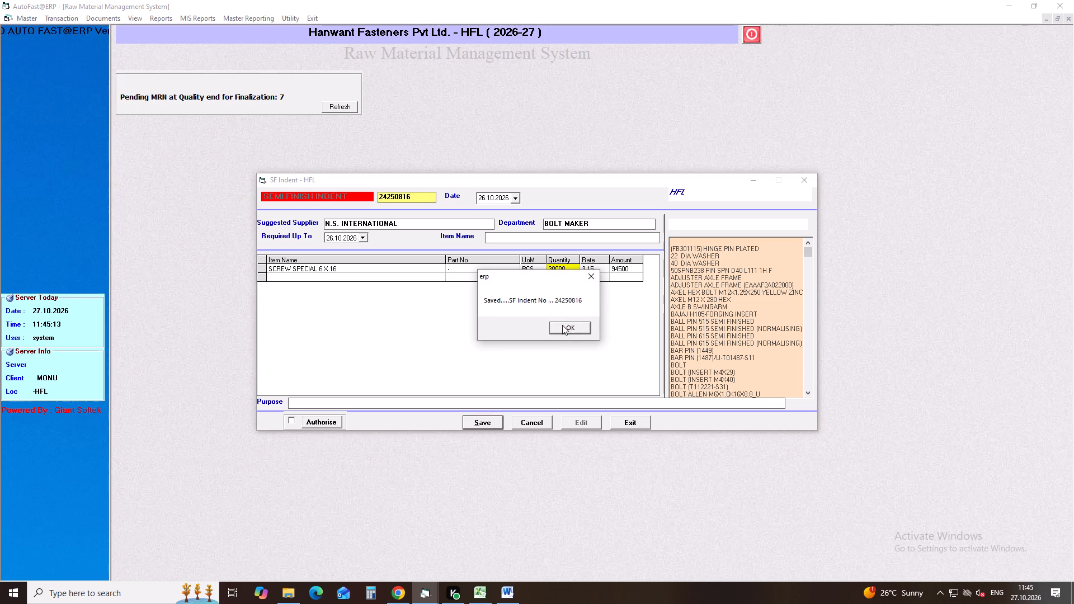
click(568, 327)
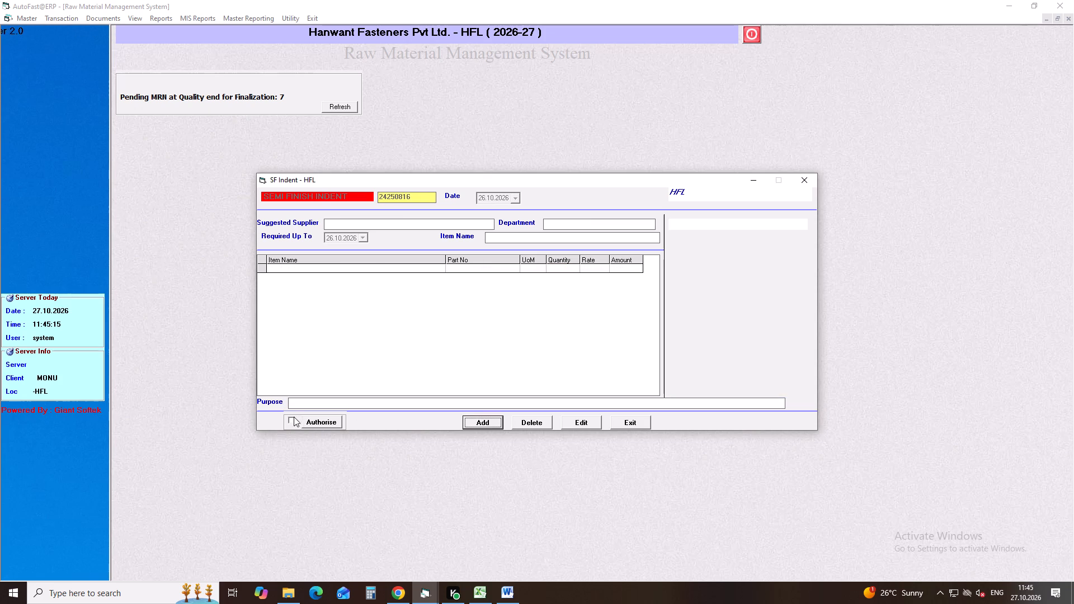
Authorise the saved SCREW SPECIAL 6 X 16 indent and close the indent form.
click(292, 418)
click(314, 425)
click(519, 327)
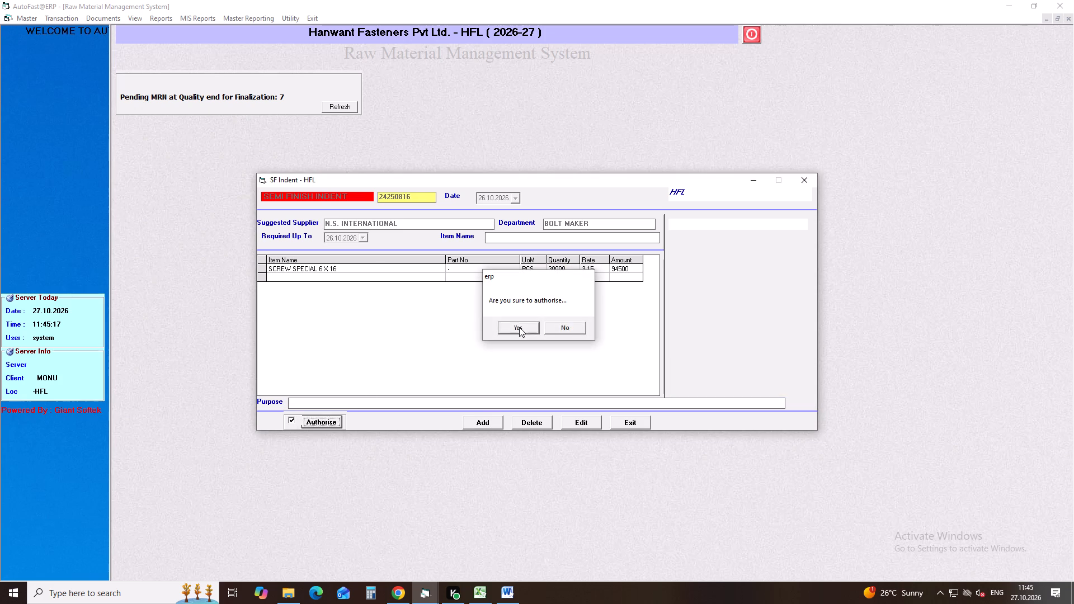
click(808, 180)
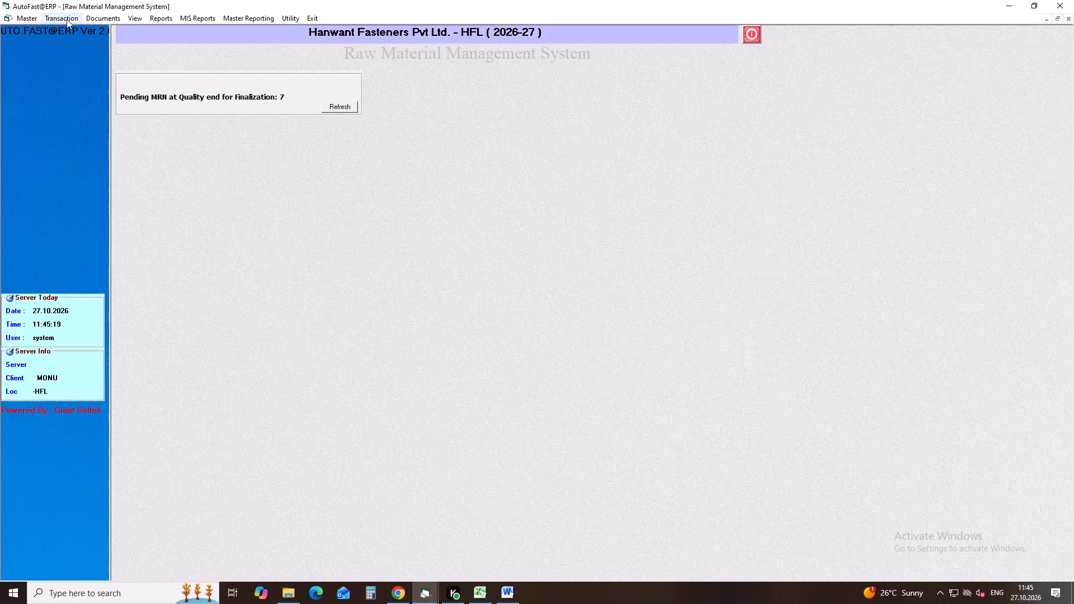
Start a new semi-finished purchase order with PO date and quotation date 26.10.2026 against indent 24250816.
click(67, 19)
click(169, 115)
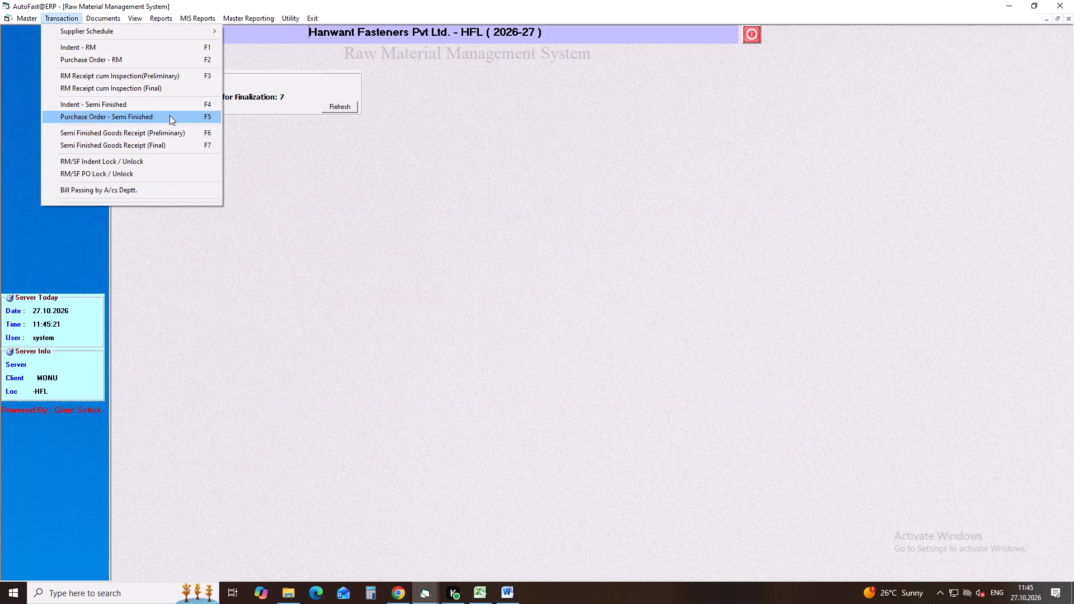
key(Return)
key(Return)
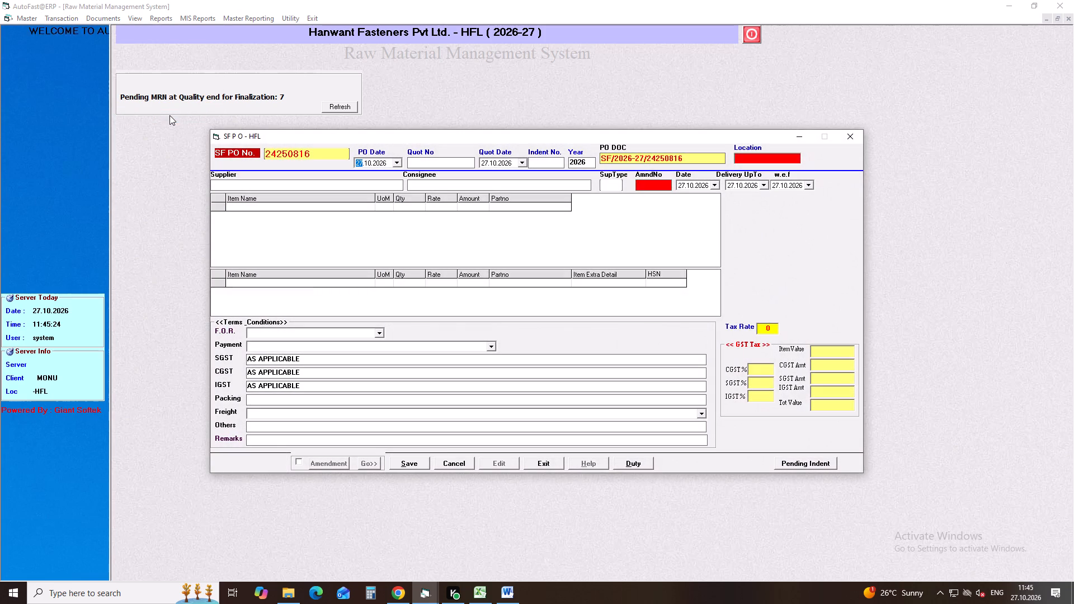
key(Down)
key(Return)
key(Return)
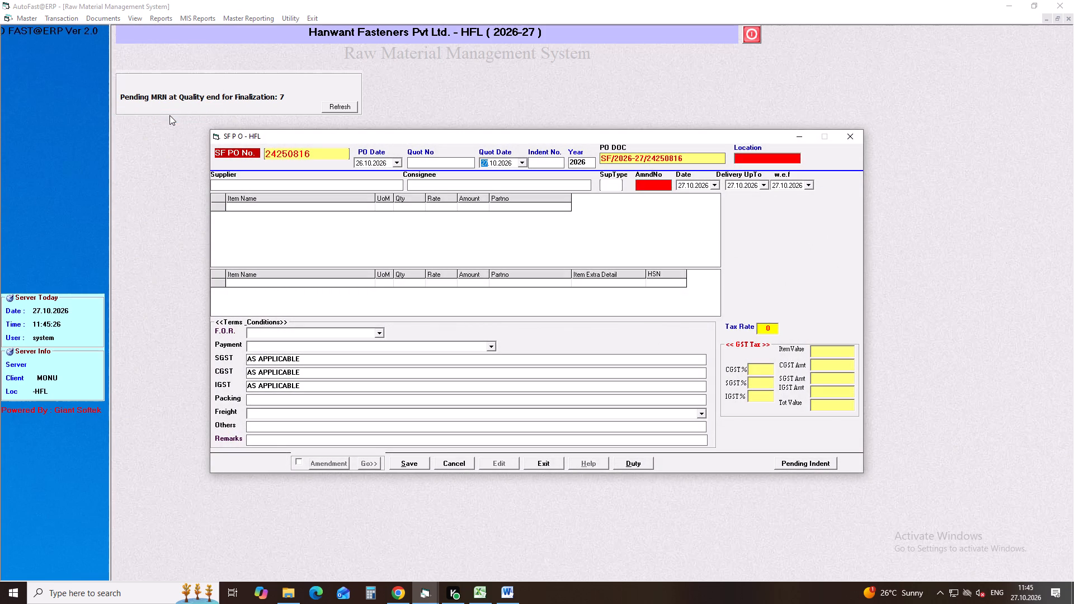
key(Down)
key(Return)
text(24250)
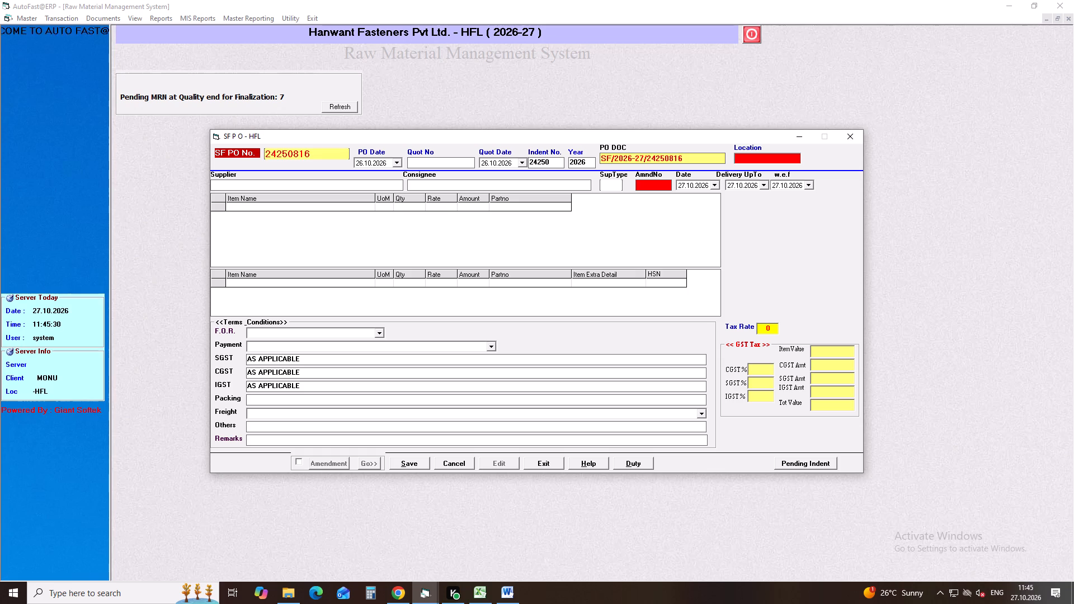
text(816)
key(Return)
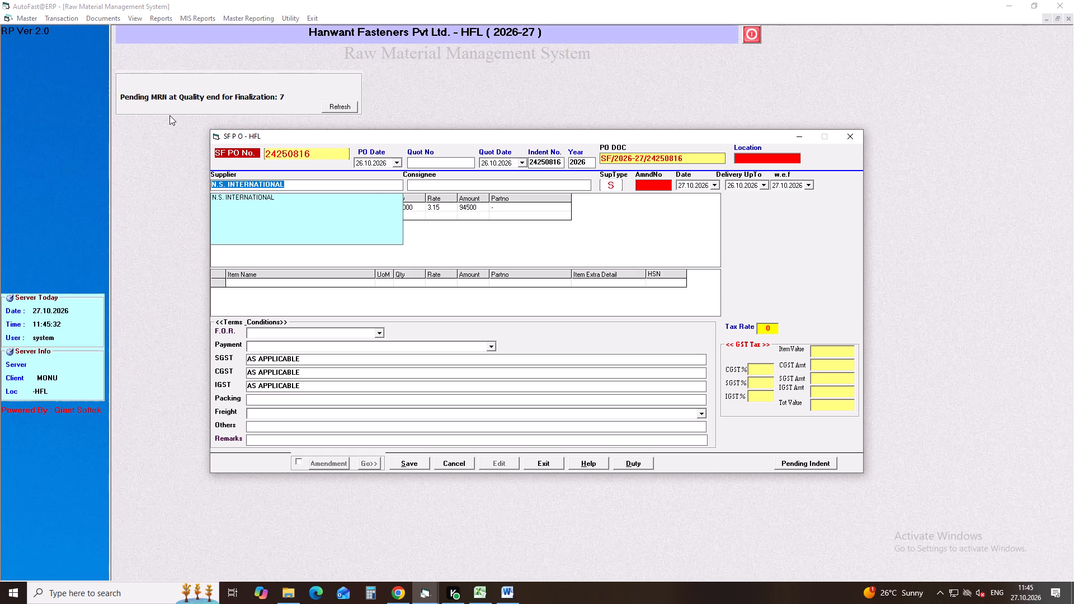
Accept the supplier N.S. INTERNATIONAL and choose N.S. INTERNATIONAL as the purchase order's consignee.
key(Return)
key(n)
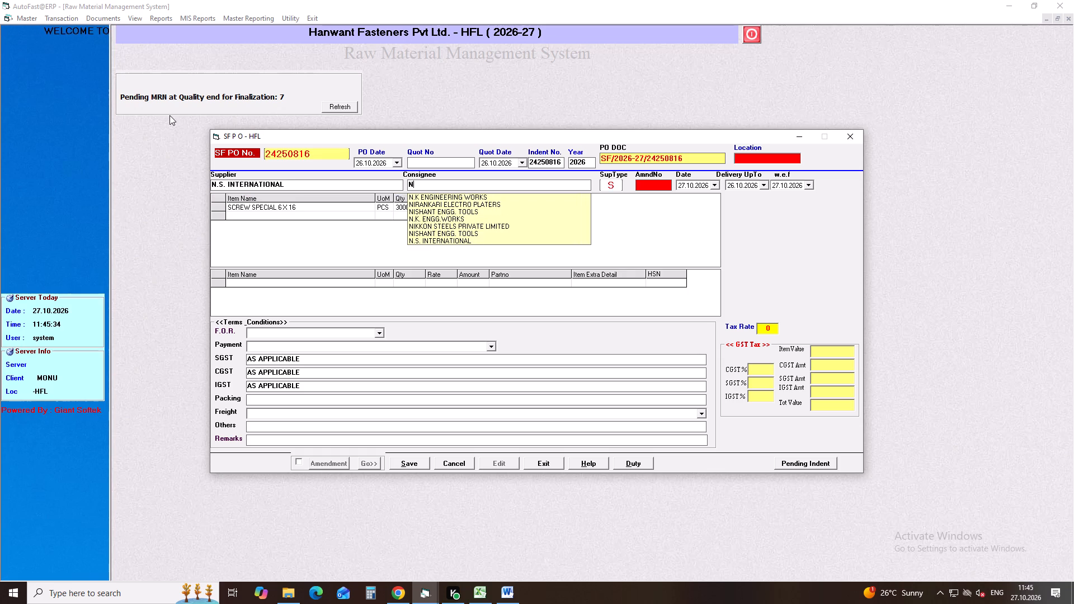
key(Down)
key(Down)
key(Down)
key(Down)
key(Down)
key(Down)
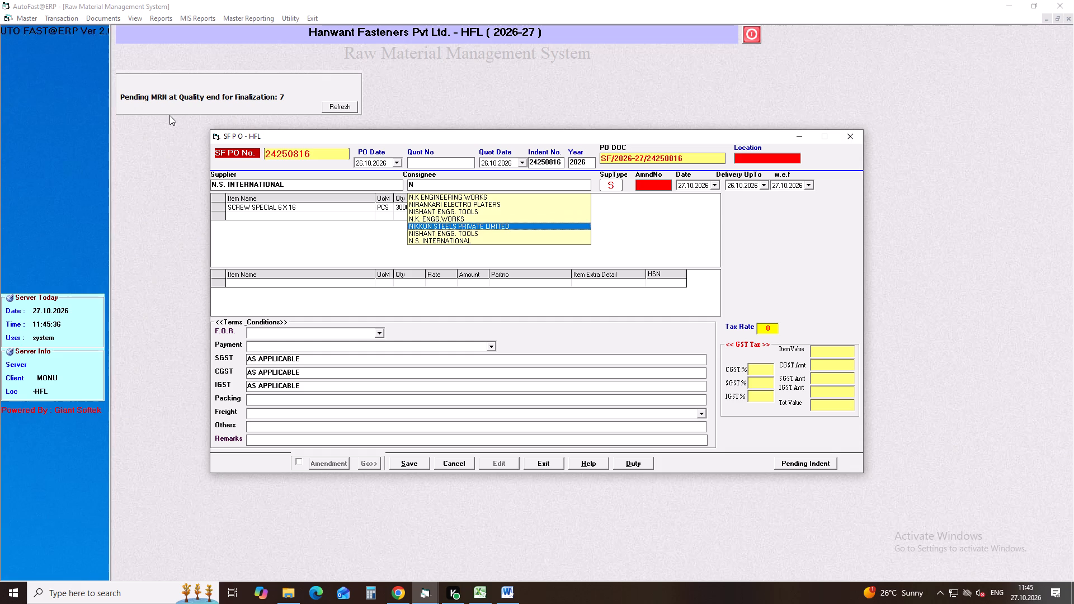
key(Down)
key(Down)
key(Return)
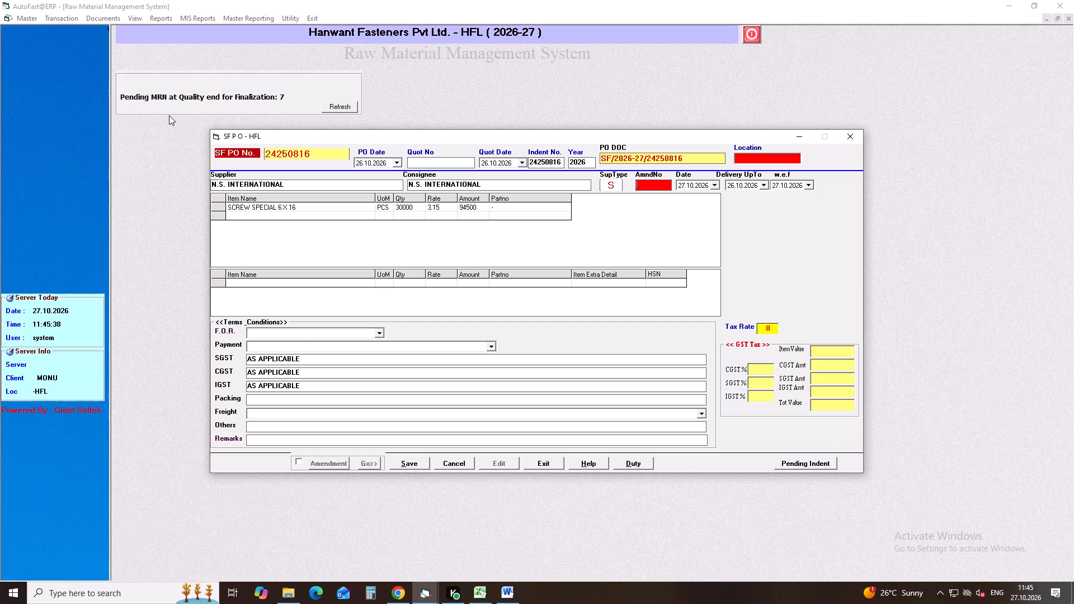
Set the purchase order's amendment date and w.e.f. date to 26.10.2026.
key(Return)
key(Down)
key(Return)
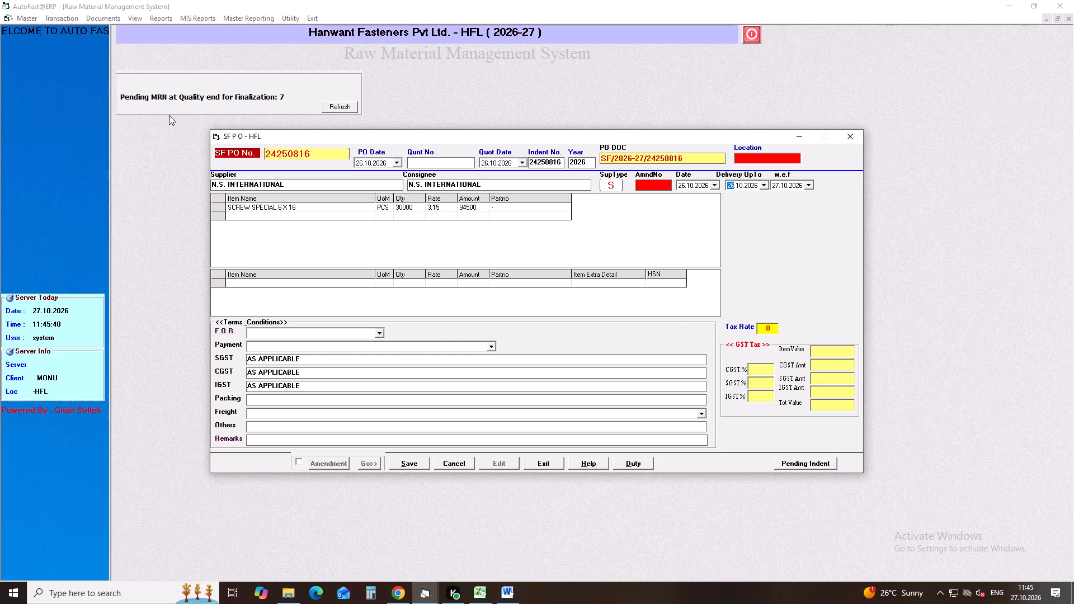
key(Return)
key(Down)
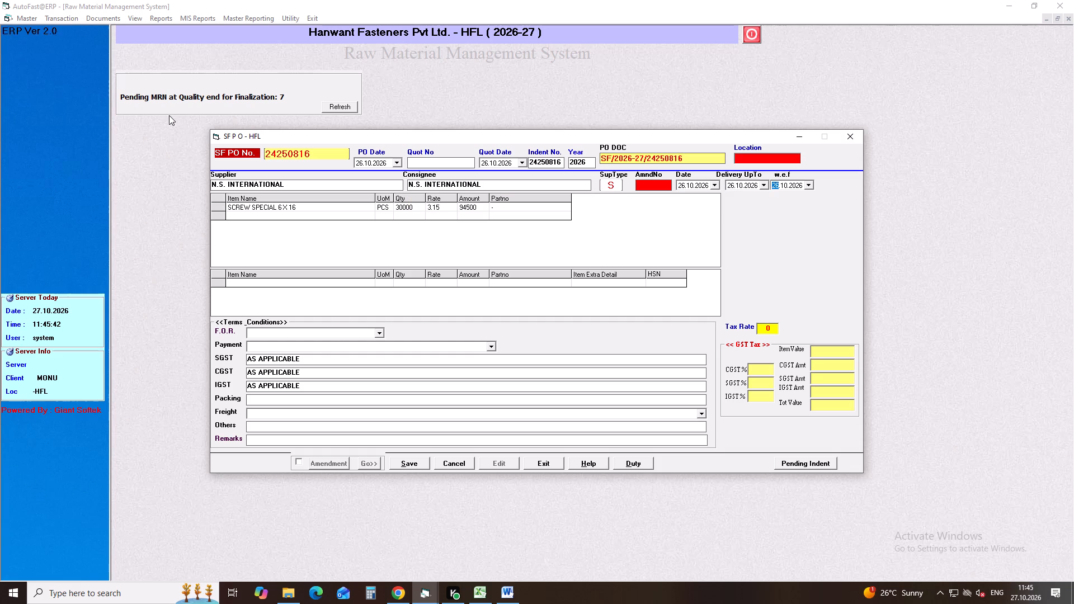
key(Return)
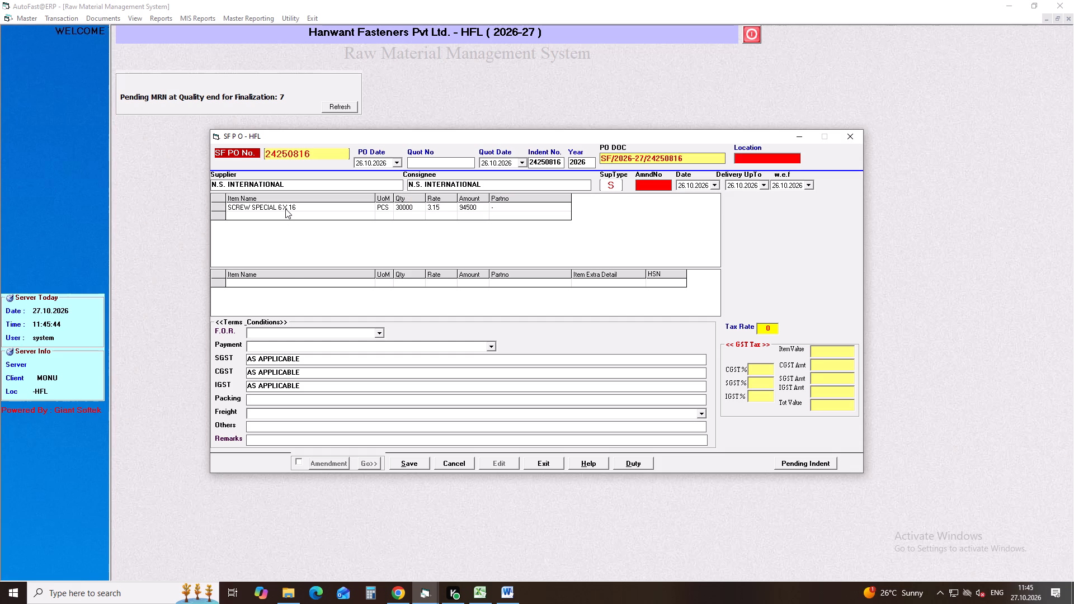
Add the indent item SCREW SPECIAL 6 X 16 to the purchase order's item list.
double_click(285, 209)
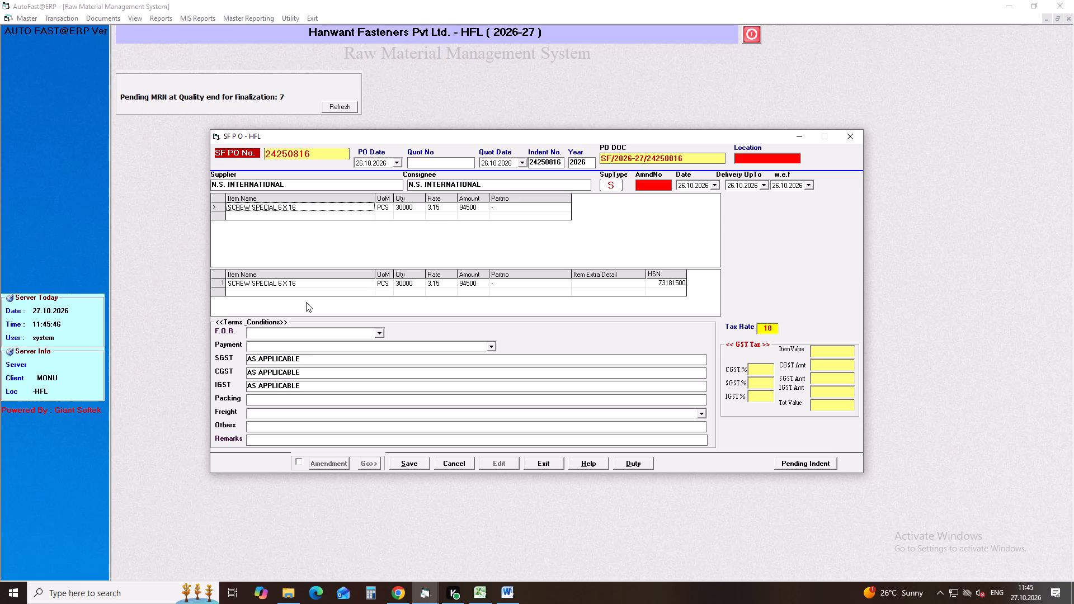
Enter a dash as the F.O.R. term and set the payment term to WITHIN 45 DAYS, keeping the GST terms as applicable.
click(265, 336)
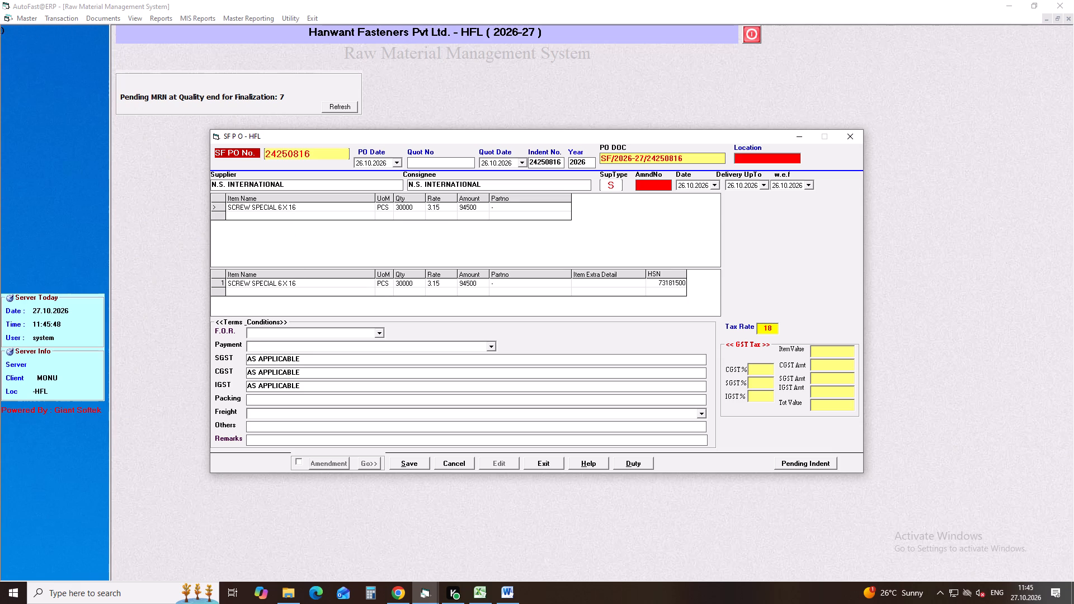
key(minus)
key(Return)
key(Down)
key(Down)
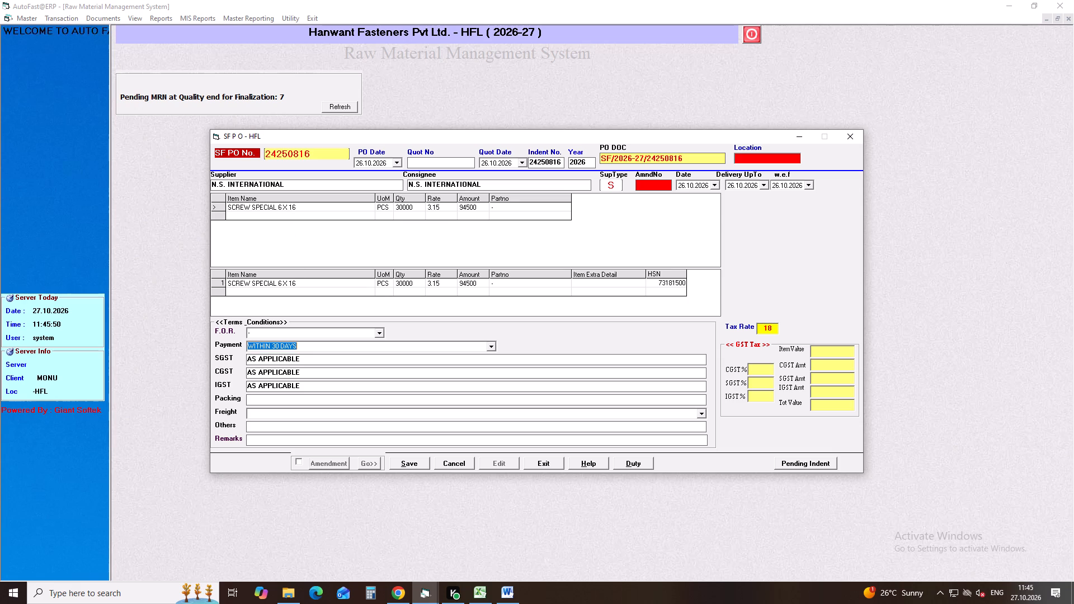
key(Down)
key(Return)
key(Return)
key(Return)
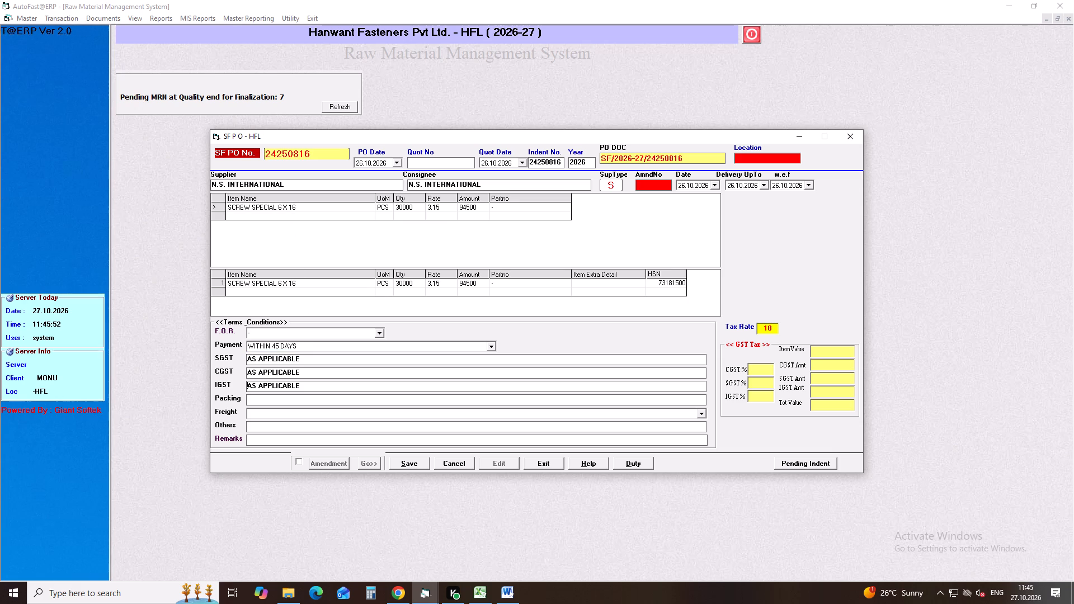
key(Return)
Fill the purchase order's Packing, Freight, Others and Remarks terms with a dash each.
key(minus)
key(Return)
key(minus)
key(Return)
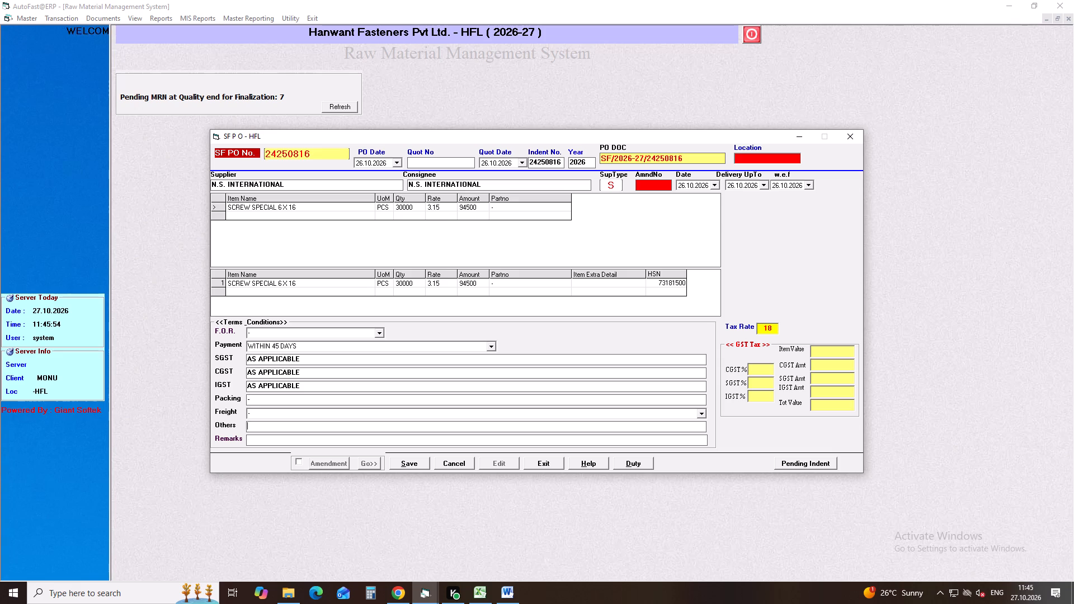
key(Return)
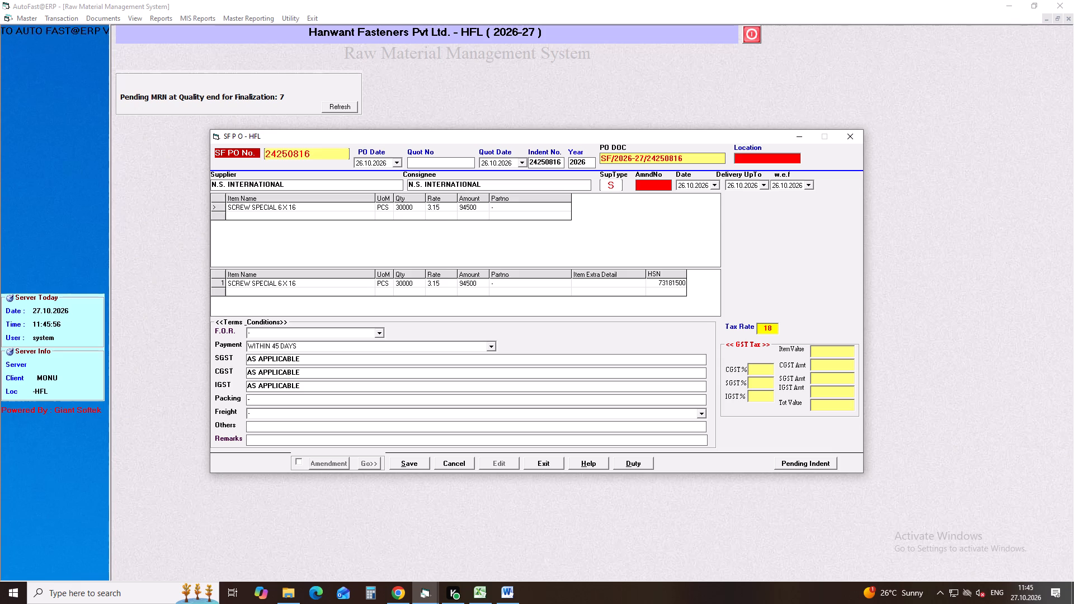
click(256, 430)
key(minus)
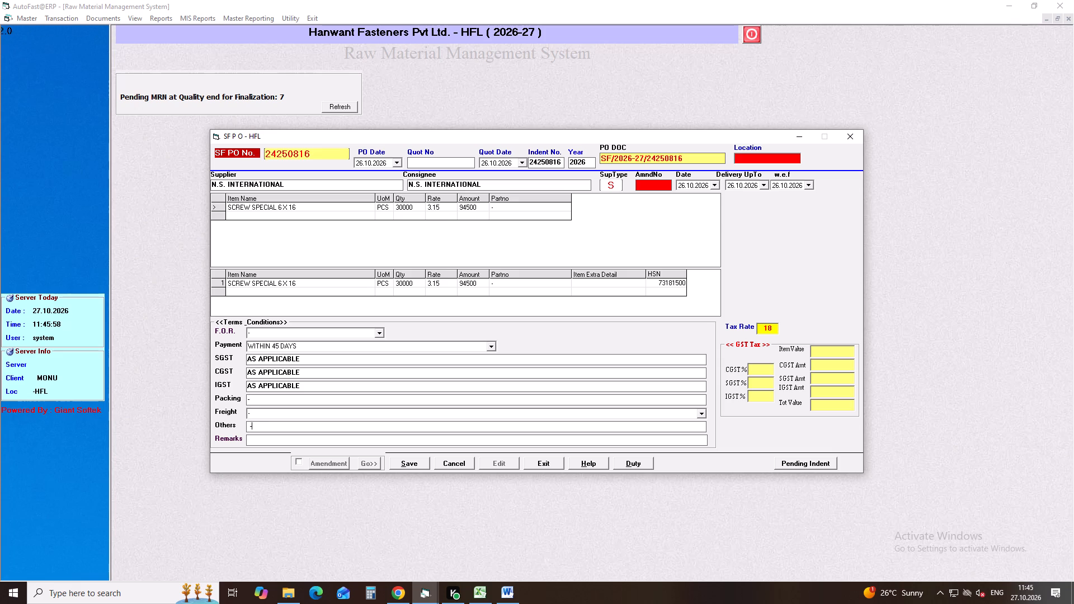
key(Return)
key(minus)
key(Return)
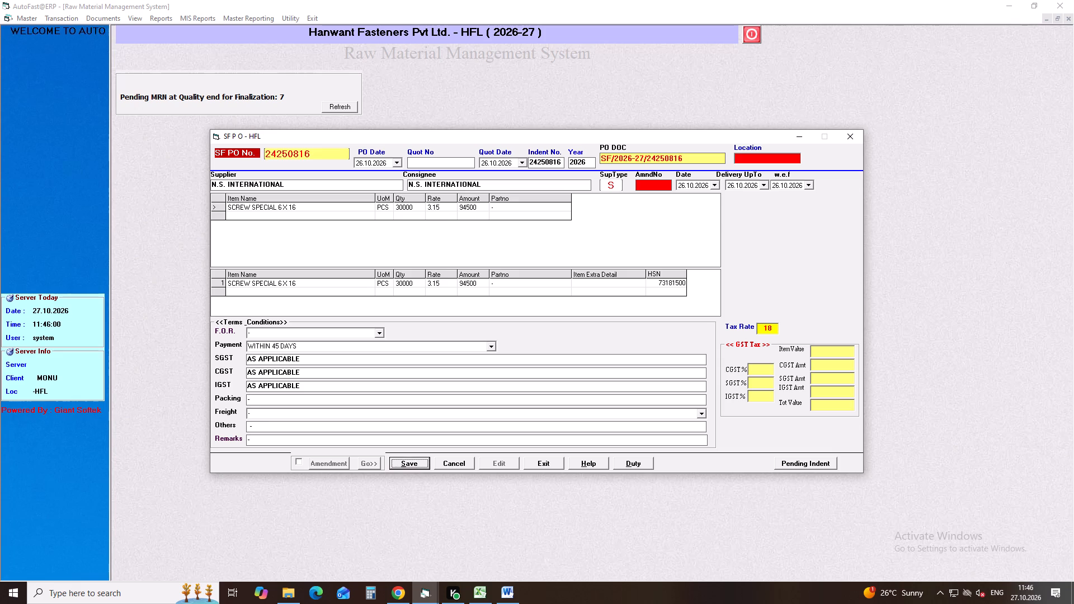
Save the semi-finished purchase order for N.S. INTERNATIONAL and close its form.
click(404, 463)
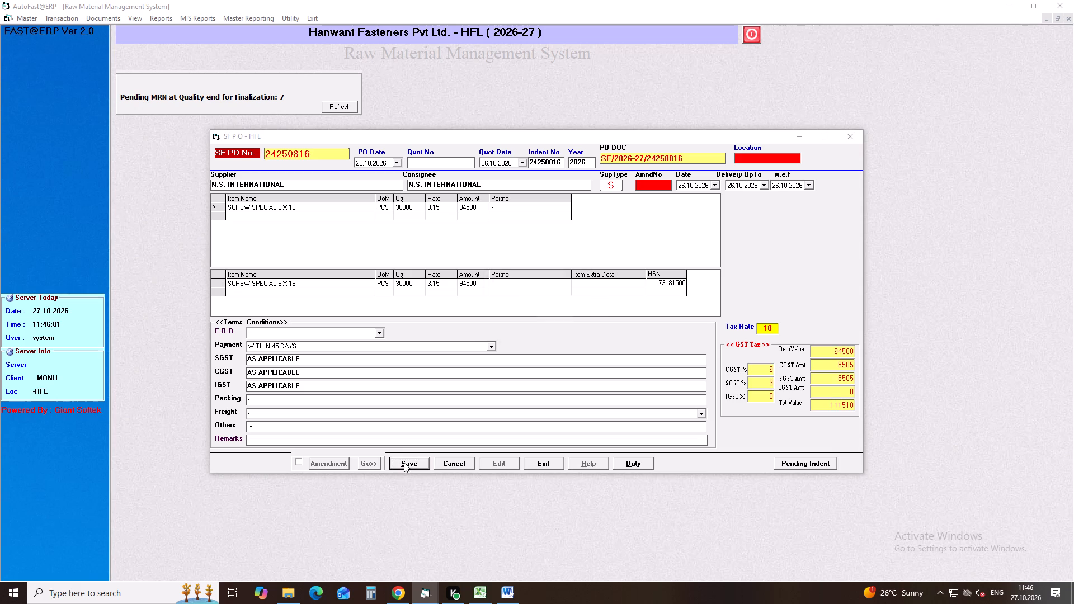
click(533, 326)
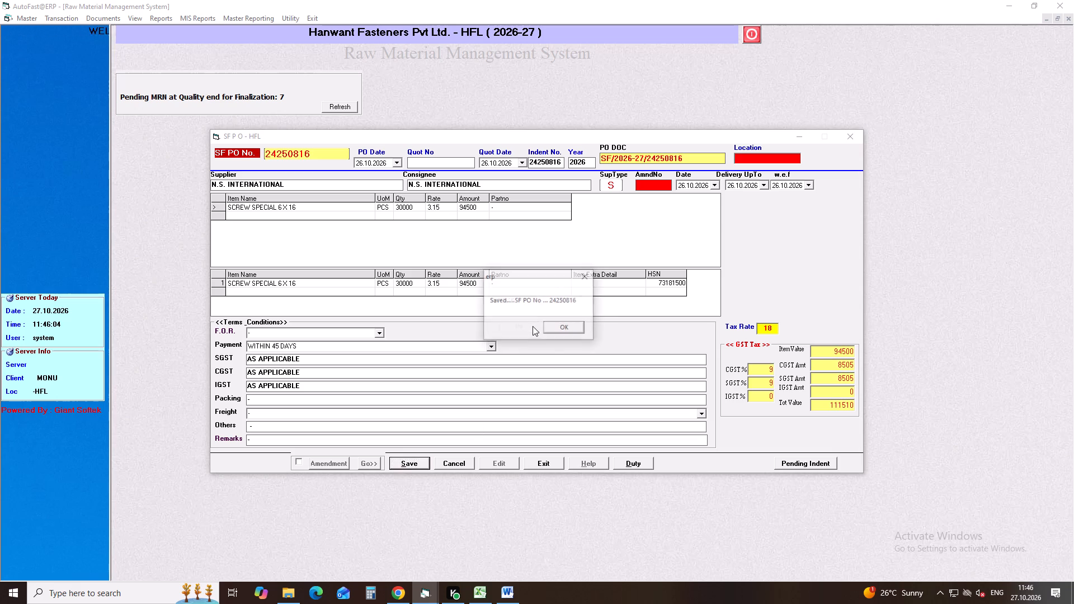
click(555, 331)
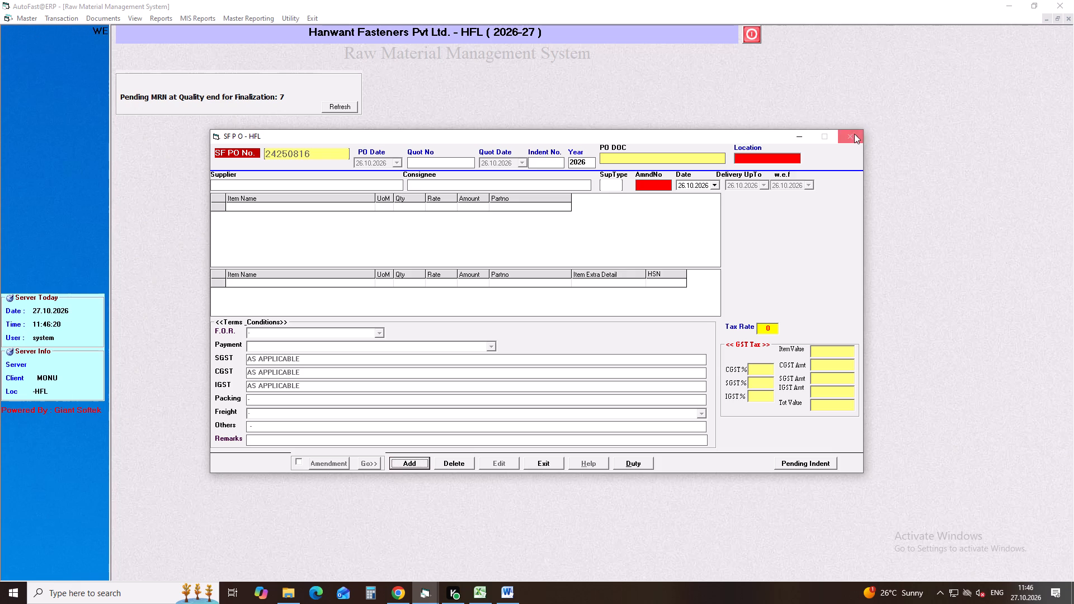
click(854, 134)
Authorise N.S. INTERNATIONAL's purchase order 24250816 from the pending RM/SF purchase order authorizations, and close both windows.
click(114, 20)
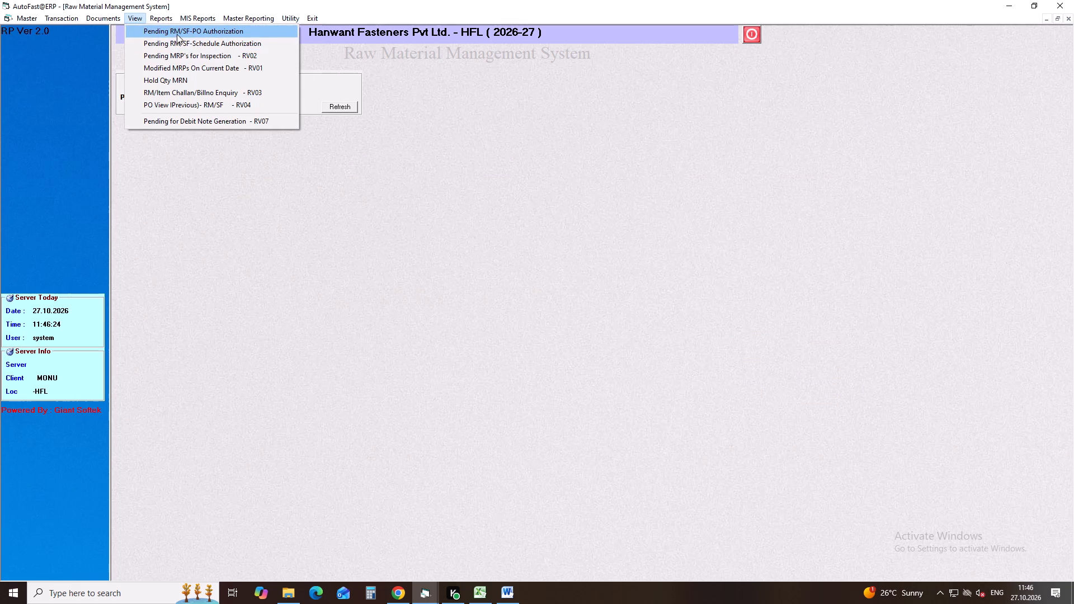
click(178, 34)
key(Return)
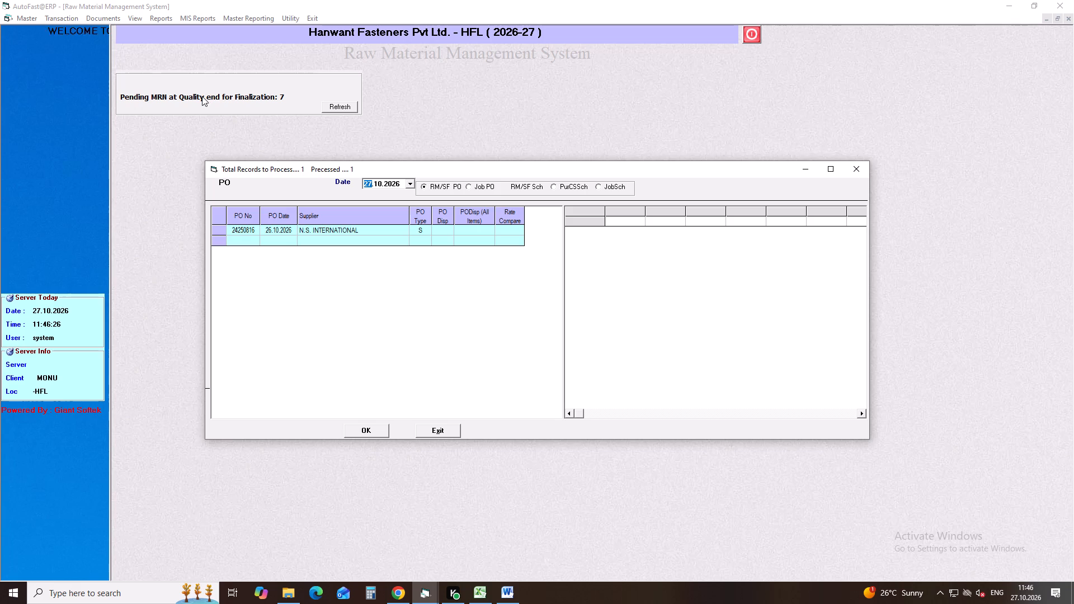
click(286, 228)
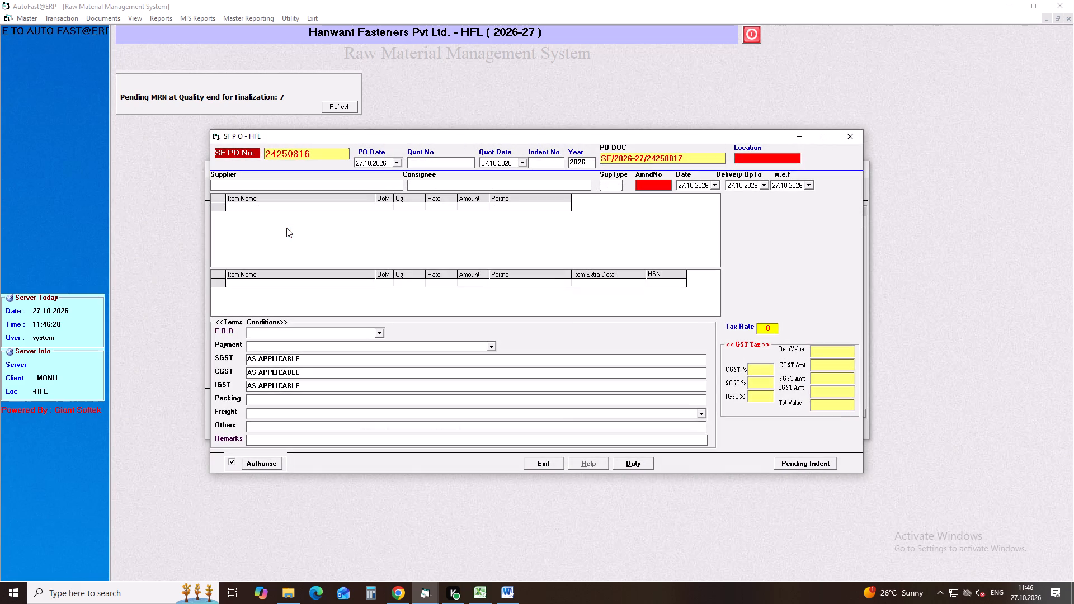
click(261, 466)
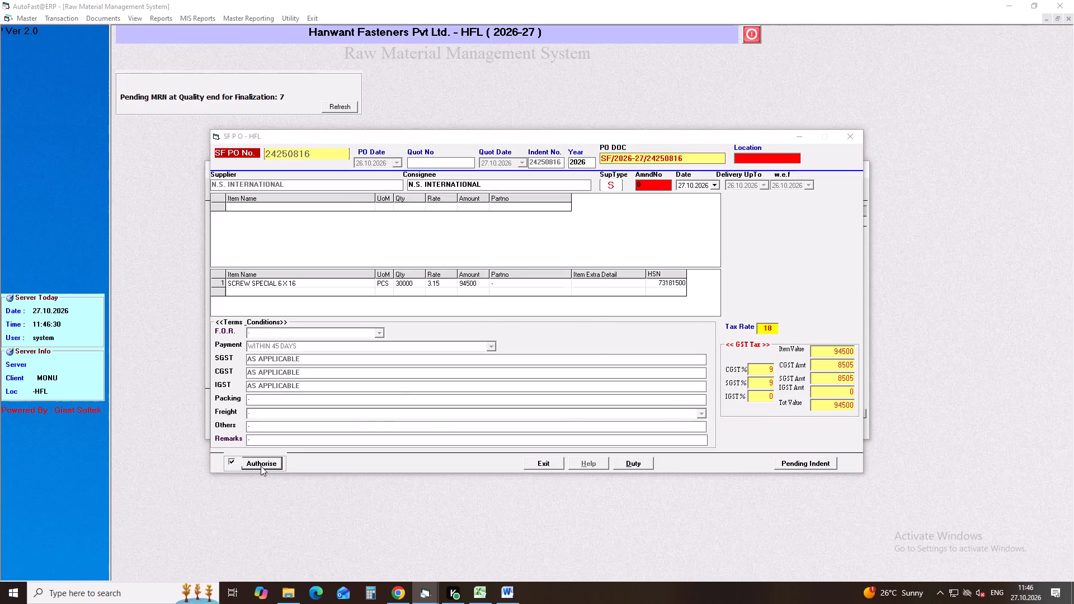
click(519, 329)
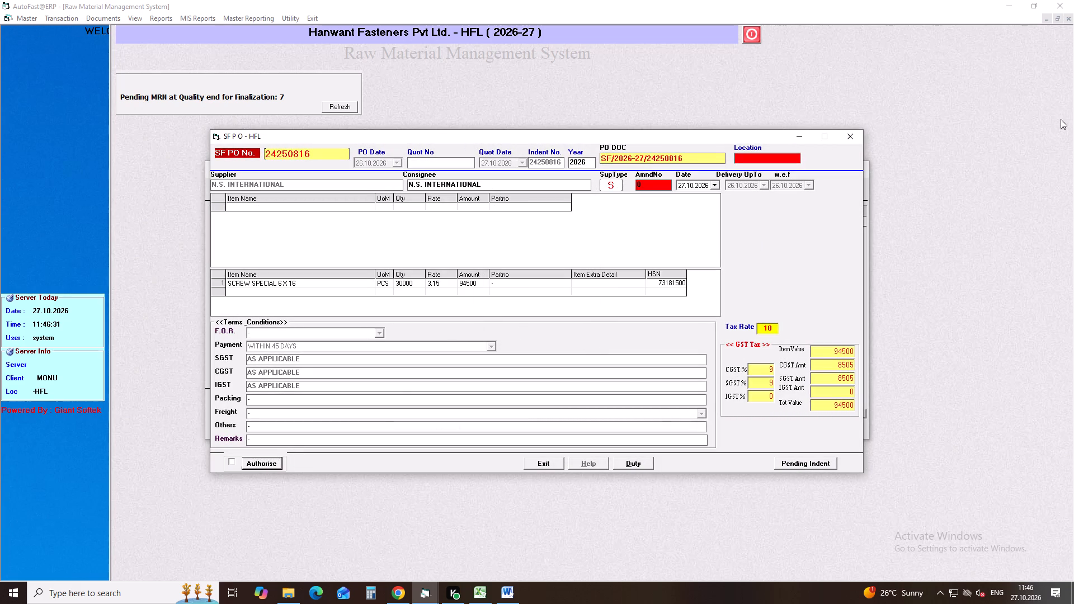
click(855, 130)
click(858, 166)
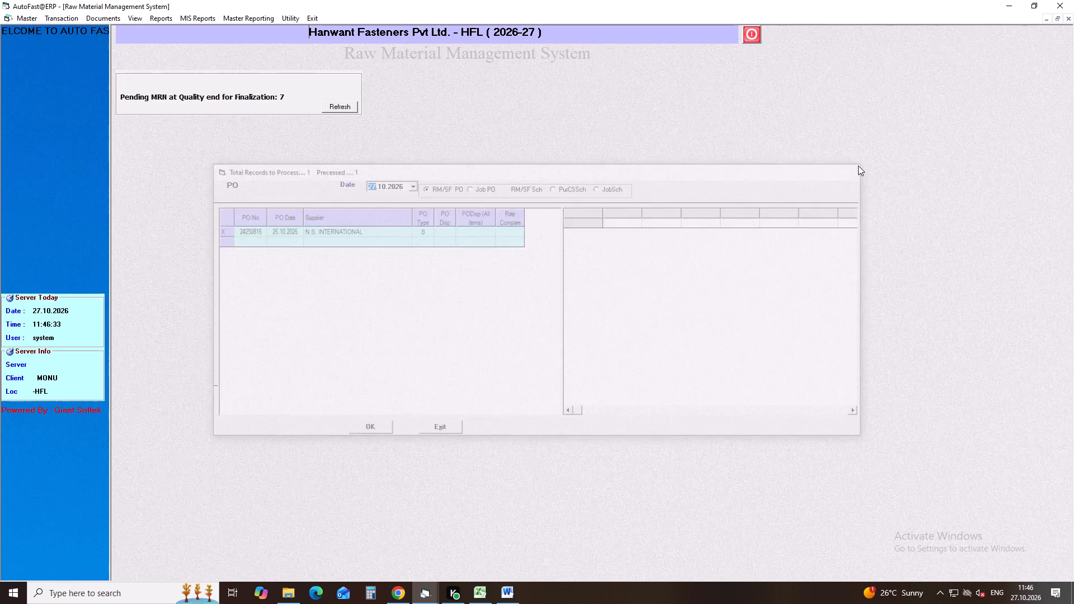
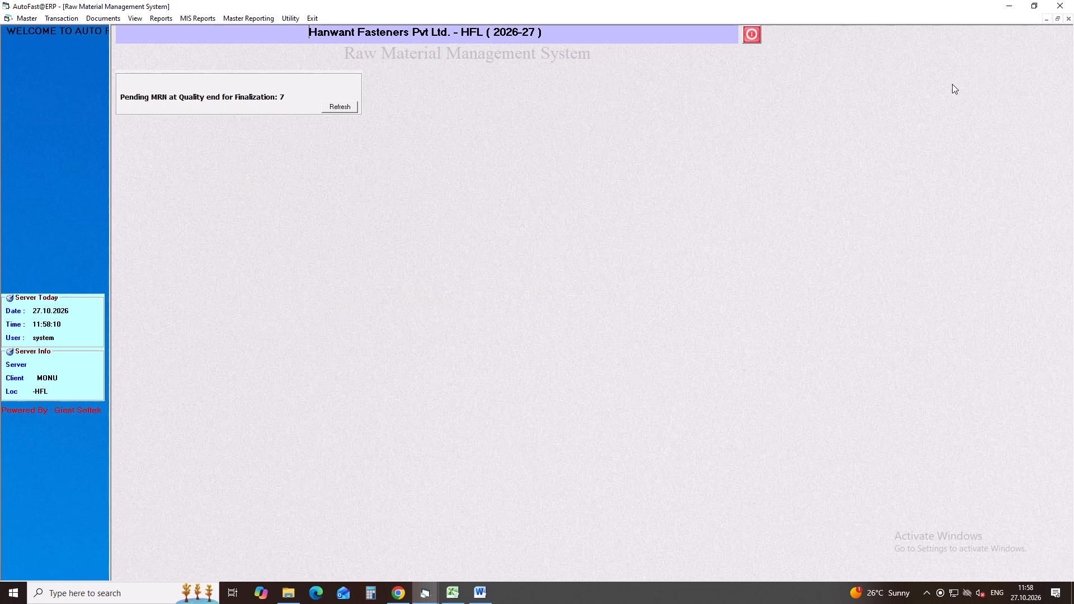
Minimise the Raw Material Management System window and close the Material Receipt (Ist) form left open behind it.
click(1004, 9)
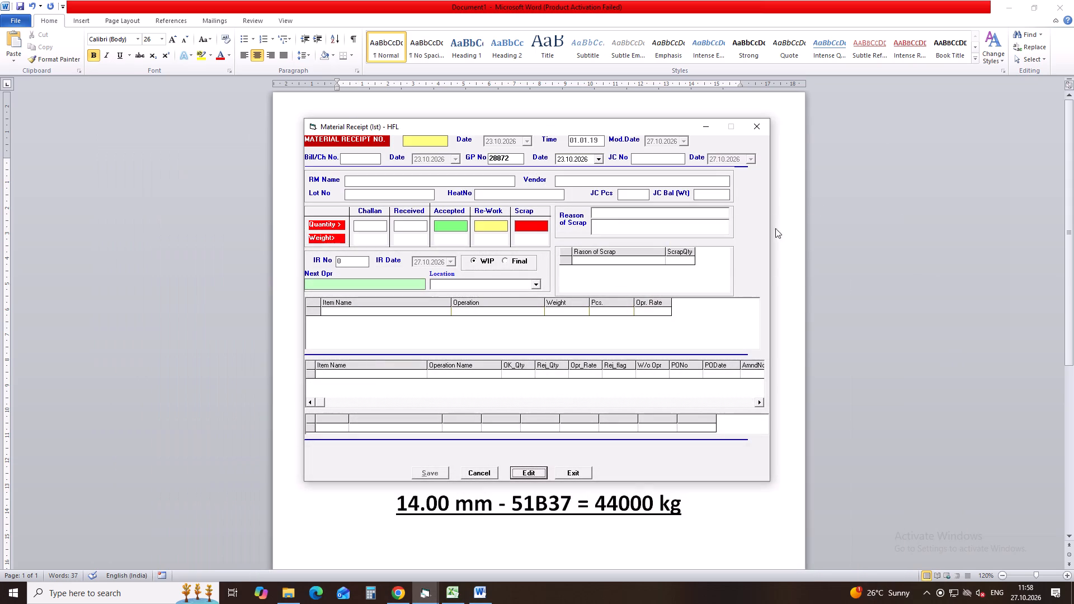
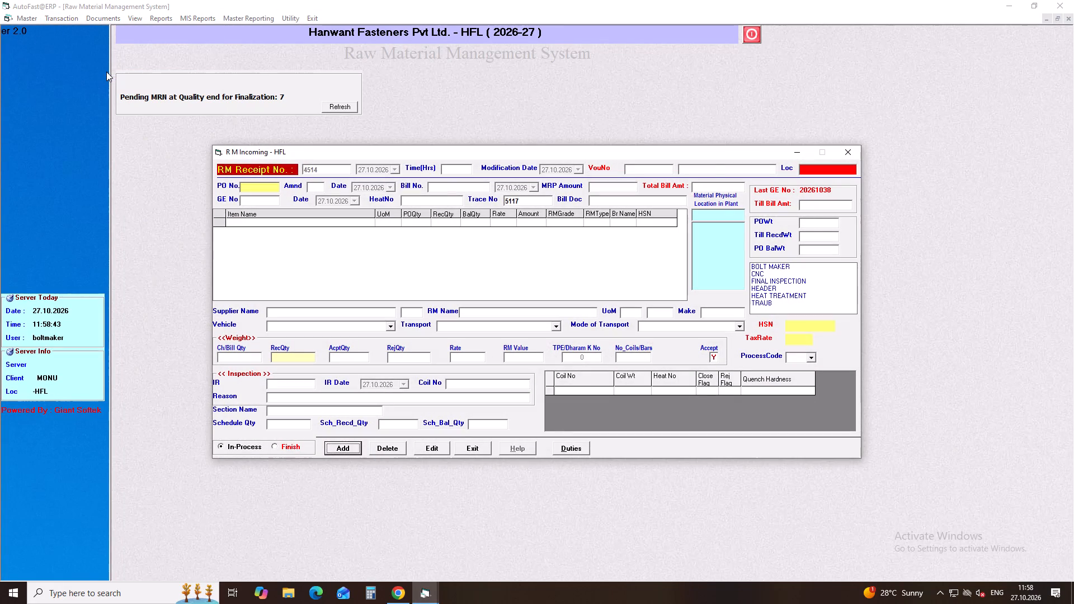
Start a new raw material receipt against PO 24250774 with bill number 1176.
key(Return)
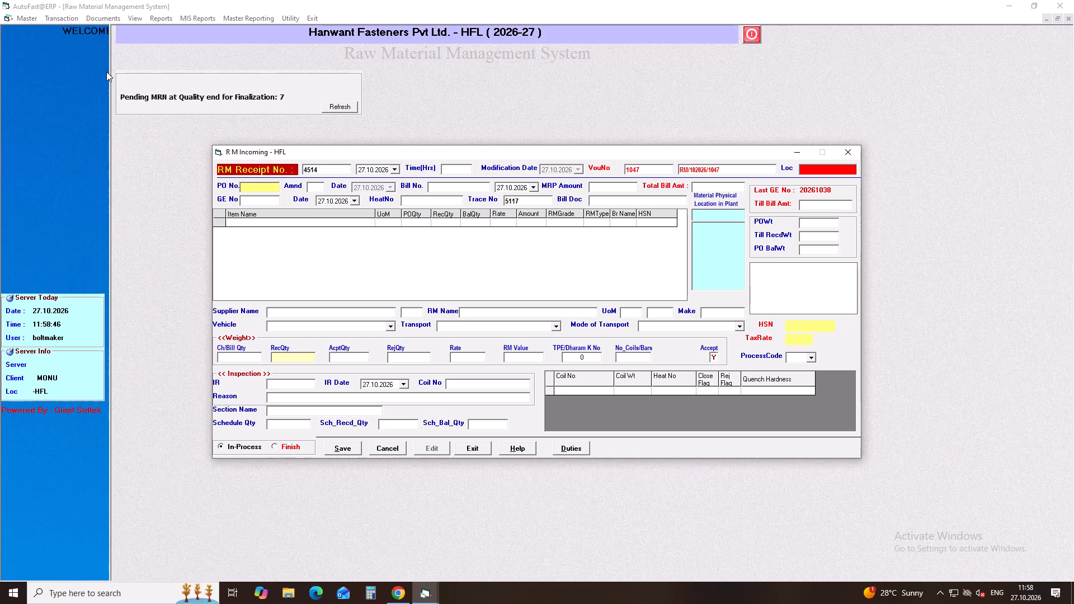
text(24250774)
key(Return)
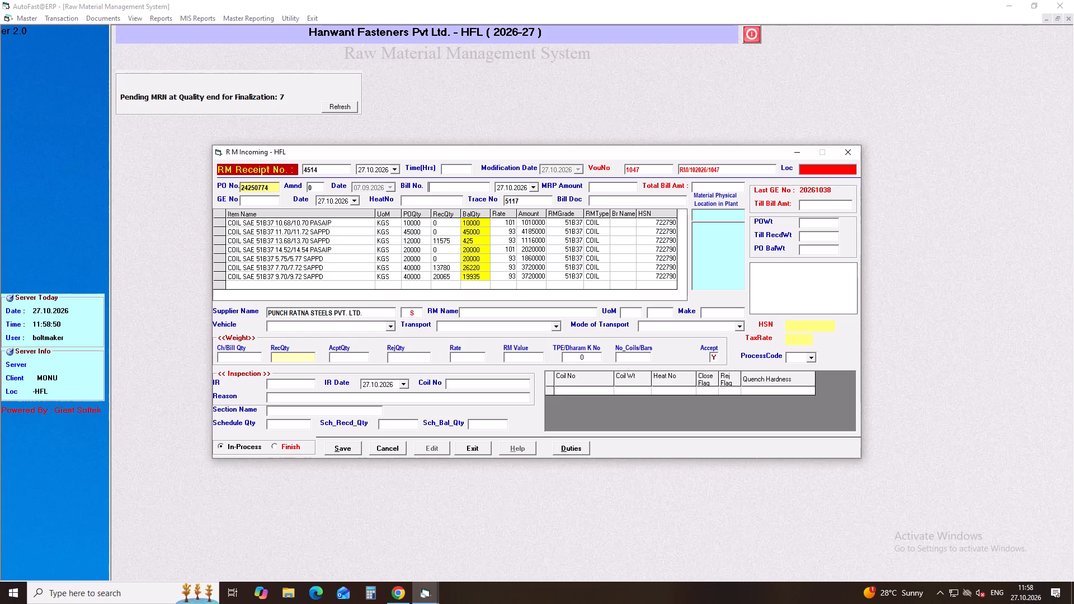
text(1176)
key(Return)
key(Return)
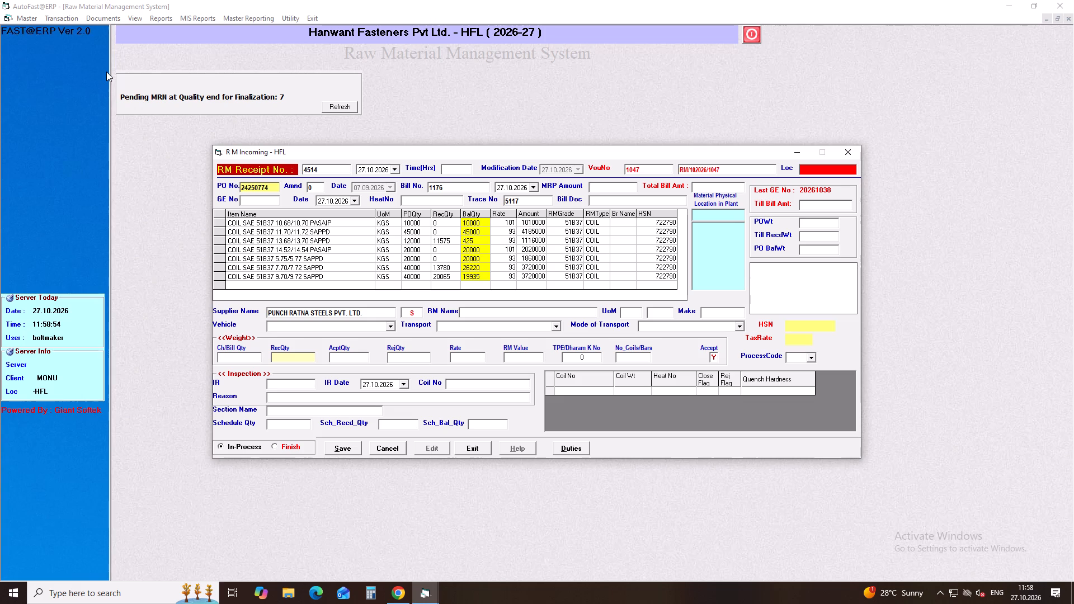
Enter a total bill amount of 758303 and GE number 4514 on the receipt.
click(702, 188)
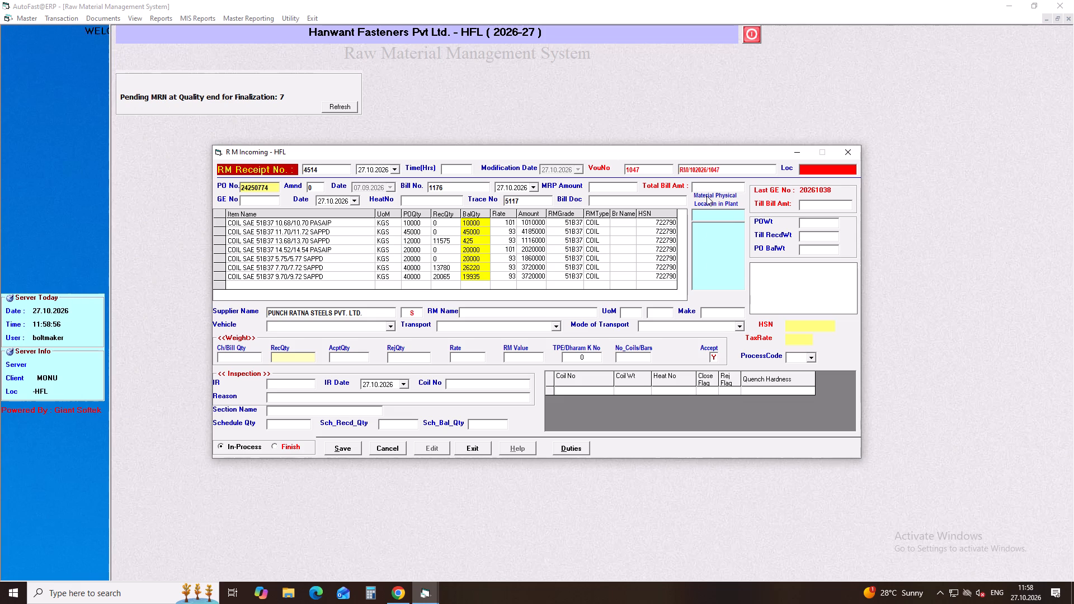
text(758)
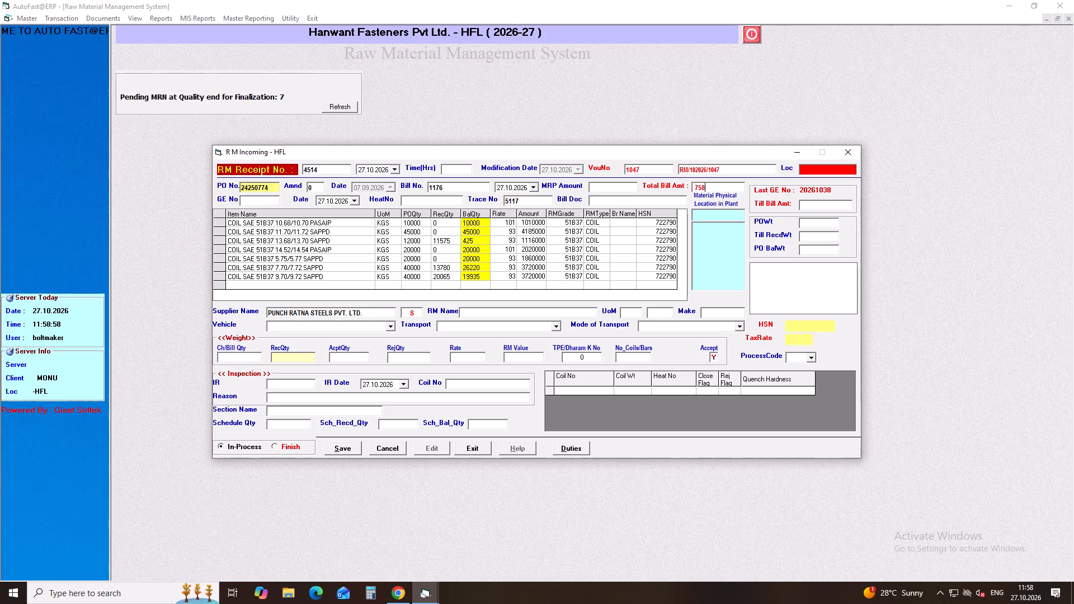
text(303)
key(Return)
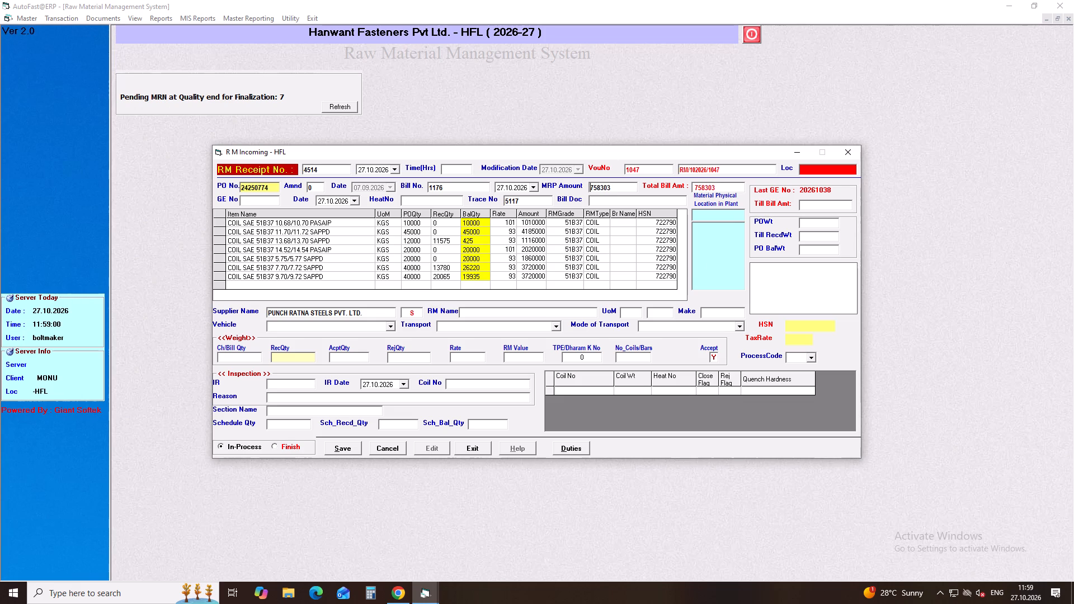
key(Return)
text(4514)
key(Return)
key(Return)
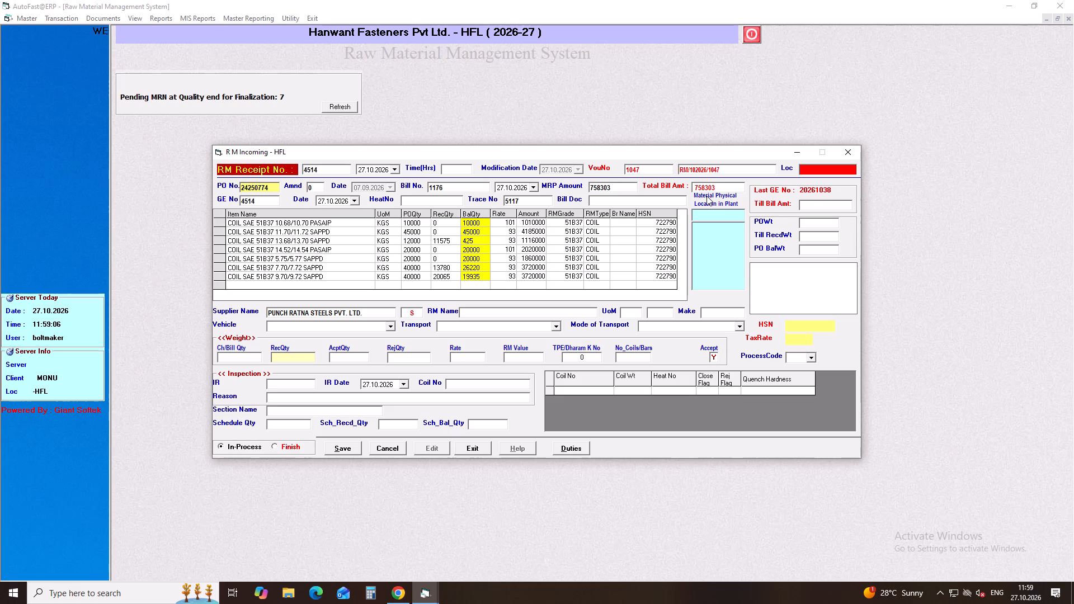
Enter heat number C114388 on the receipt.
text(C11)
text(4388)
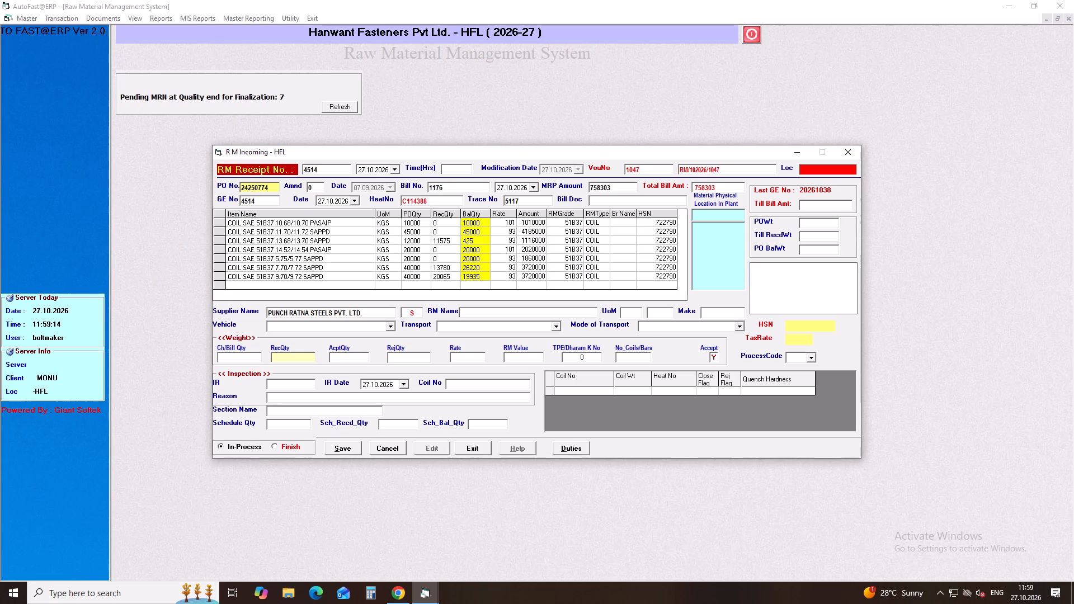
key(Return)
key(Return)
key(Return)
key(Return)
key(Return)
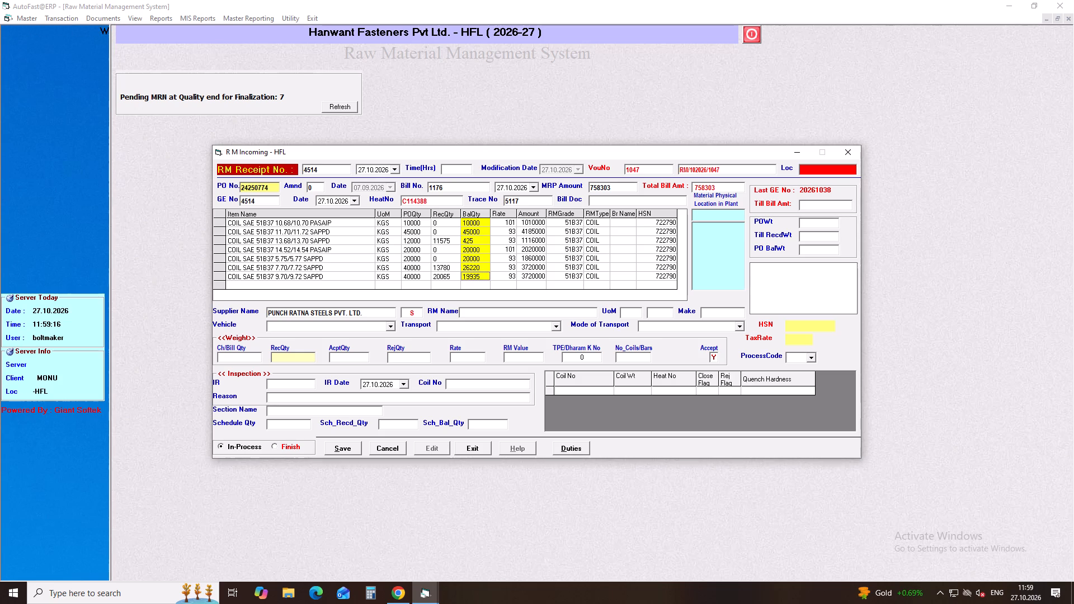
Choose the COIL SAE 51B37 9.70/9.72 SAPPD item and set both its bill quantity and received quantity to 6910, keeping the offered rate.
click(311, 277)
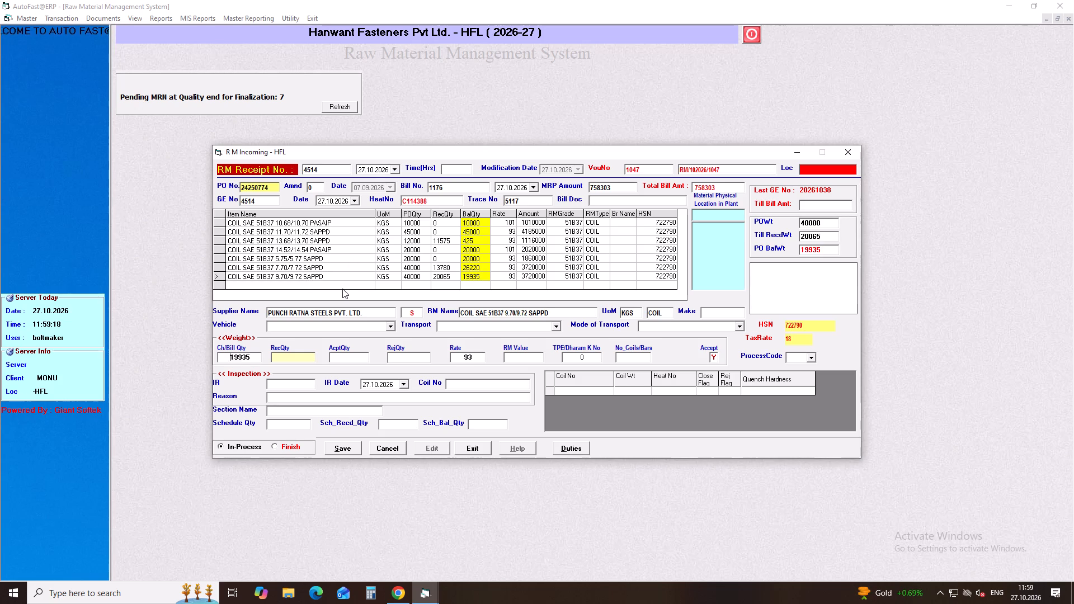
key(Delete)
key(Delete)
key(Delete)
key(Delete)
key(Delete)
key(Delete)
key(Delete)
key(Delete)
key(Delete)
key(Delete)
key(Delete)
key(Delete)
key(Delete)
key(Delete)
key(Delete)
key(Delete)
key(Delete)
key(Delete)
key(Delete)
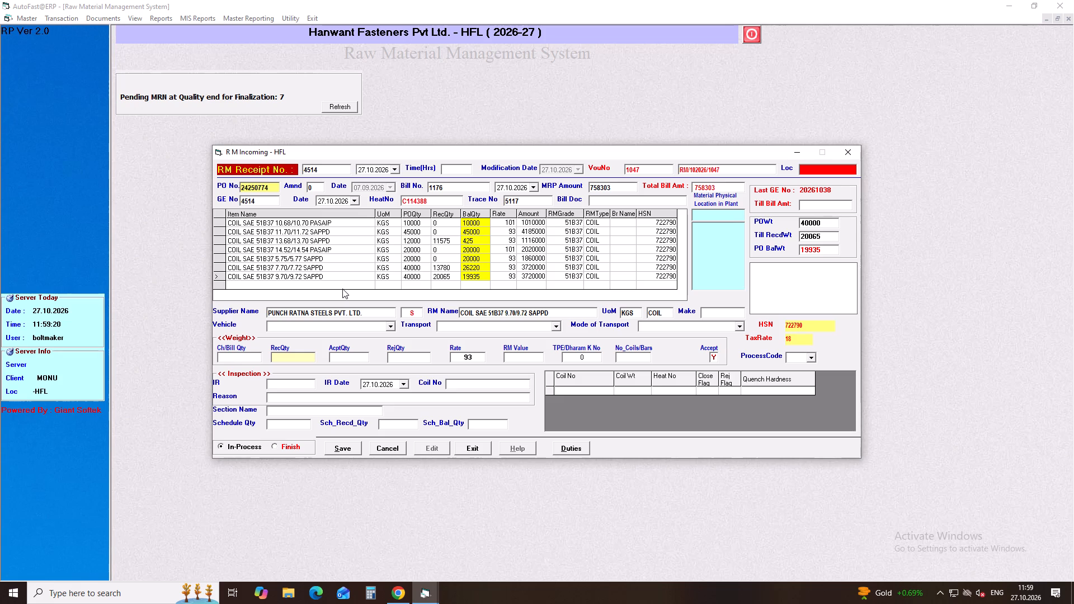
text(6910)
key(Return)
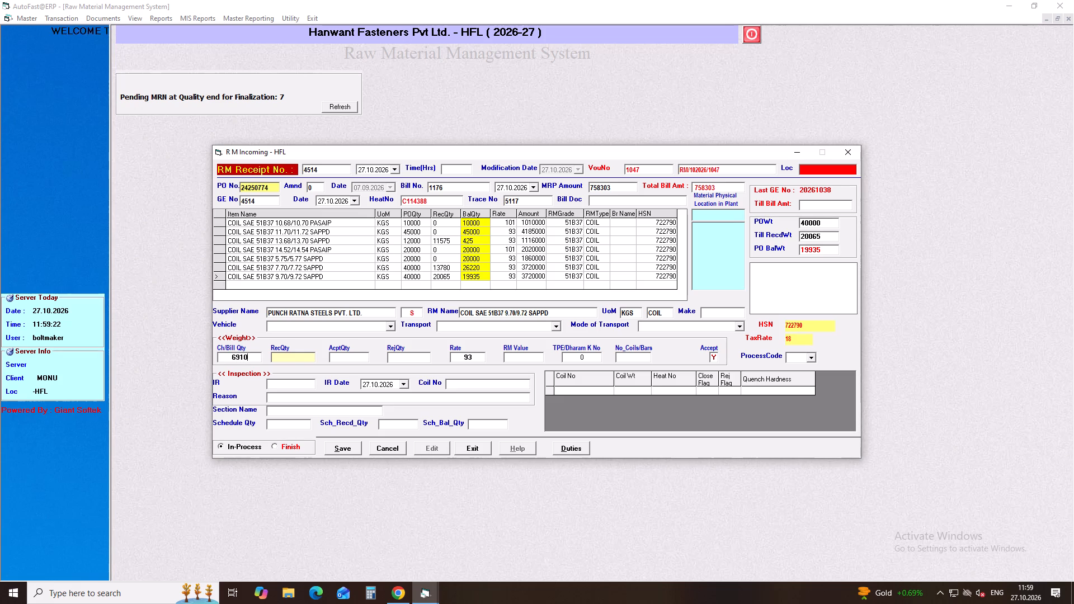
text(6910)
key(Return)
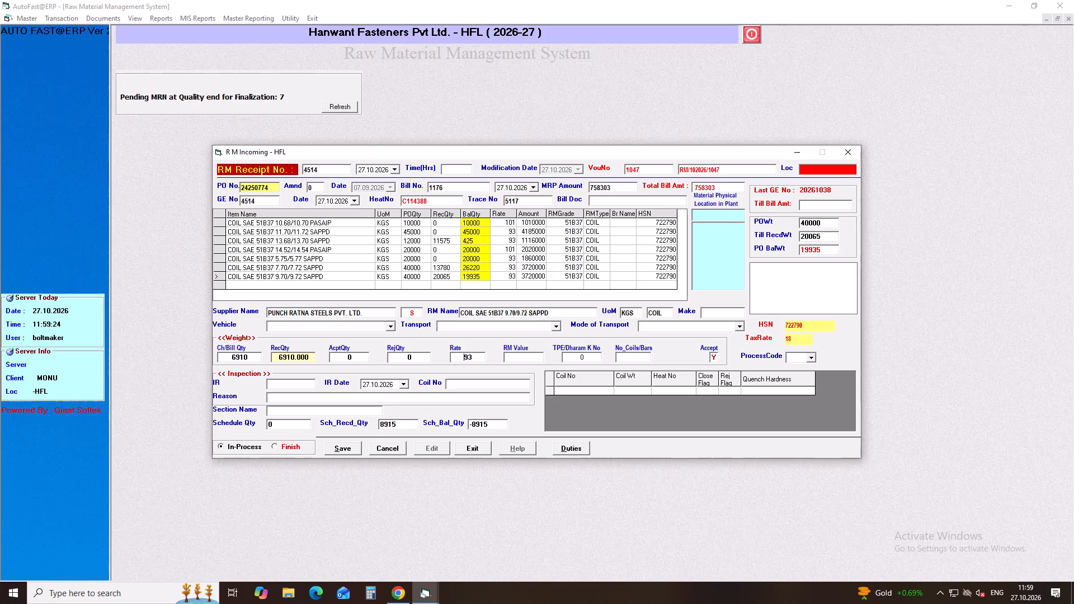
key(Return)
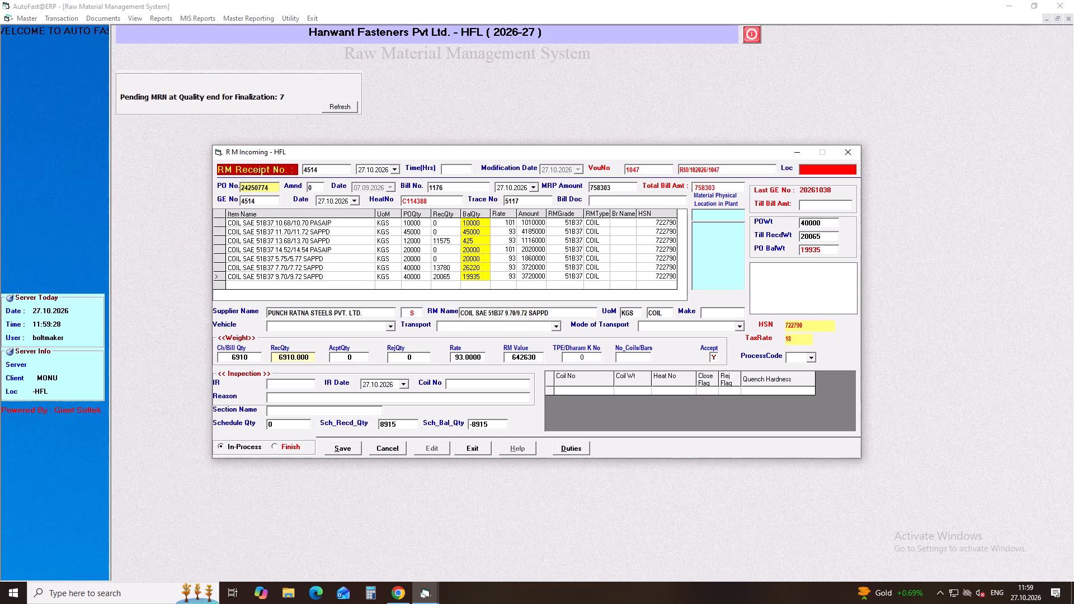
Set the number of coils for the received item to 15.
key(Return)
text(15)
key(Return)
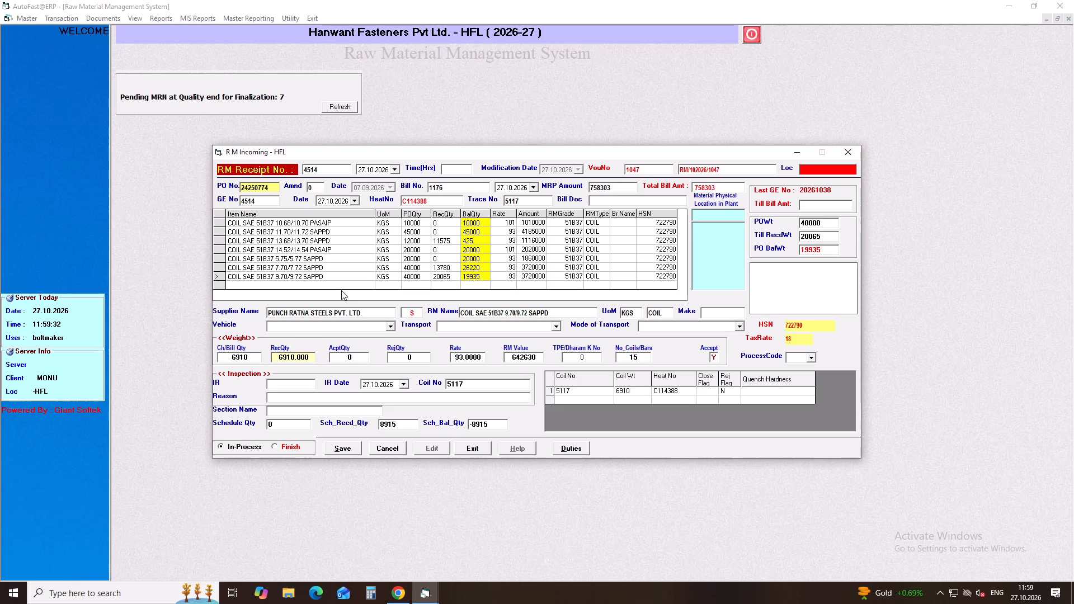
Replace the item's HSN code with 722830.
drag(808, 322, 744, 328)
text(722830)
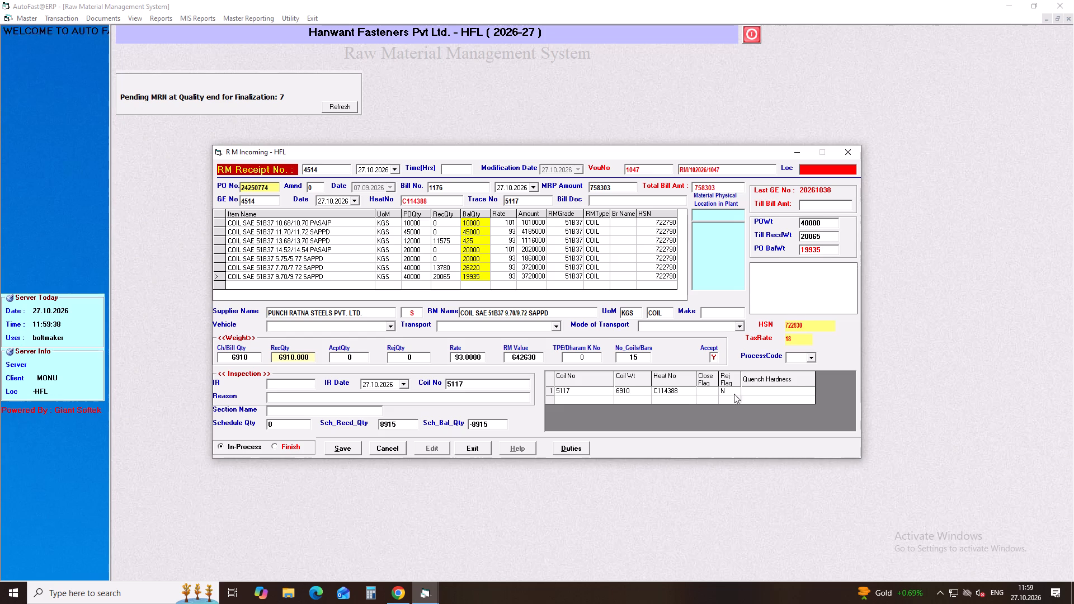
Generate the individual coil rows from coil number 5117.
drag(476, 385, 414, 389)
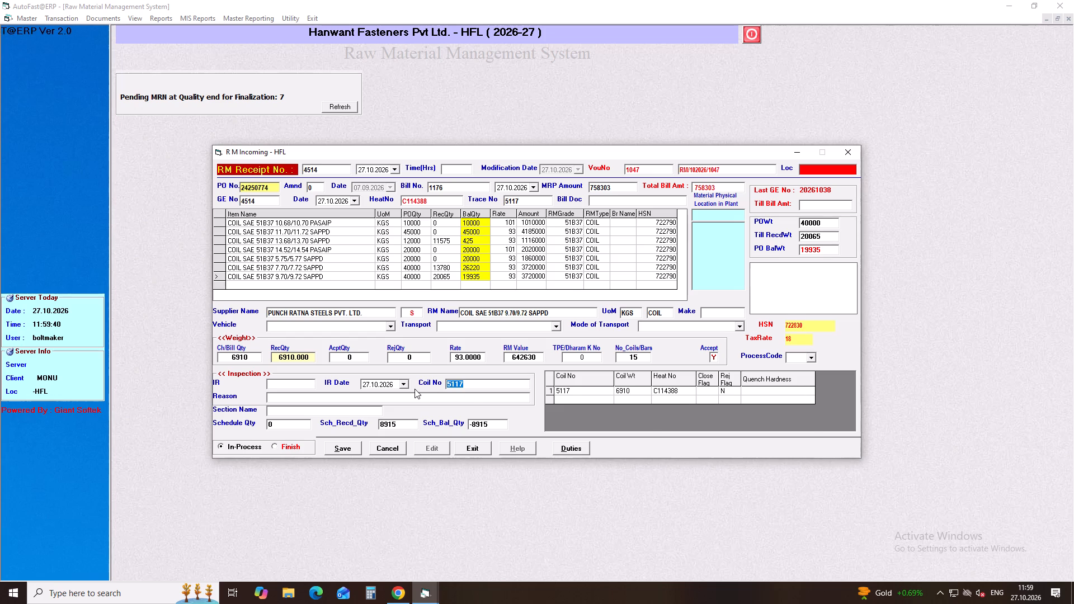
key(Return)
Enter coil weights 530, 374, 452, 476 and 426 for coils 5117-1 to 5117-5.
click(642, 393)
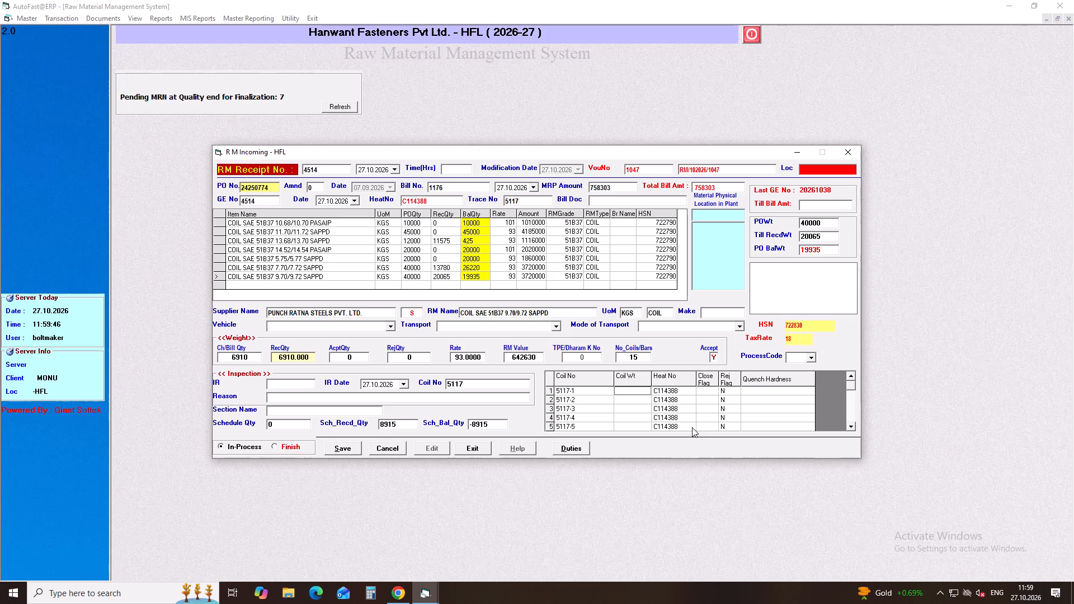
text(530)
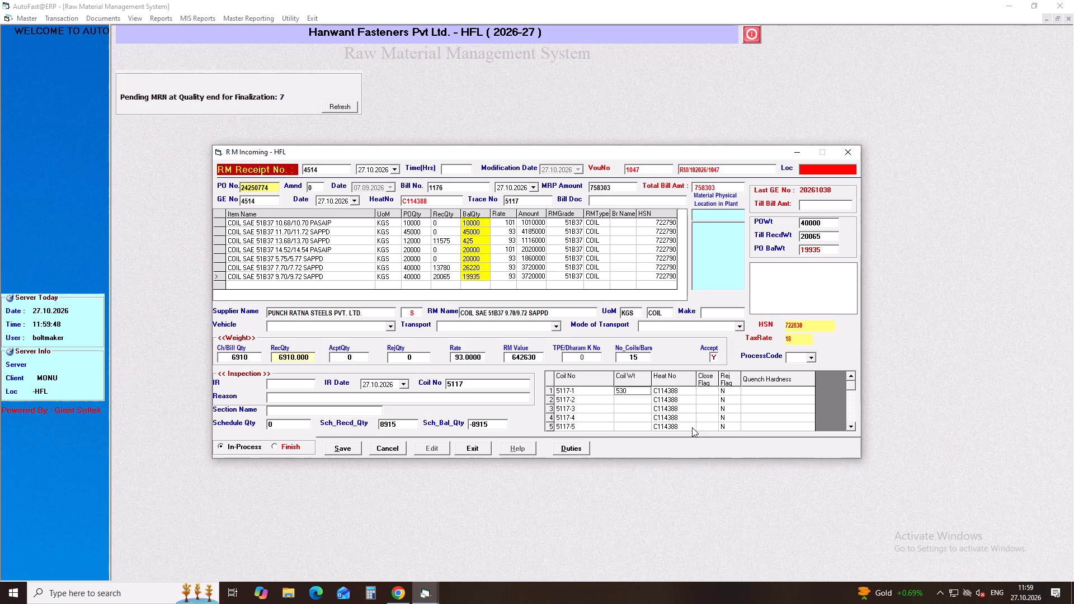
key(Down)
text(374)
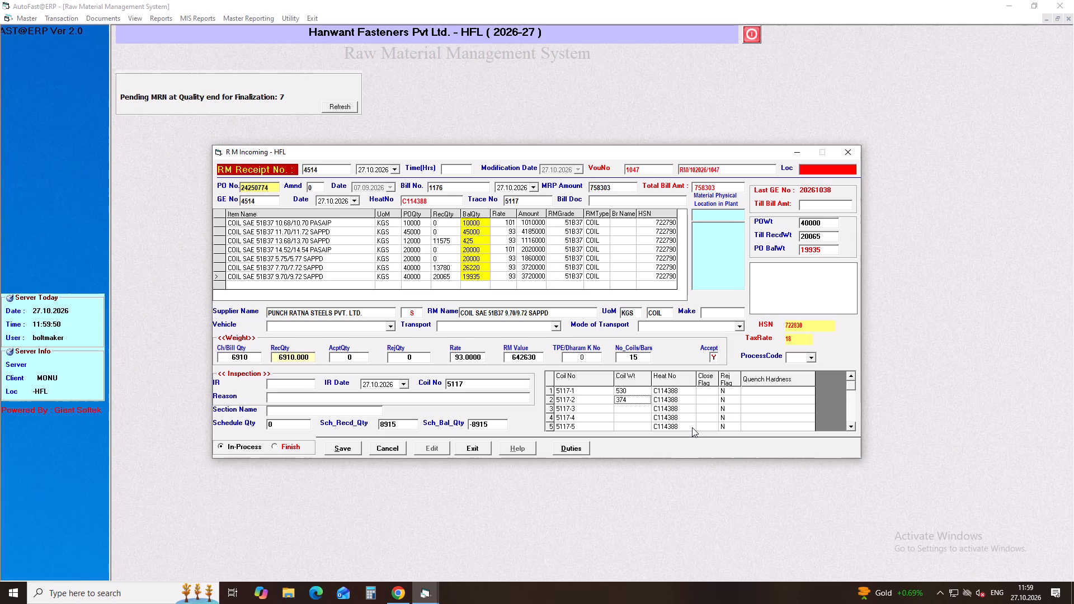
key(Down)
text(452)
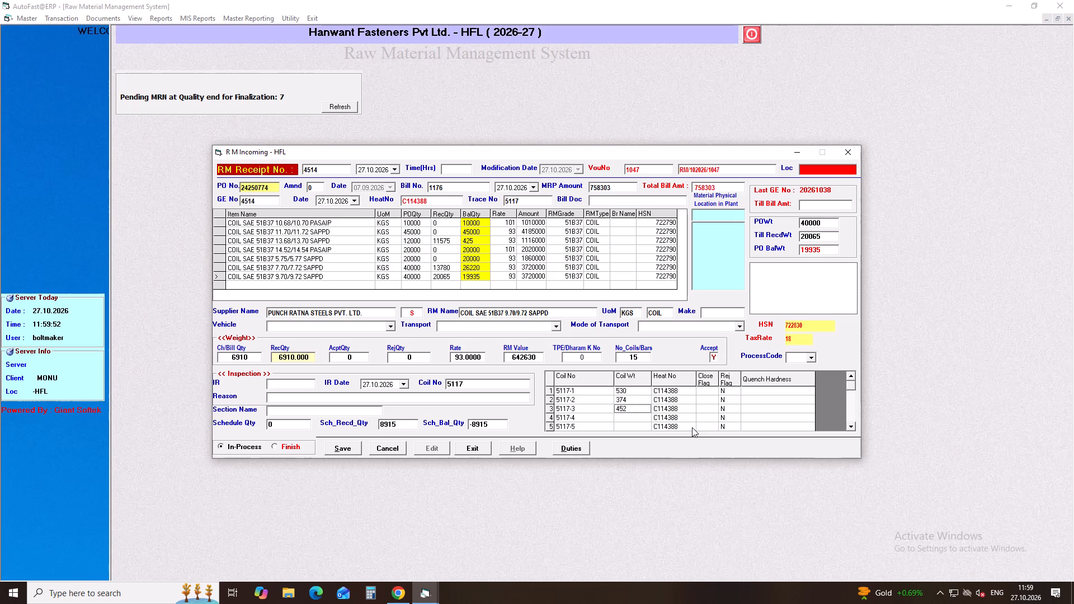
key(Down)
text(476)
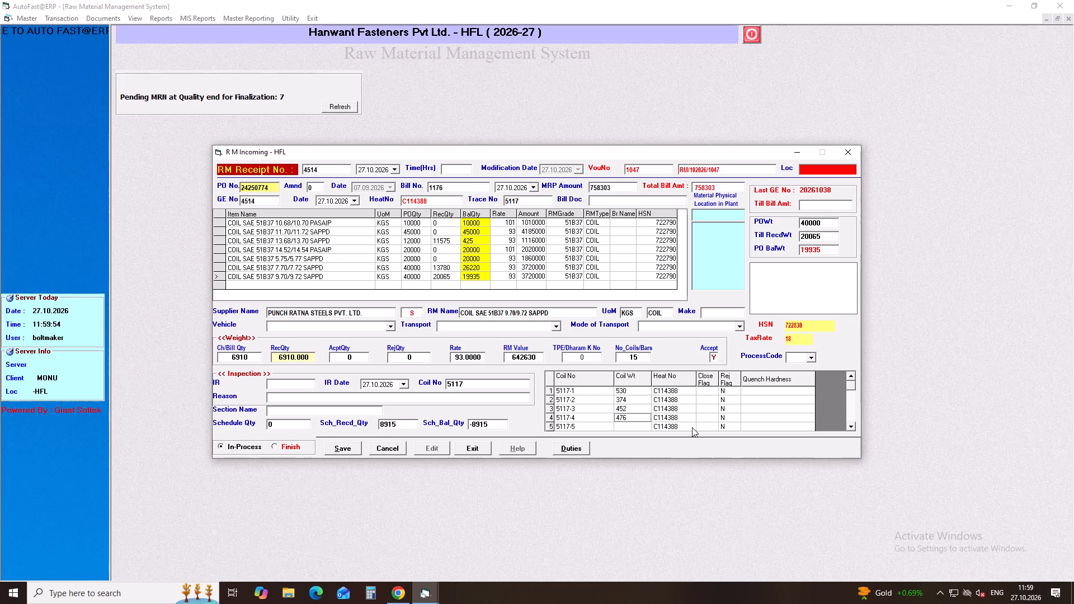
key(Down)
text(426)
Enter coil weights 546, 630, 402, 464 and 548 for coils 5117-6 to 5117-10.
key(Down)
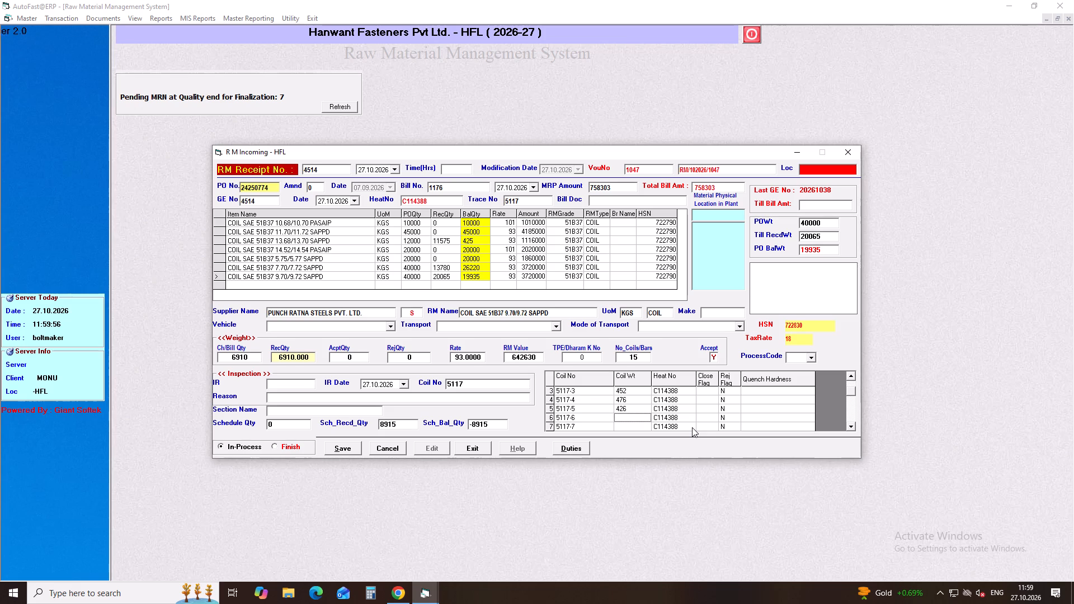
text(546)
key(Down)
text(630)
key(Down)
text(402)
key(Down)
text(464)
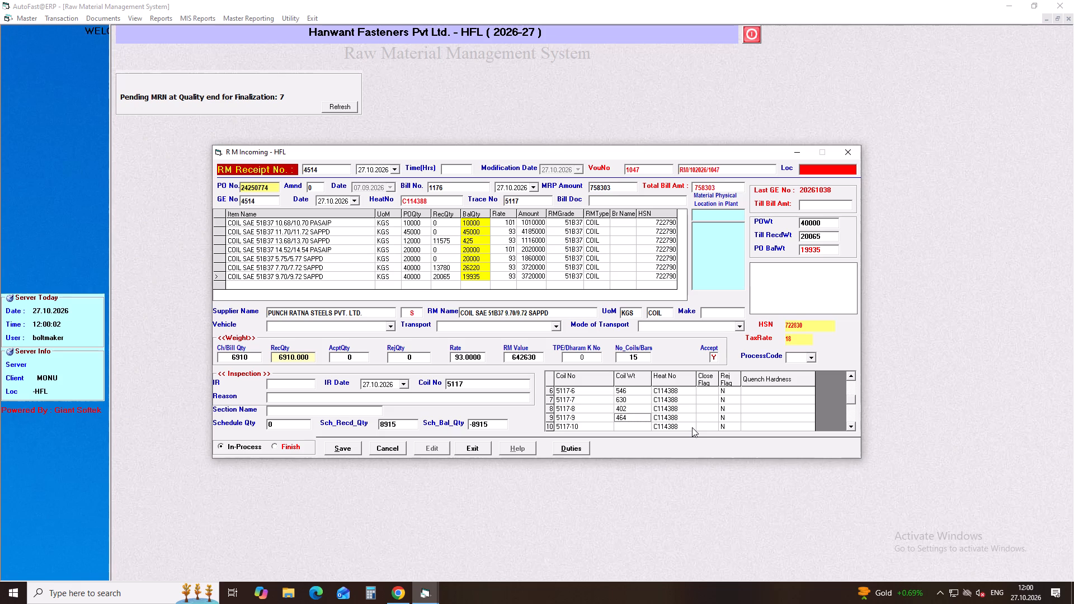
key(Down)
text(548)
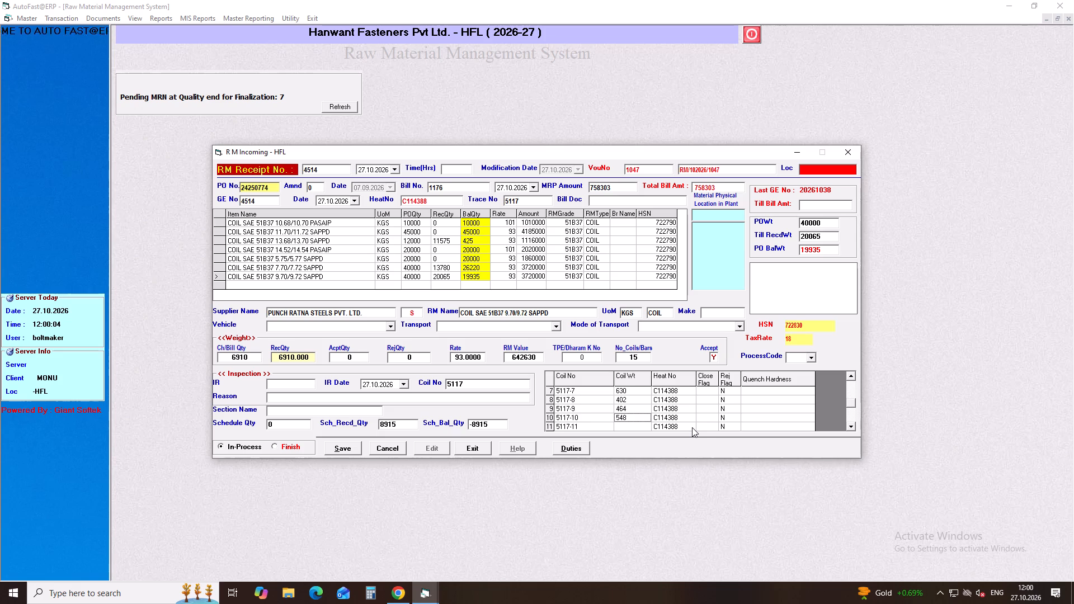
Enter coil weights 362, 356, 454, 412 and 478 for coils 5117-11 to 5117-15.
key(Down)
text(362)
key(Down)
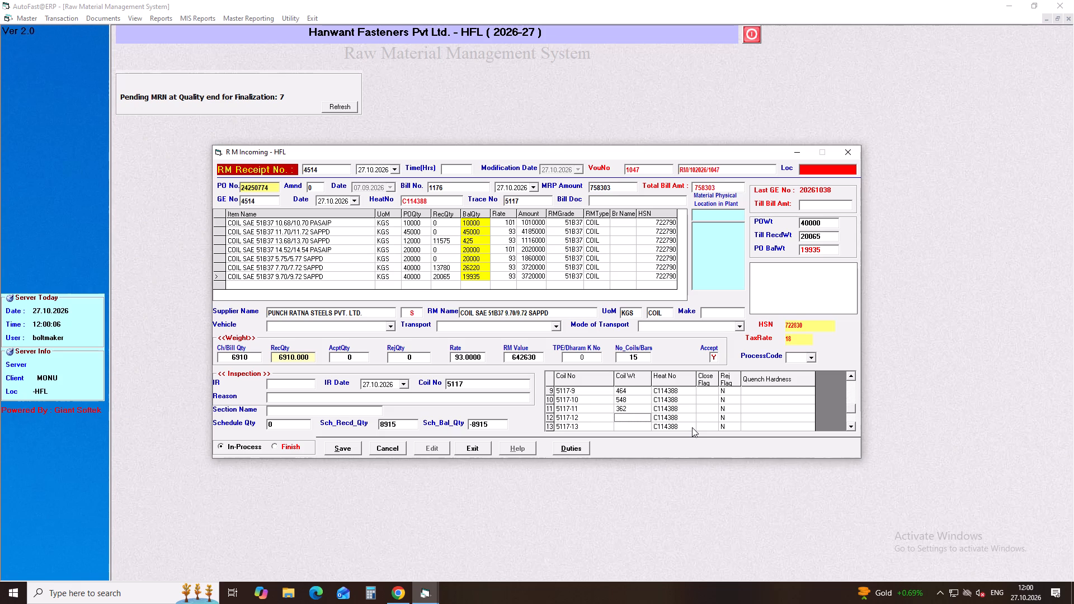
text(356)
key(Down)
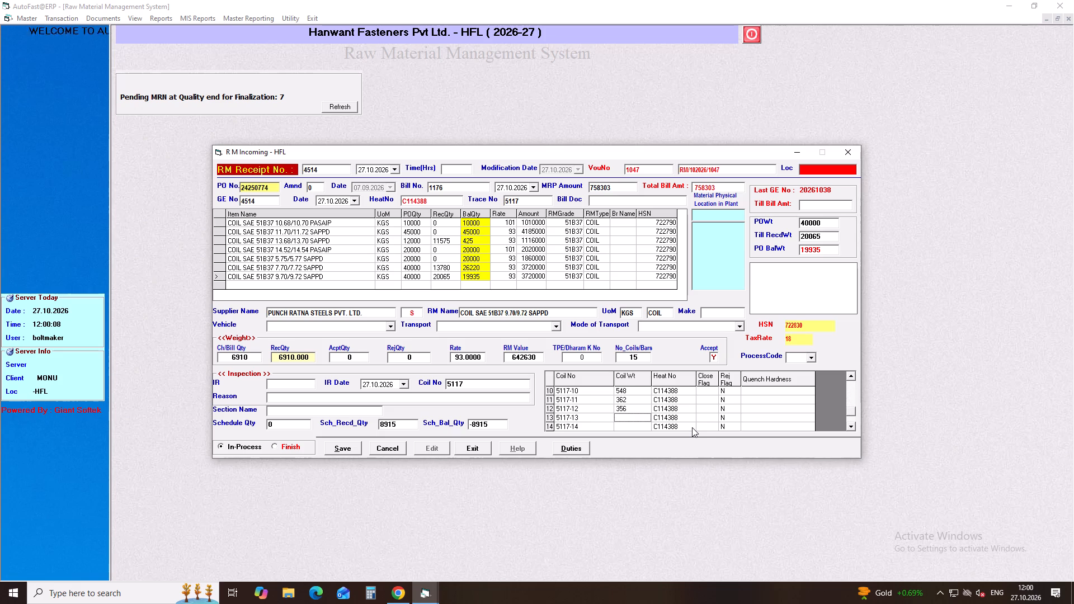
text(454)
key(Down)
text(412)
key(Down)
text(478)
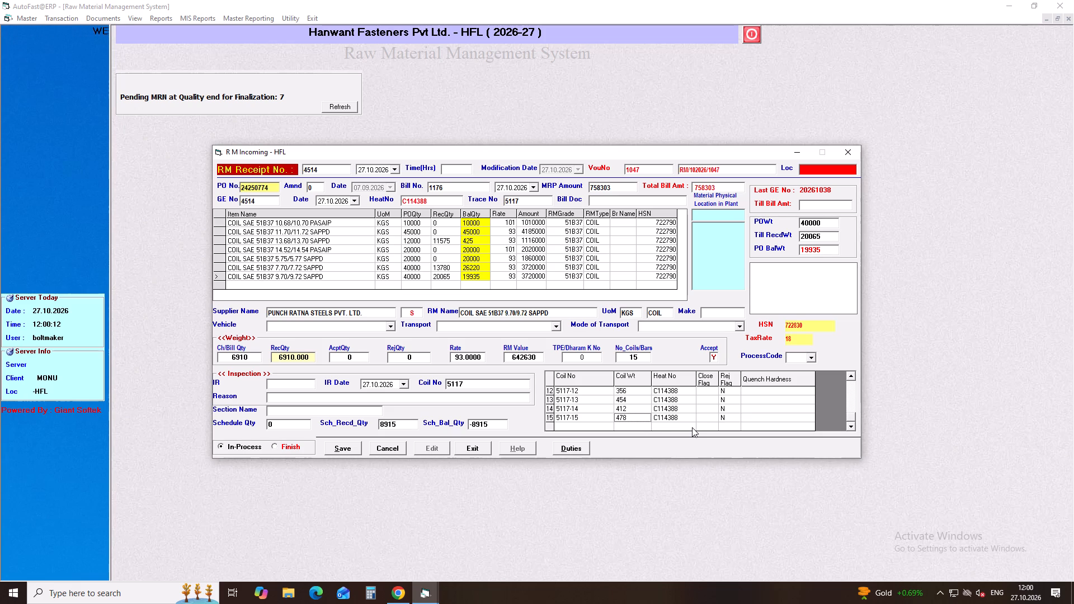
Open the receipt's duties and clear the percentage values of the SGST and CGST rows.
click(582, 447)
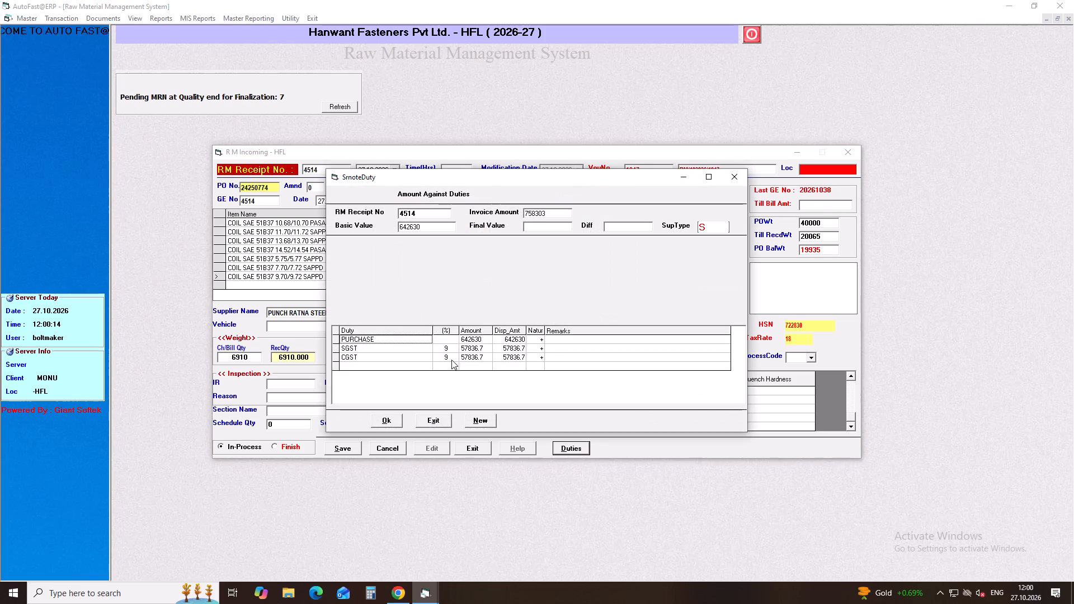
click(451, 352)
key(BackSpace)
key(Down)
key(BackSpace)
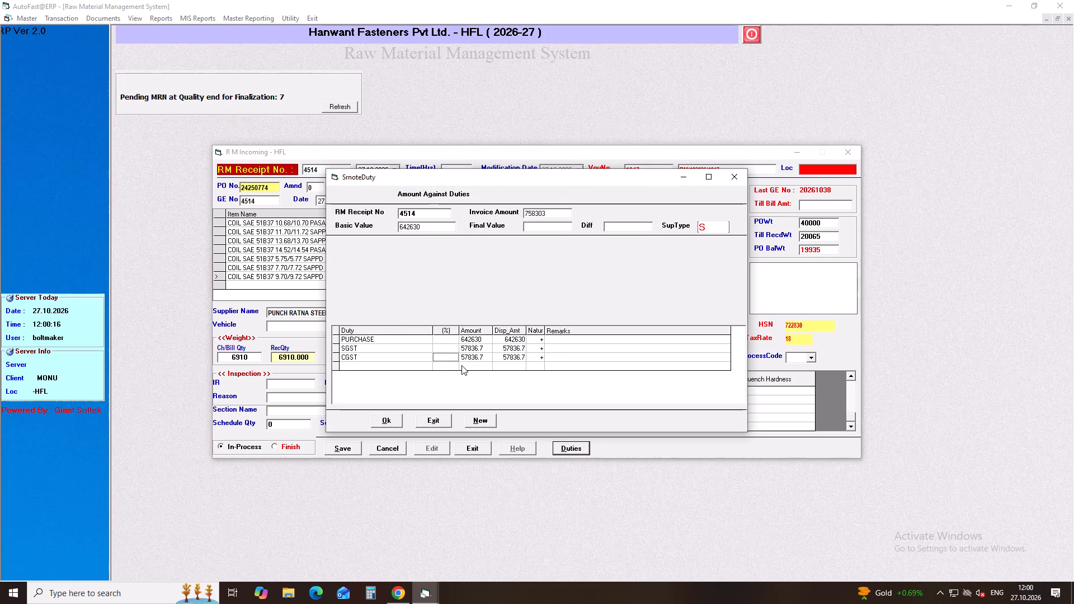
Add a ROFF(-) duty of 0.40 and accept the duties.
click(478, 418)
click(351, 302)
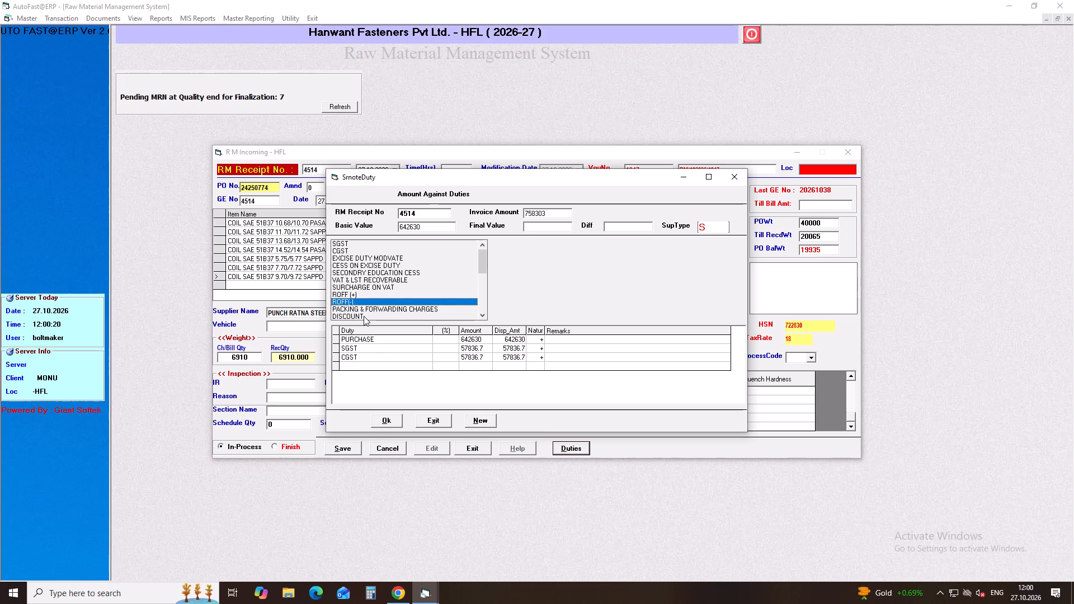
key(Return)
key(Down)
key(Right)
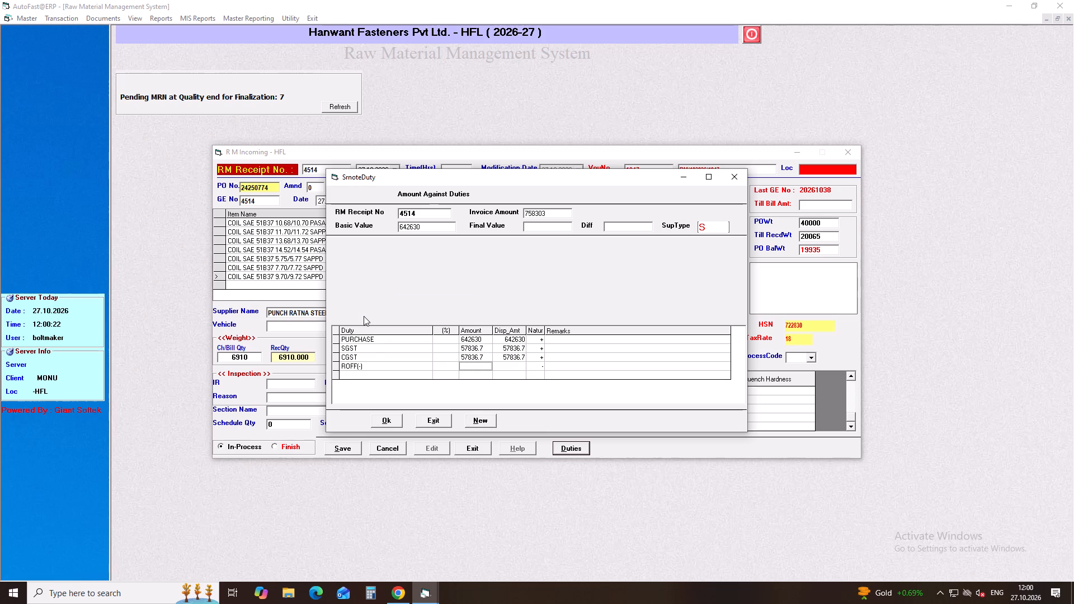
text(0.40)
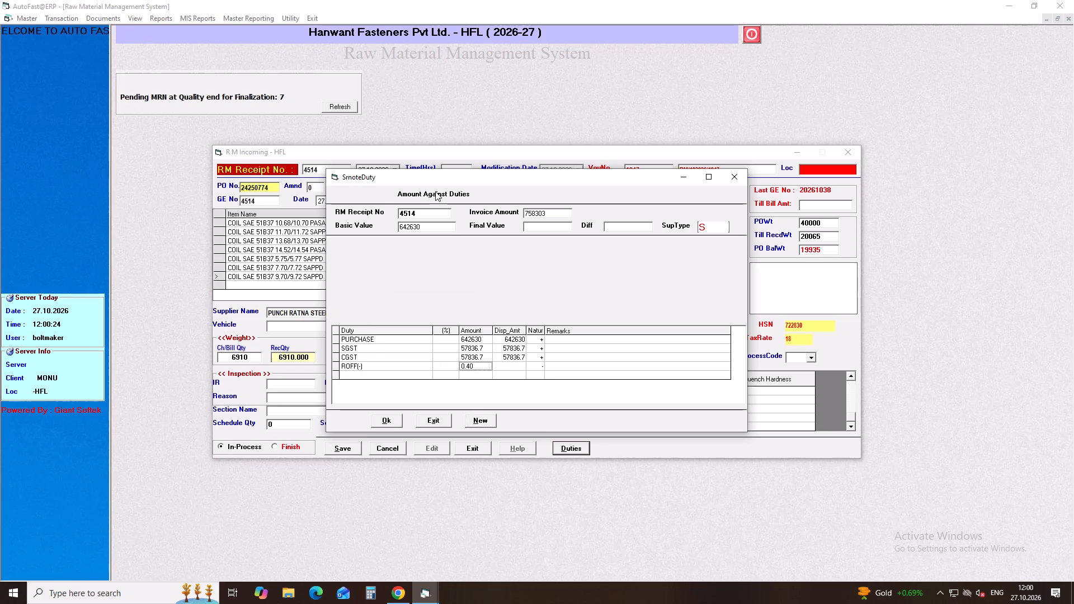
click(389, 424)
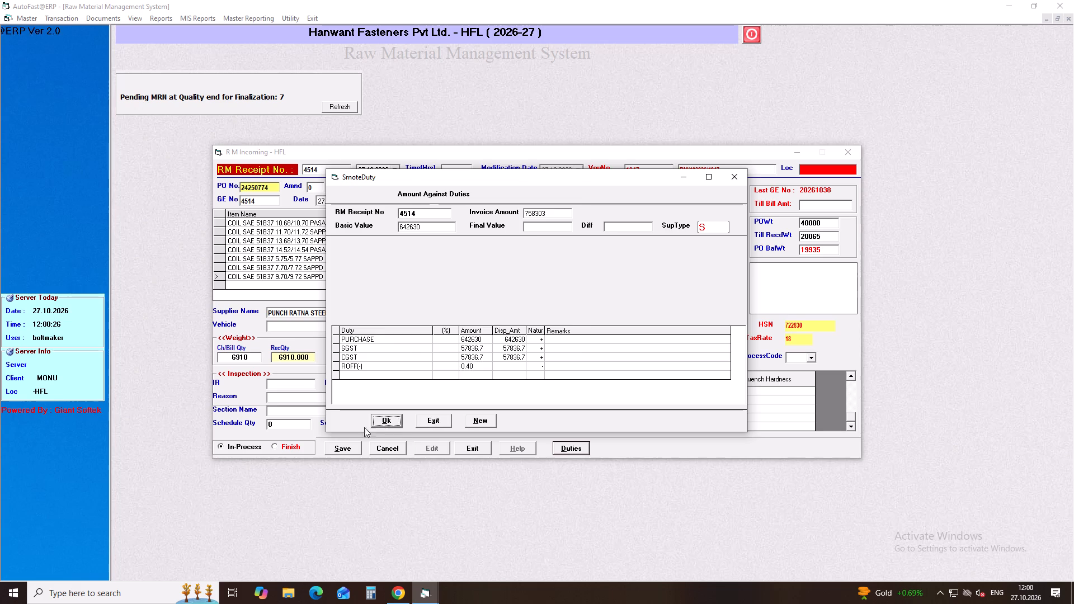
Mark the receipt as Finish and save it, declining to proceed for the same bill.
click(297, 446)
click(346, 449)
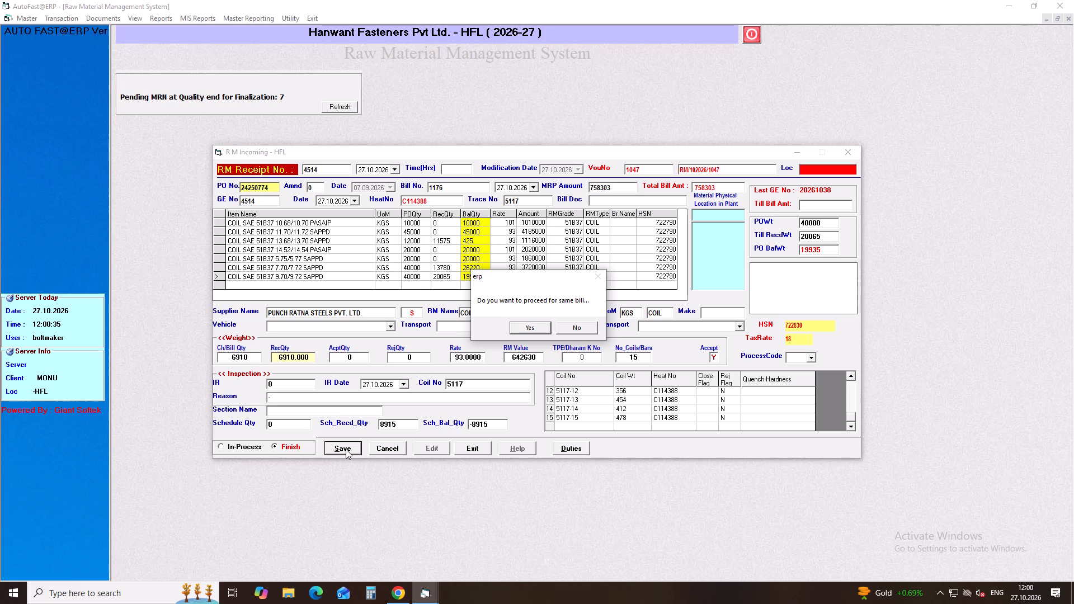
click(578, 324)
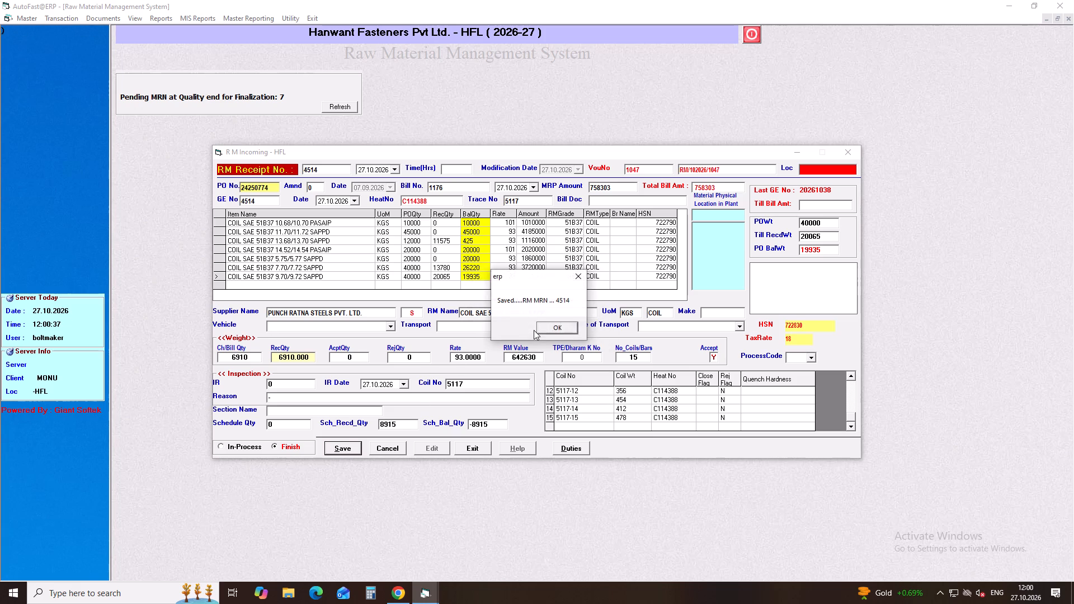
click(534, 330)
click(565, 328)
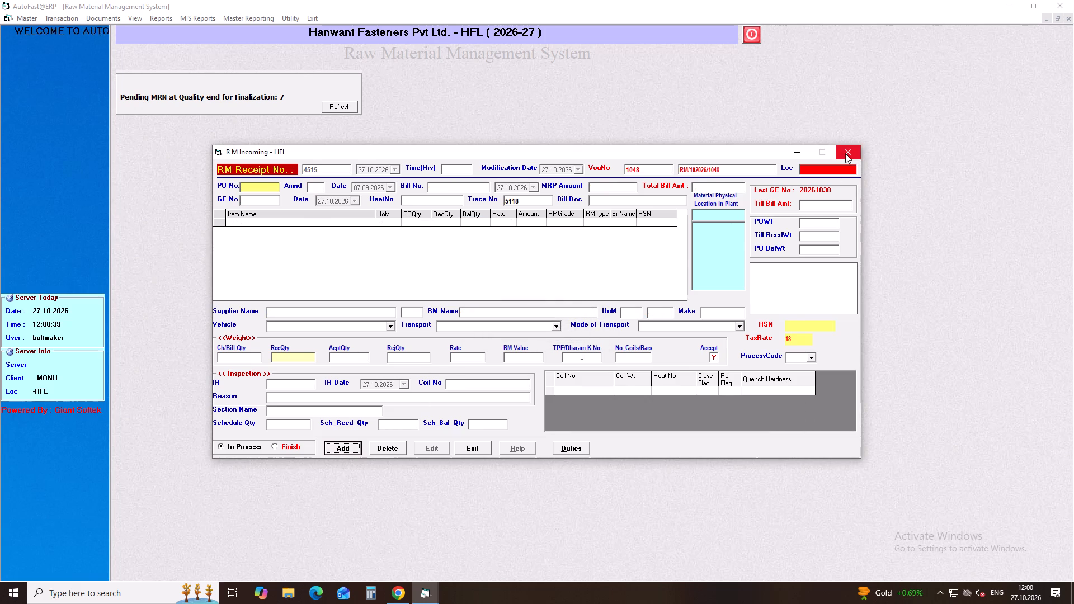
Close the R M Incoming form, the leftover duties form and the Raw Material Management System.
click(845, 153)
click(740, 181)
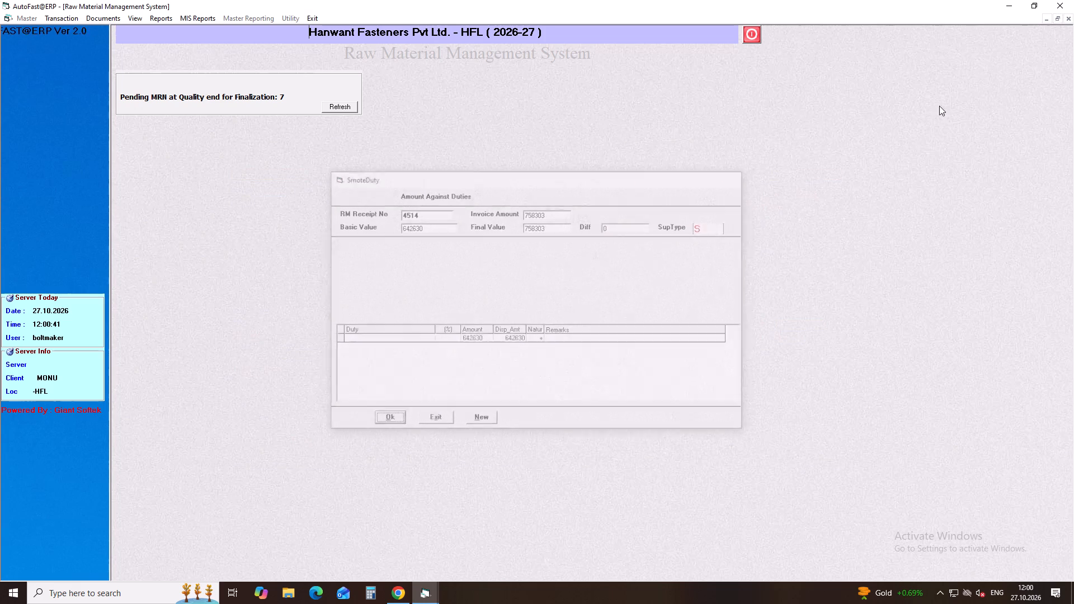
click(1056, 7)
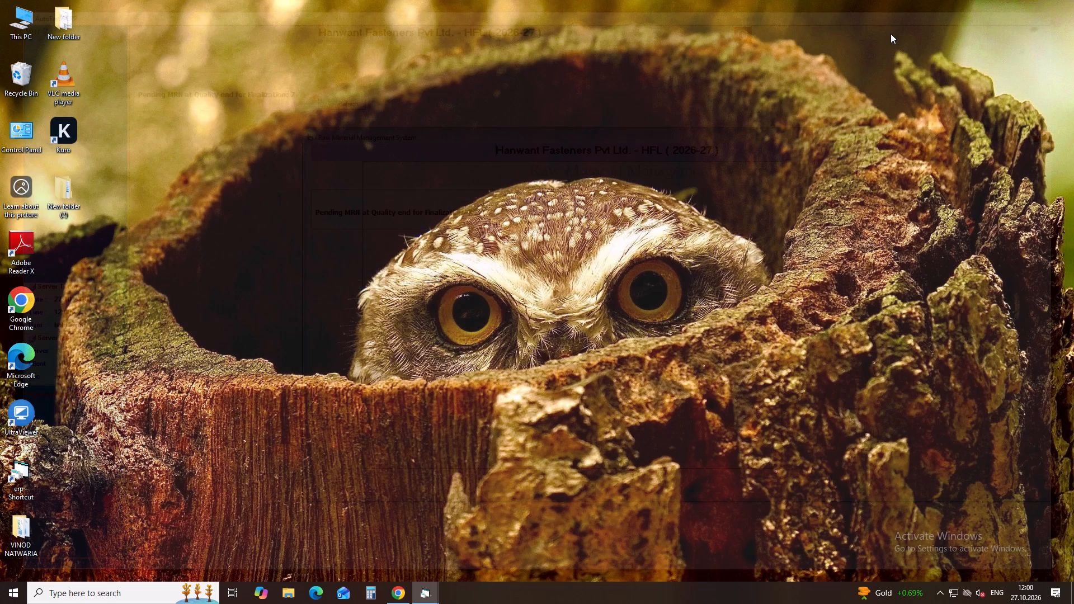
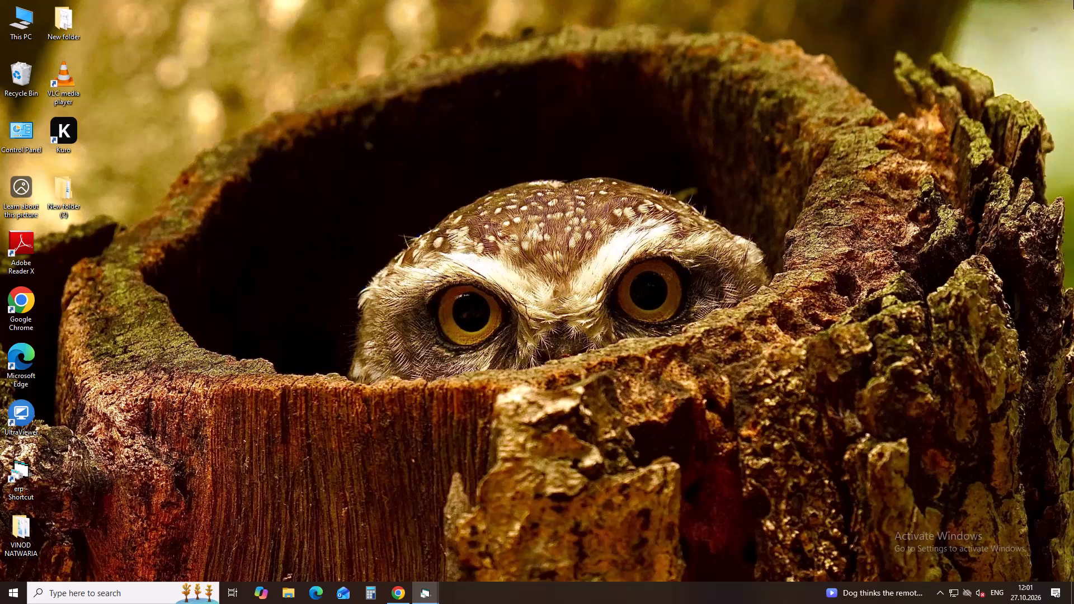
Switch back to the AutoFast@ERP window and exit the Raw Material Management System.
click(22, 471)
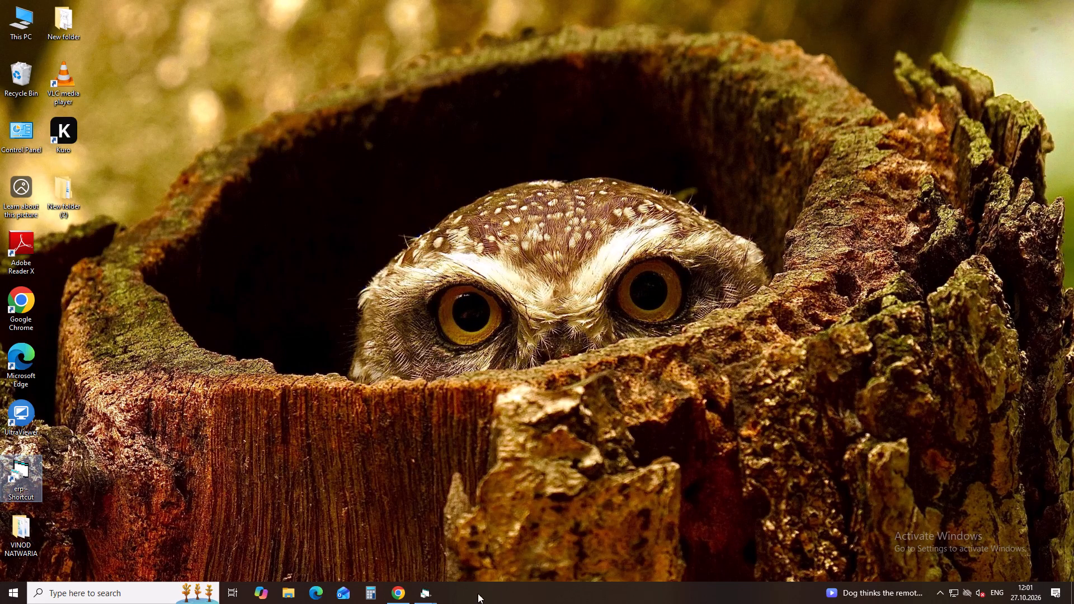
click(431, 593)
click(406, 546)
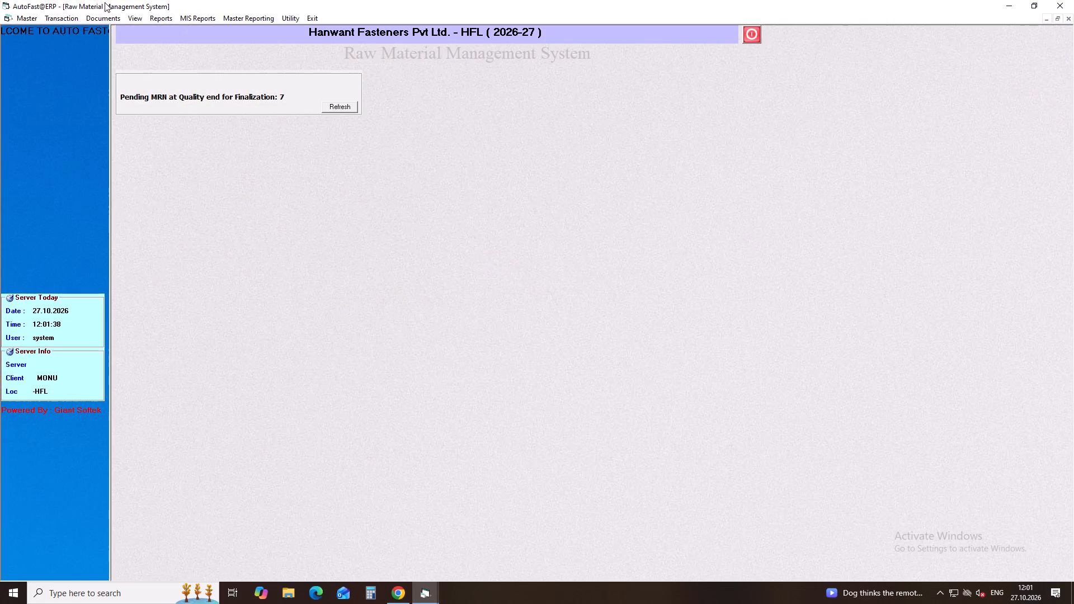
click(316, 17)
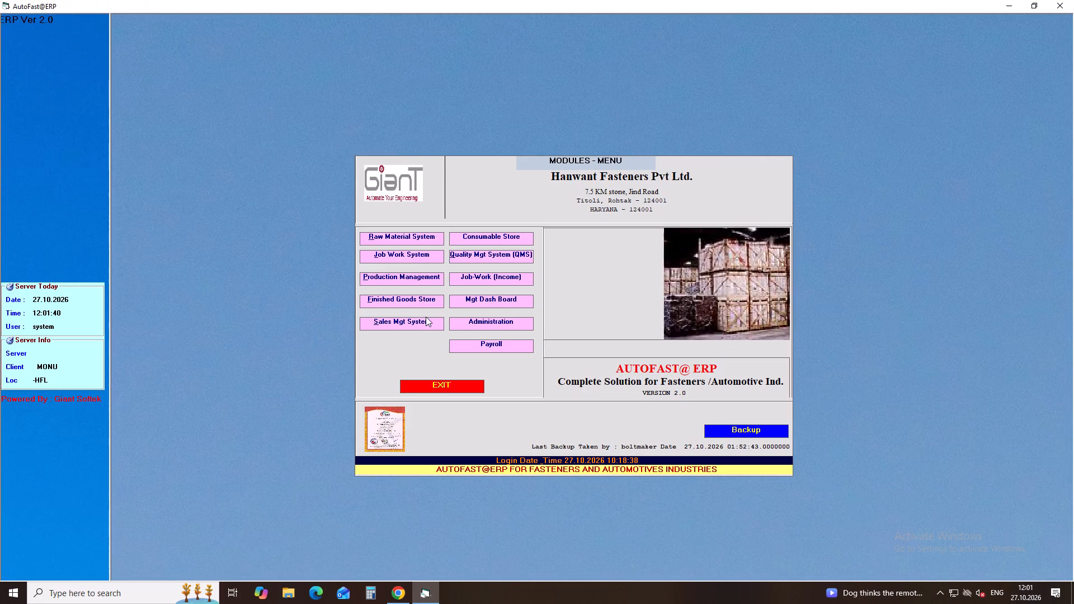
Open the Job Card (IInd Opr) - Against Batch No form in the Job Work System.
click(408, 256)
click(71, 19)
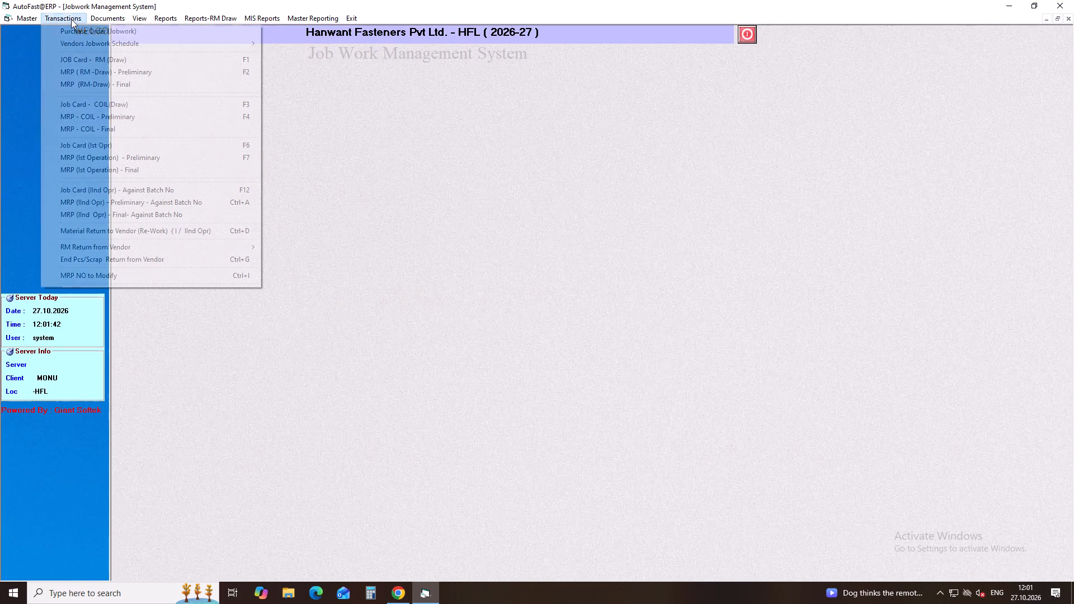
click(232, 194)
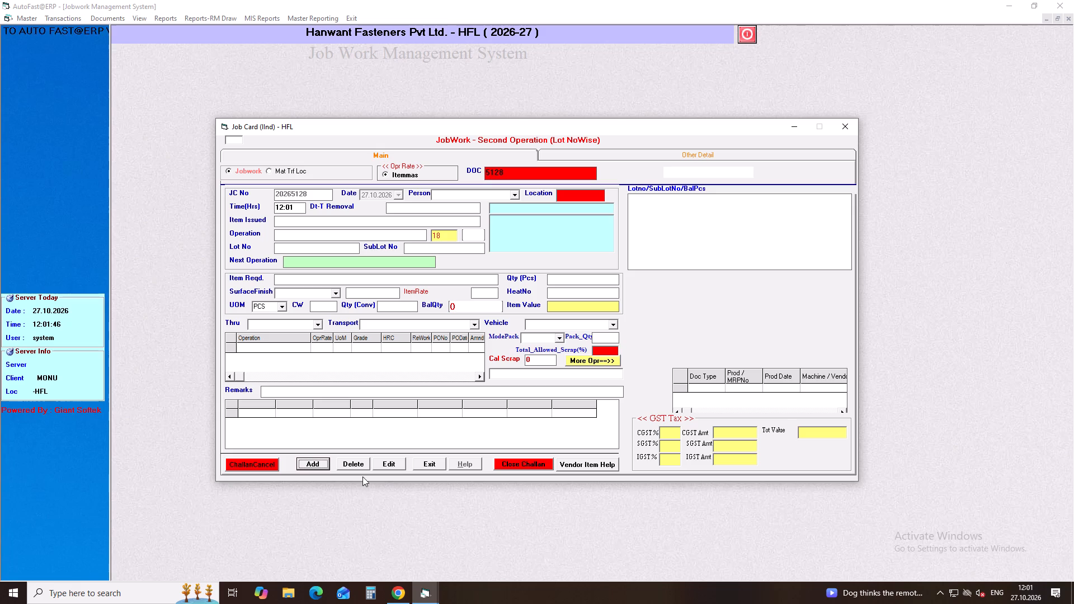
Load job card 20265122 for editing in the second-operation job card form.
click(397, 464)
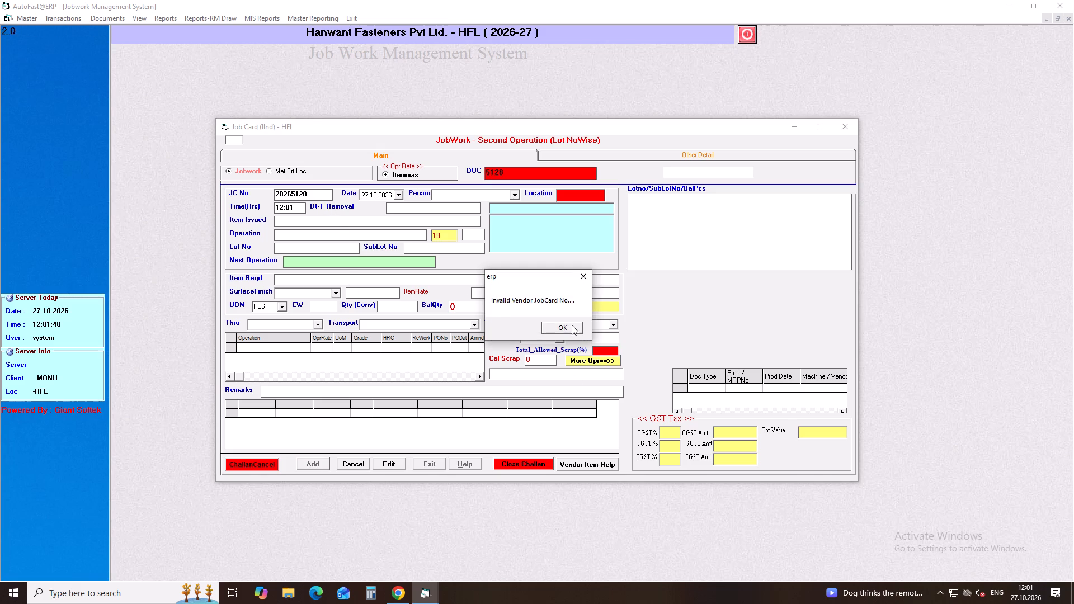
click(571, 324)
click(313, 192)
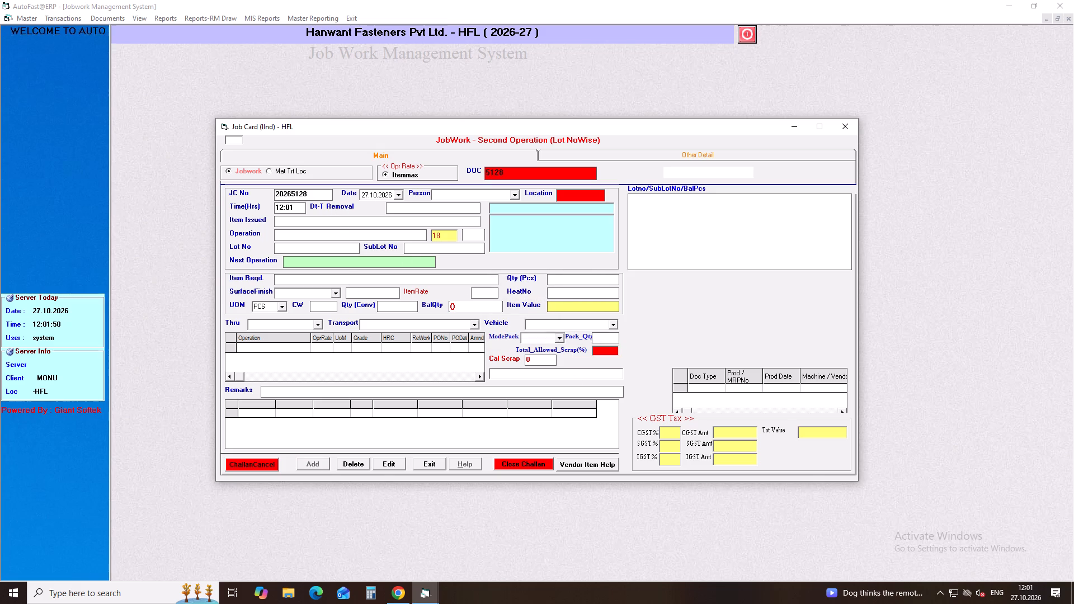
key(BackSpace)
key(2)
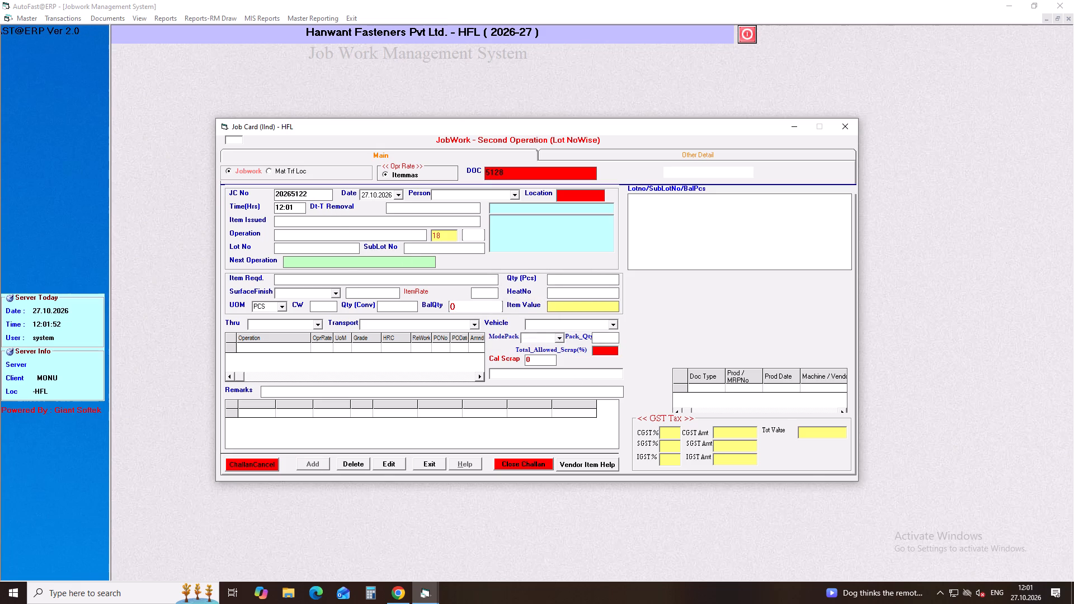
key(Return)
key(Return)
click(390, 463)
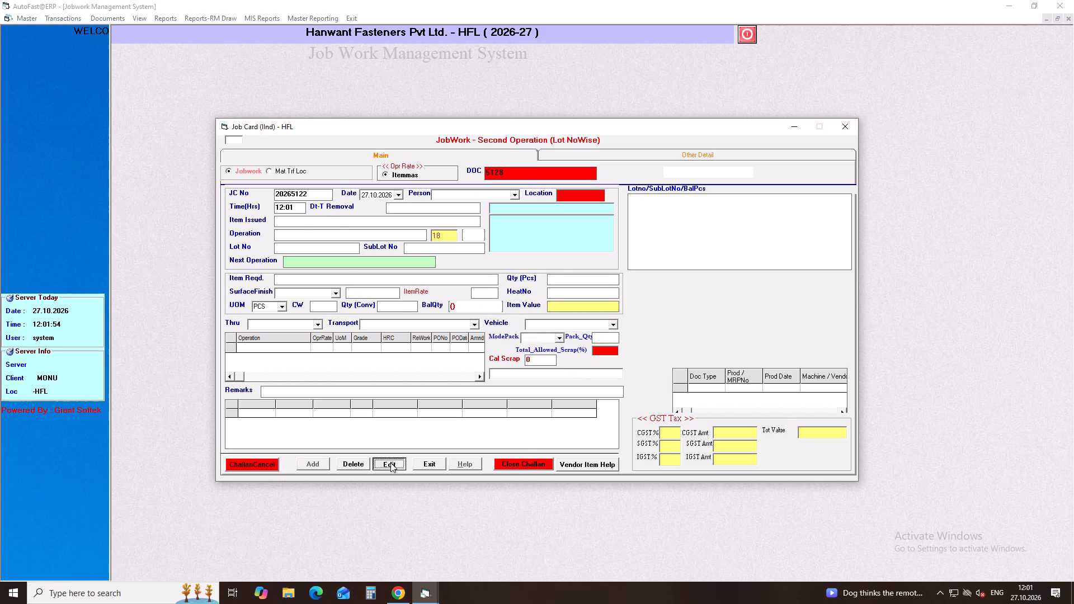
click(576, 328)
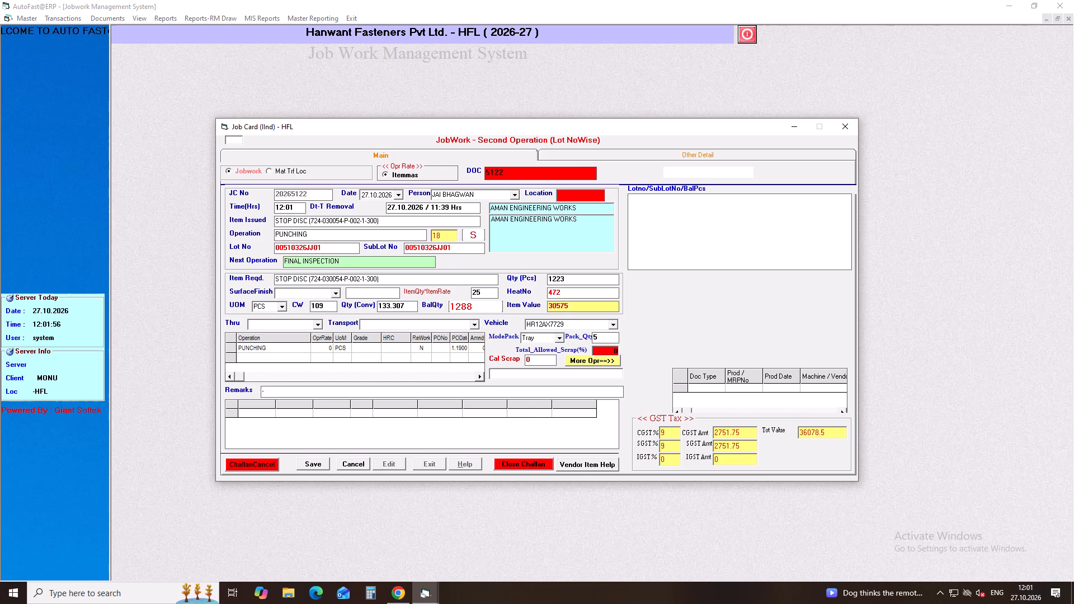
click(576, 328)
key(Down)
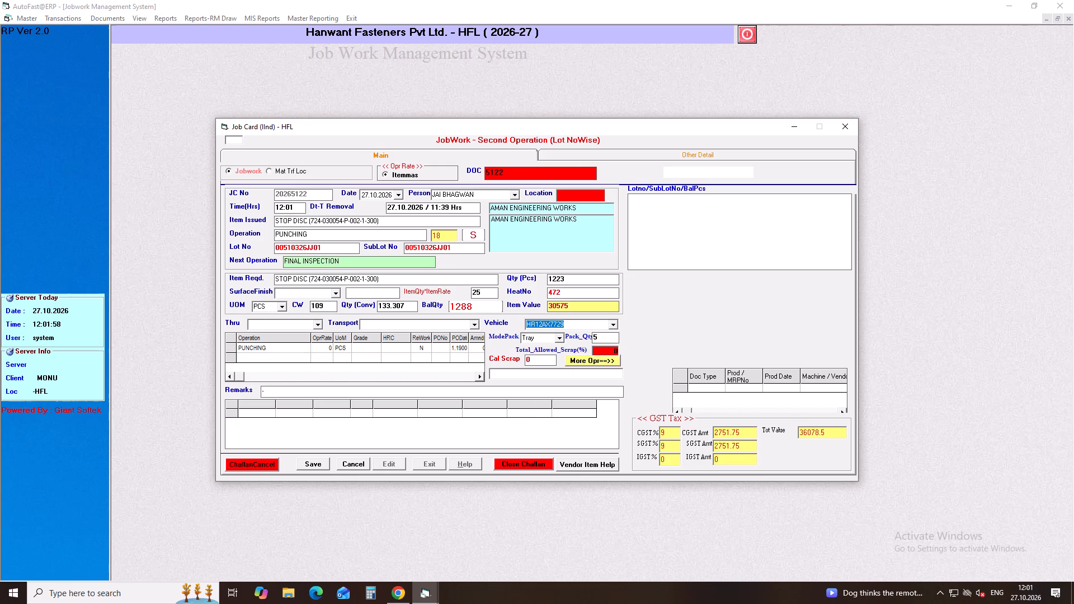
key(Down)
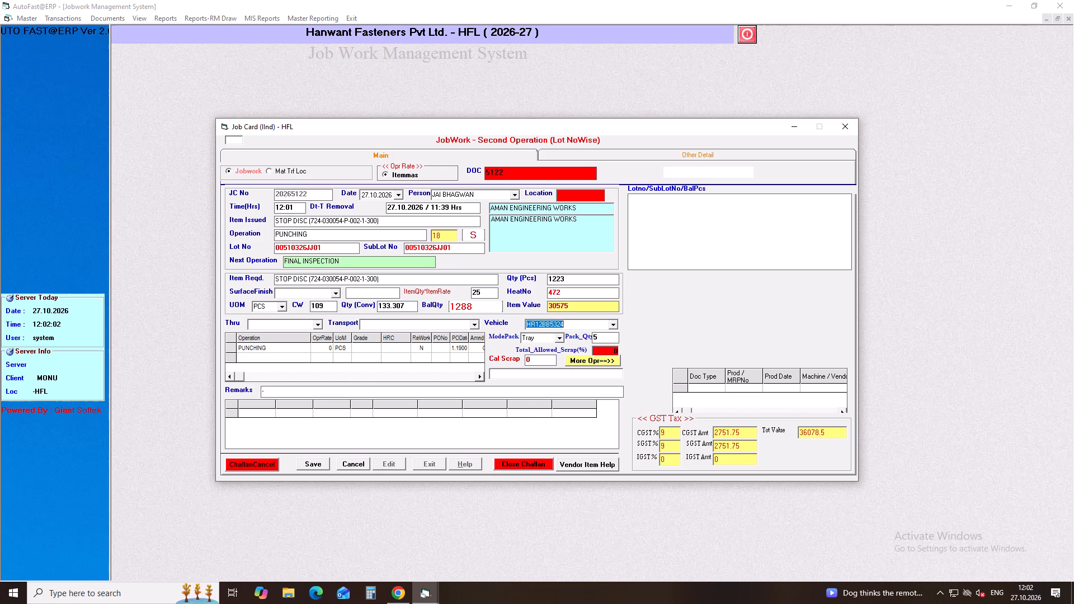
key(Return)
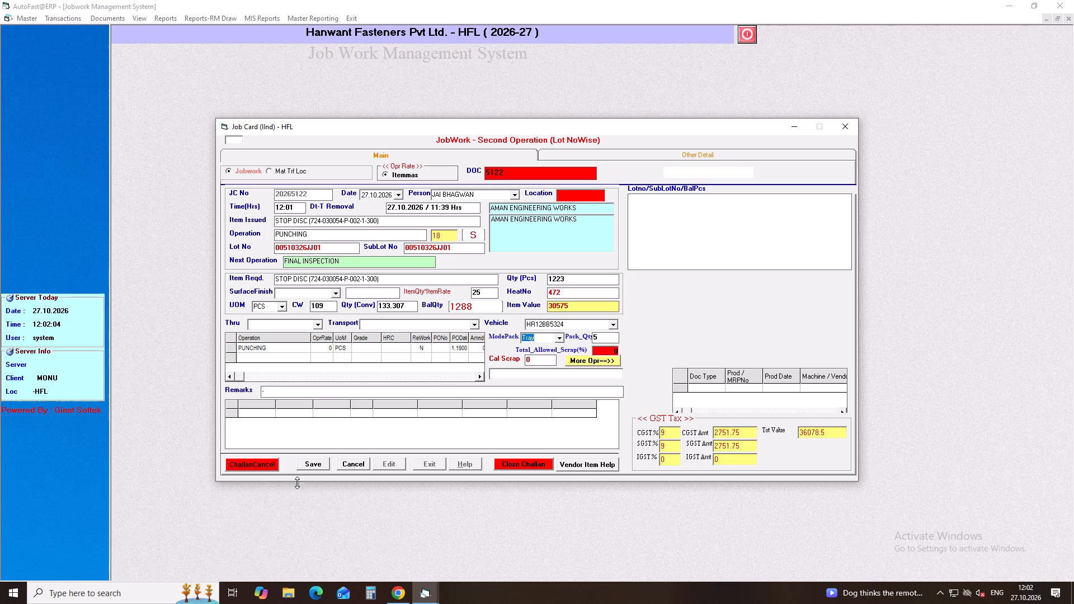
click(318, 466)
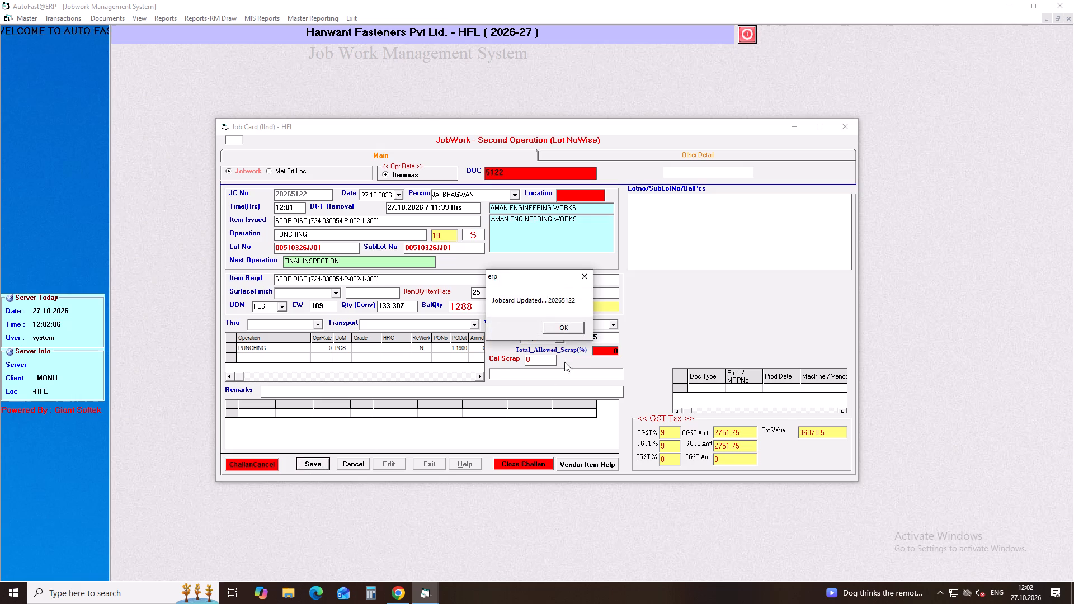
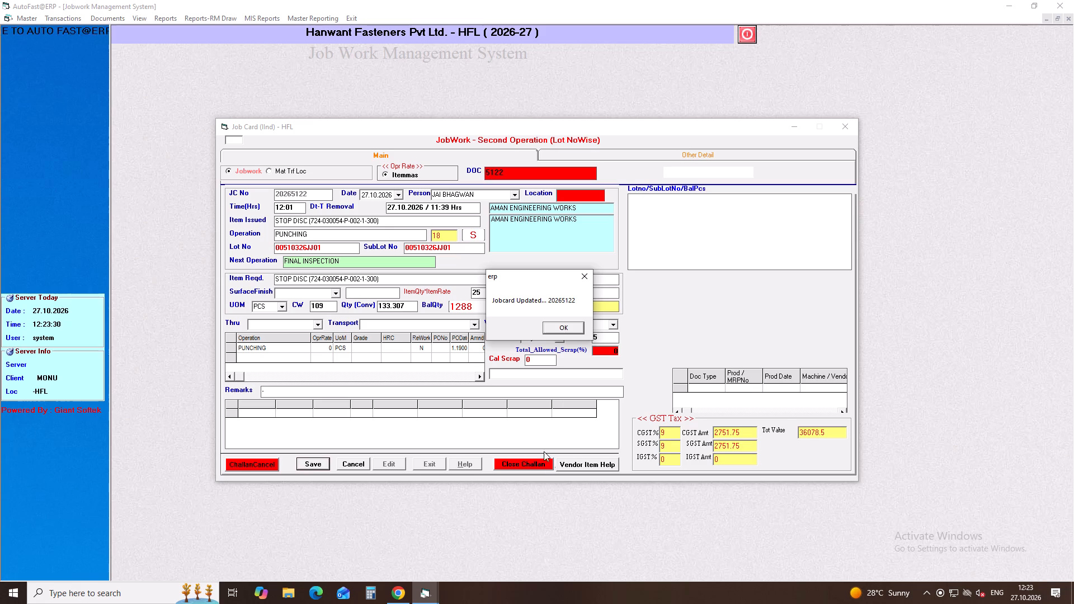
Close the second-operation job card form and exit the Job Work System, declining the print.
click(571, 327)
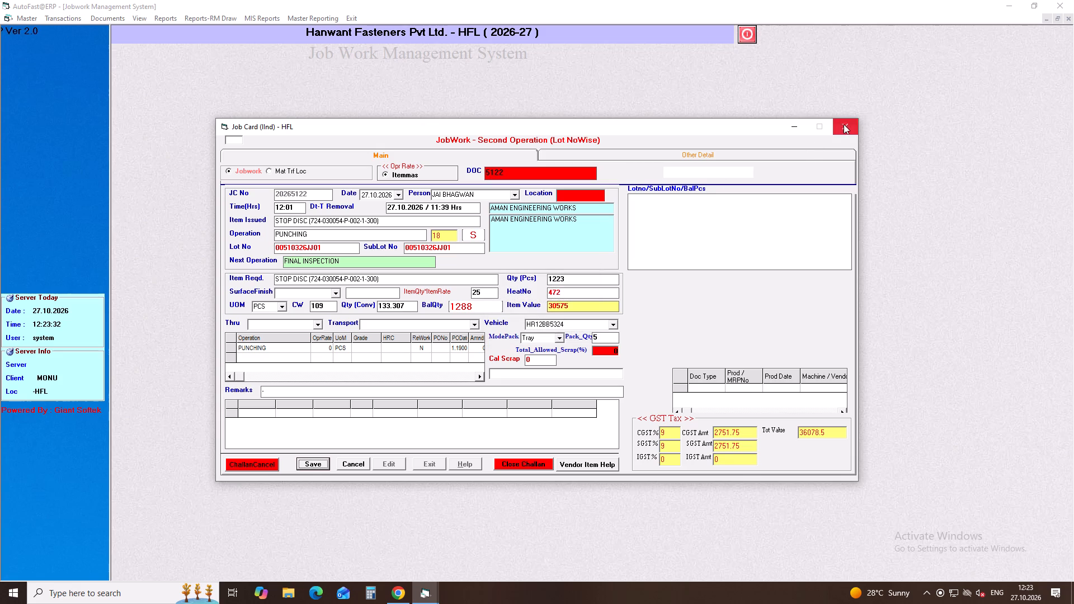
click(840, 124)
click(346, 19)
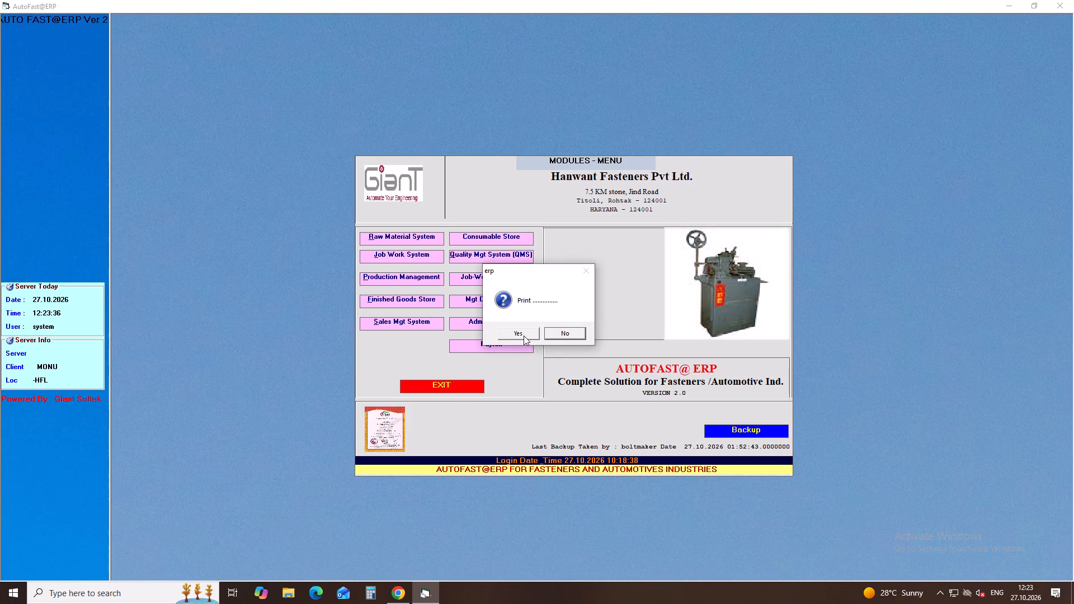
click(565, 334)
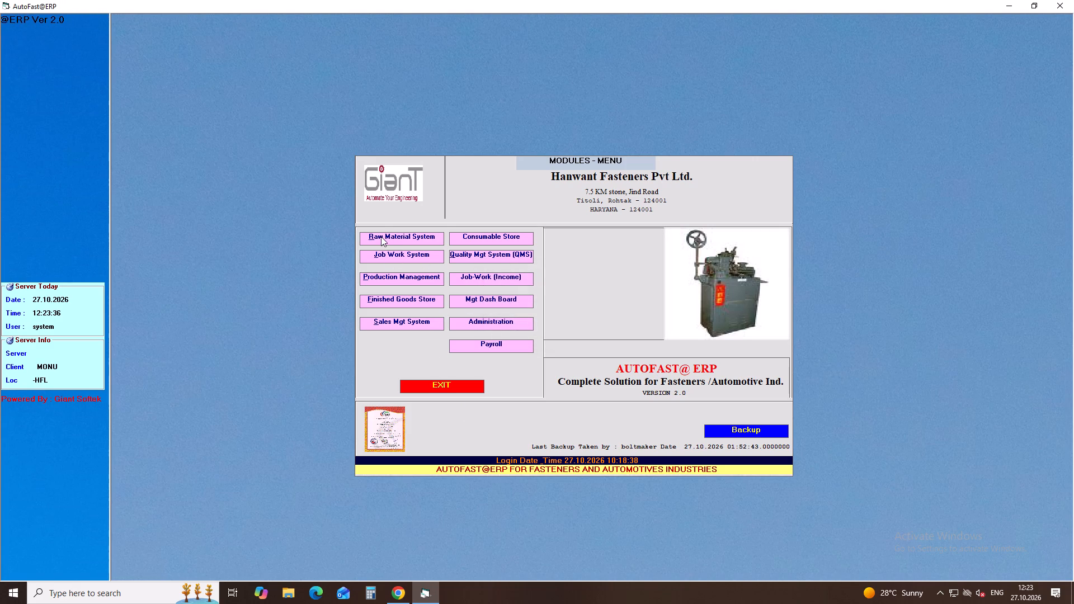
Open the raw material indent form in the Raw Material System.
click(381, 237)
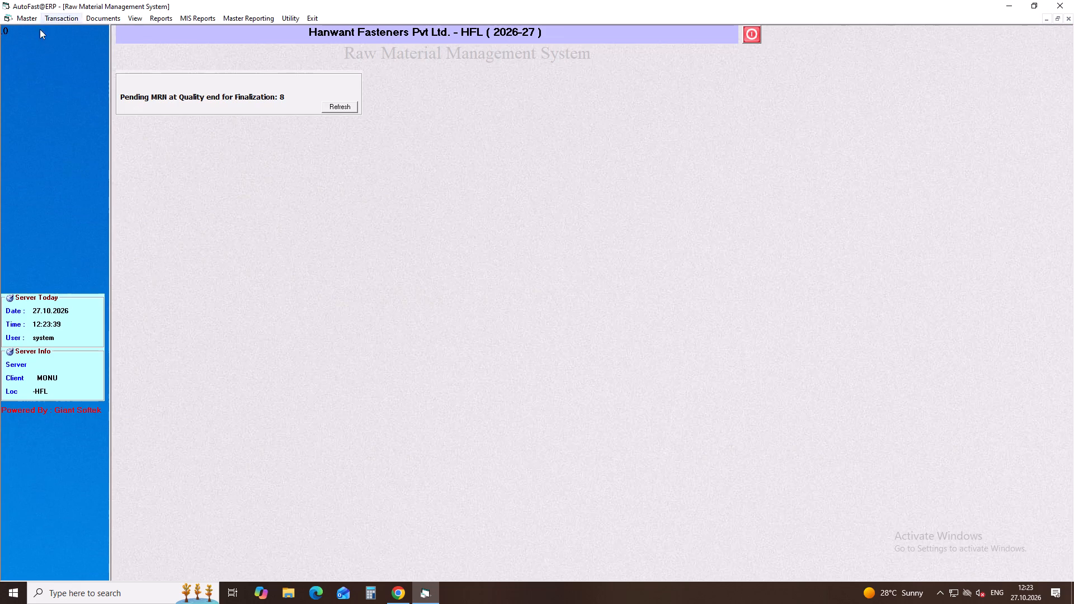
click(32, 20)
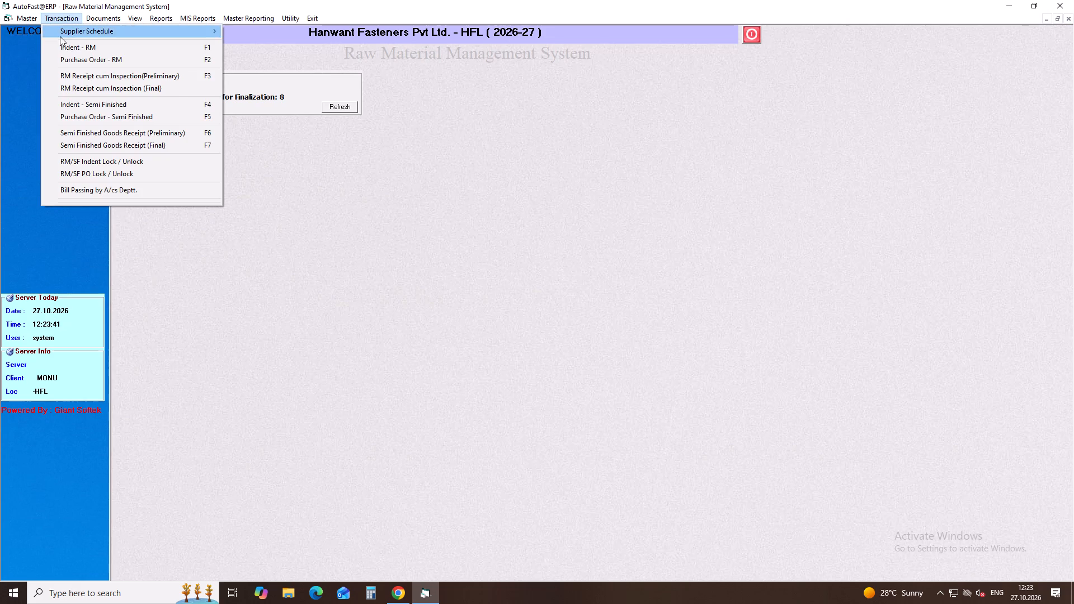
click(69, 50)
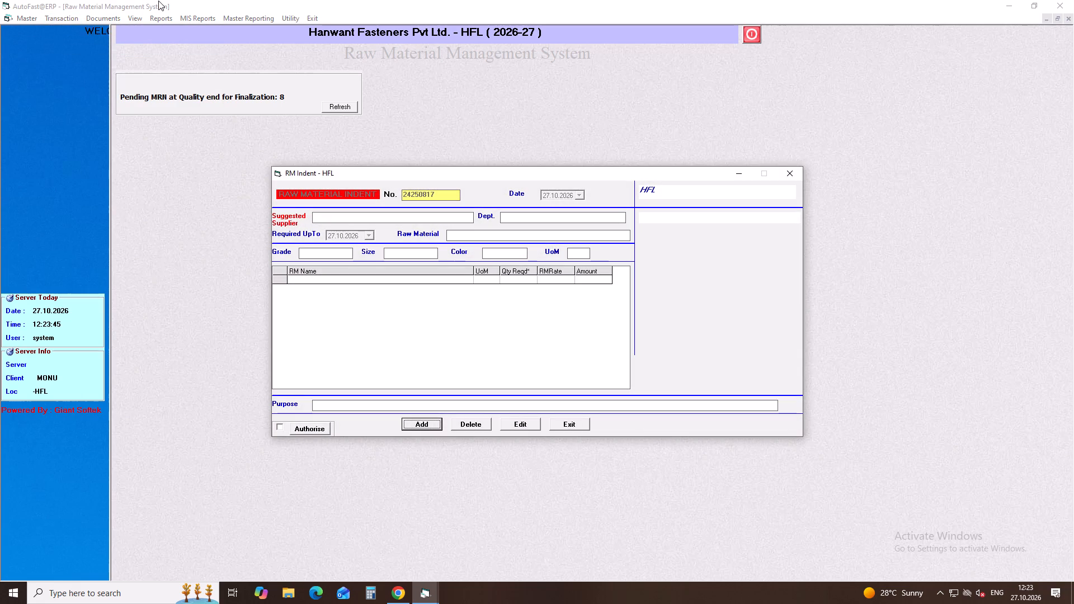
Start a new raw material indent for supplier SAGAR STEELS & WIRES and department BOLT MAKER, keeping both dates at 27.10.2026.
key(Return)
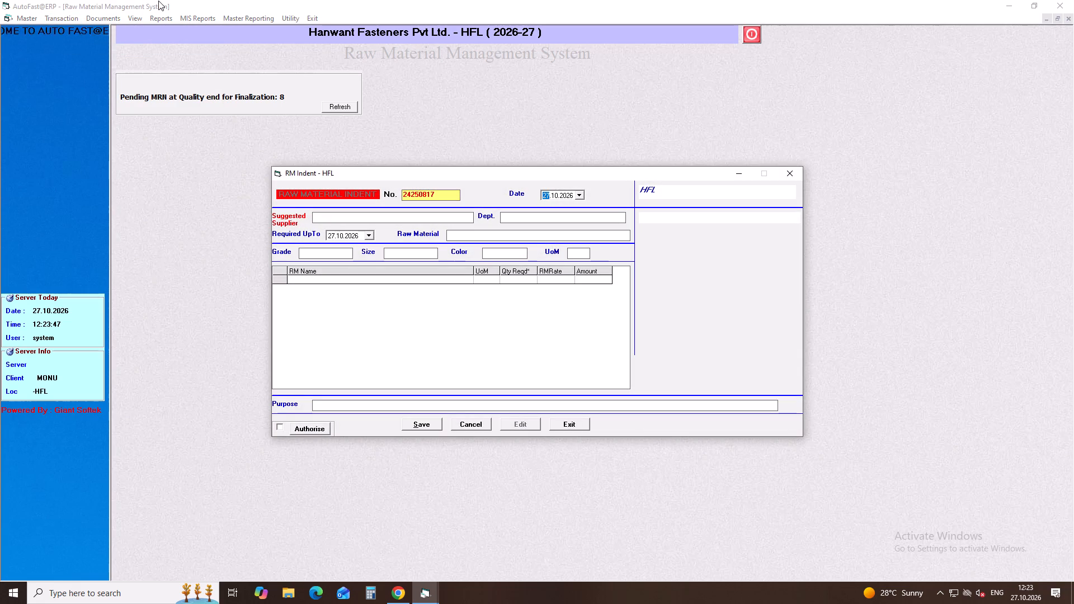
key(Return)
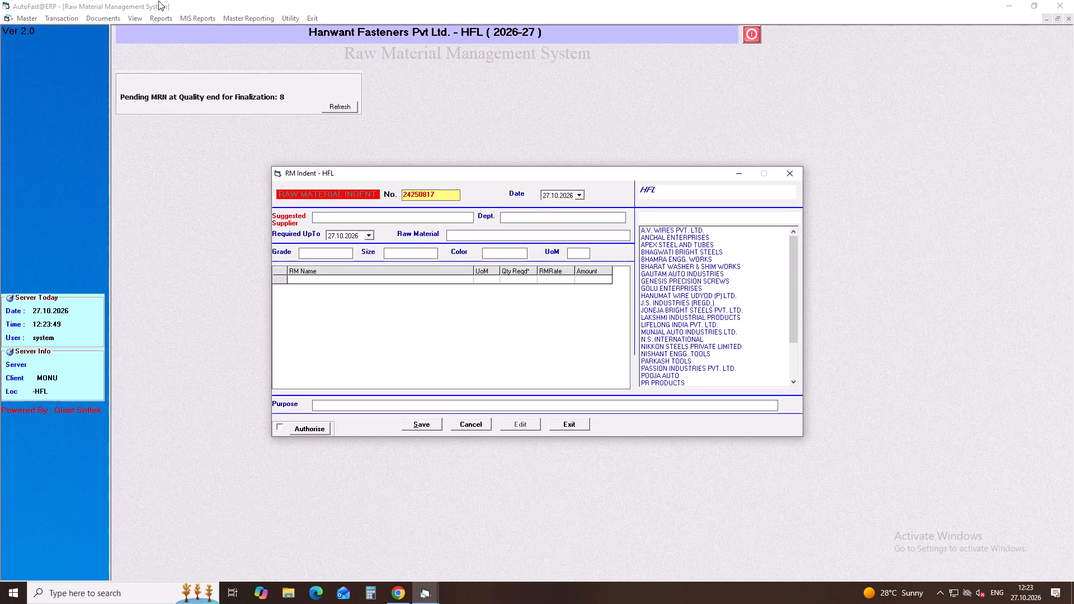
text(SAGAR)
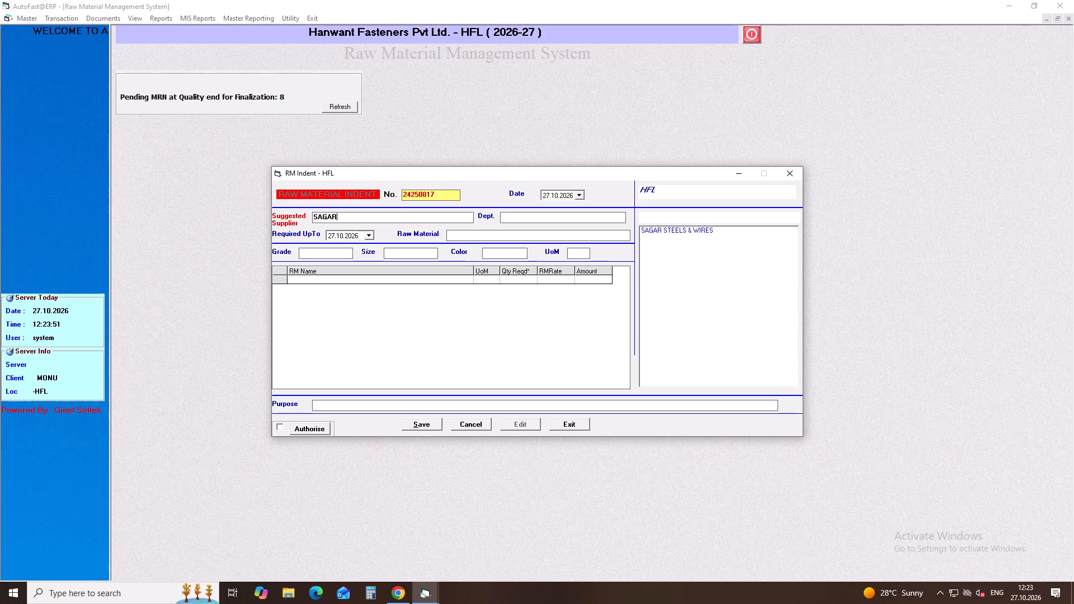
key(Down)
key(Down)
key(Return)
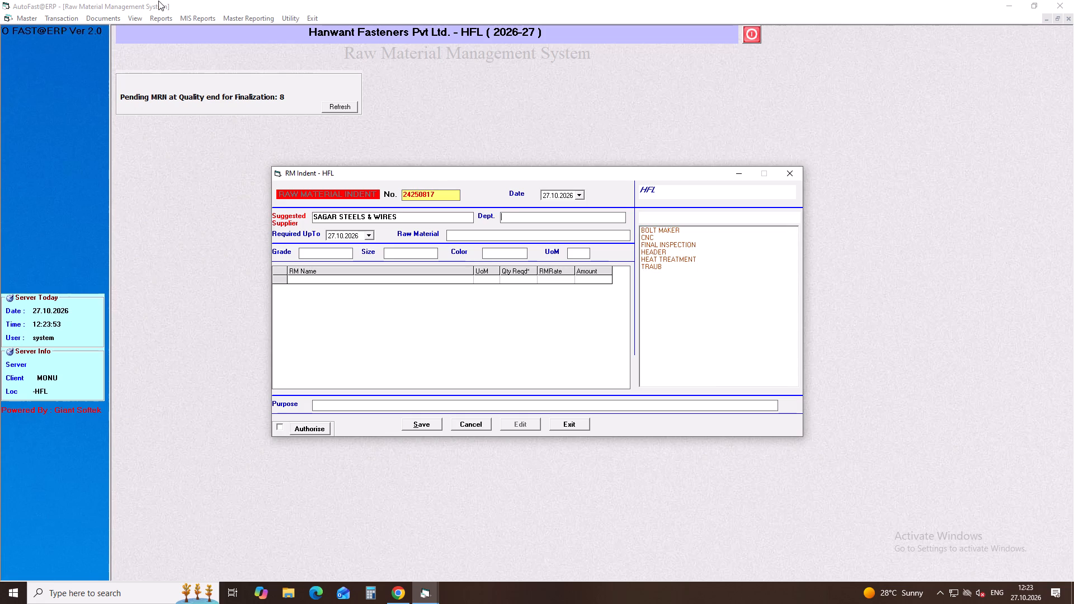
key(Down)
key(Down)
key(Return)
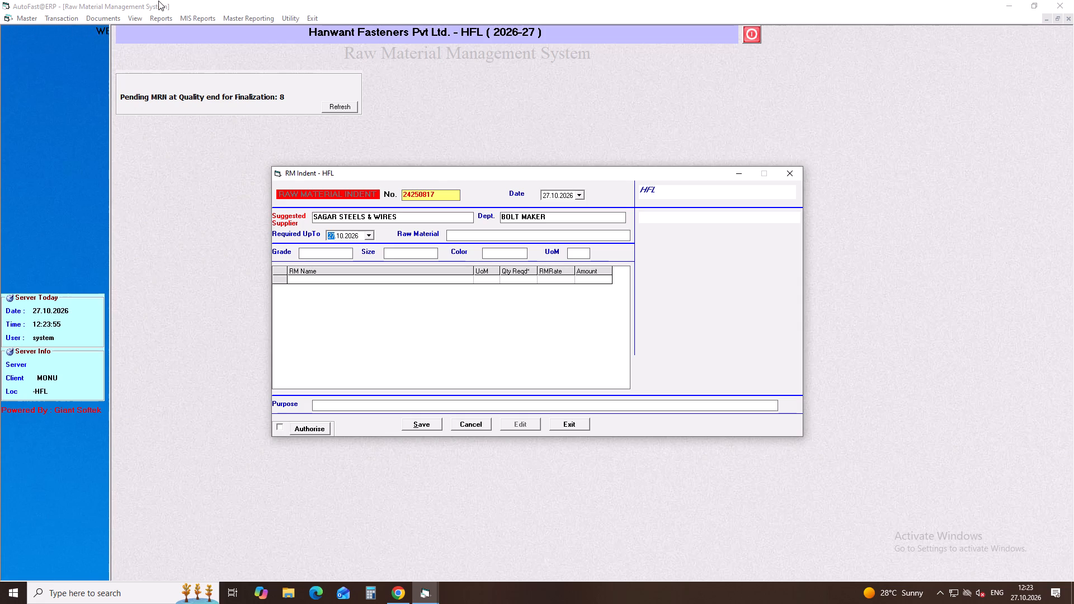
key(Return)
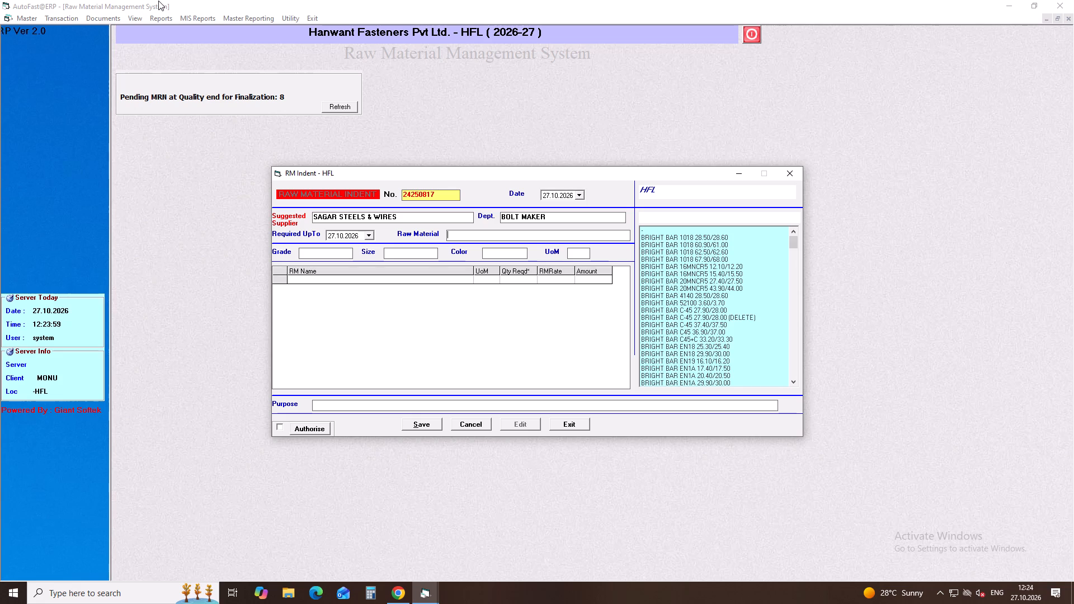
Filter the raw material list by %51B37 and copy that search text for reuse.
key(shift+percent)
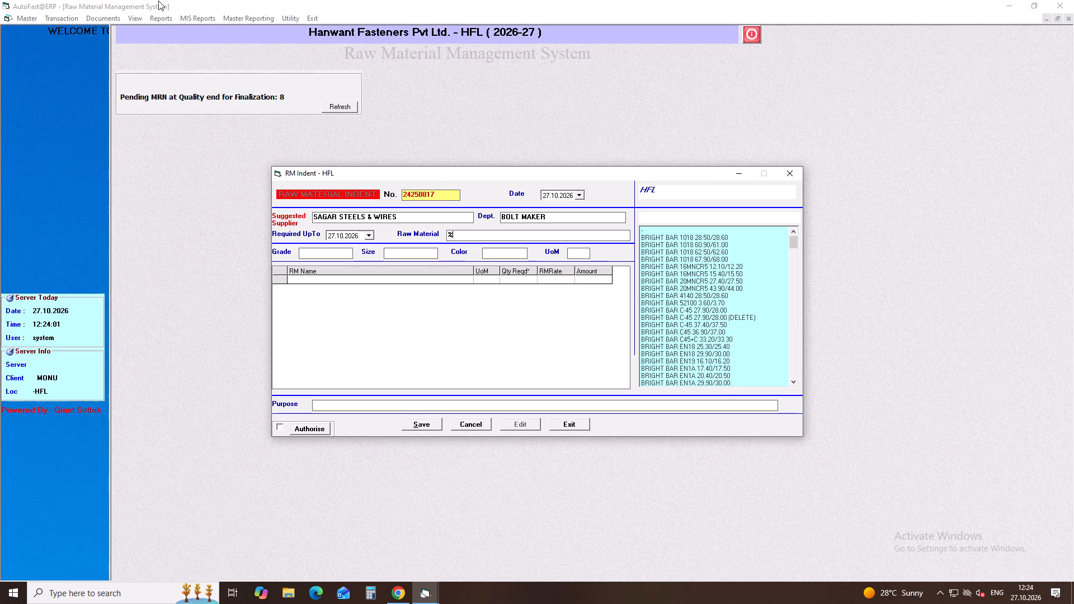
text(51)
key(b)
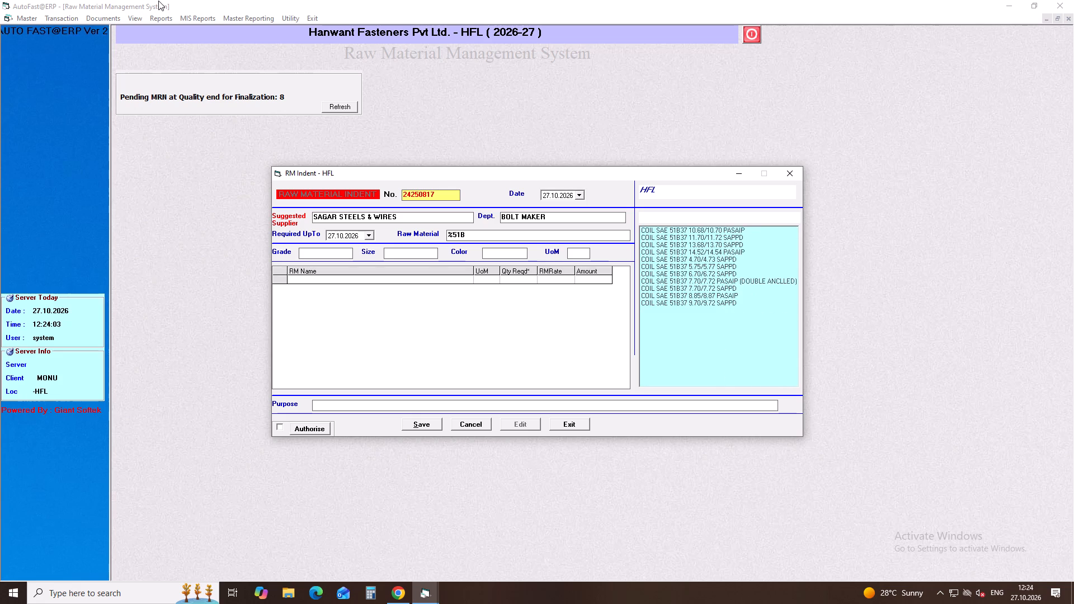
text(37)
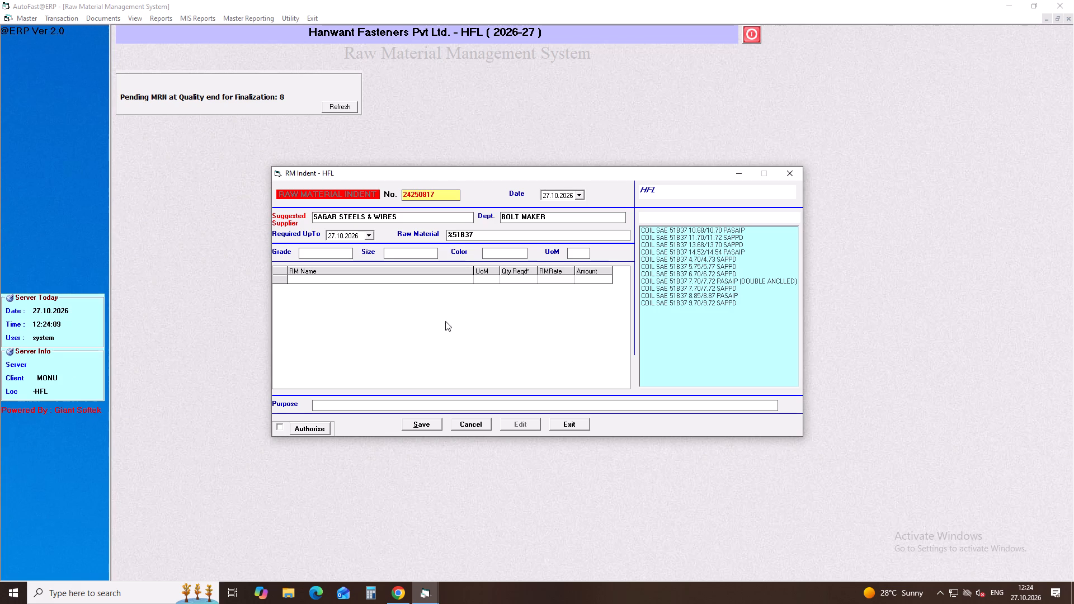
drag(482, 235, 435, 230)
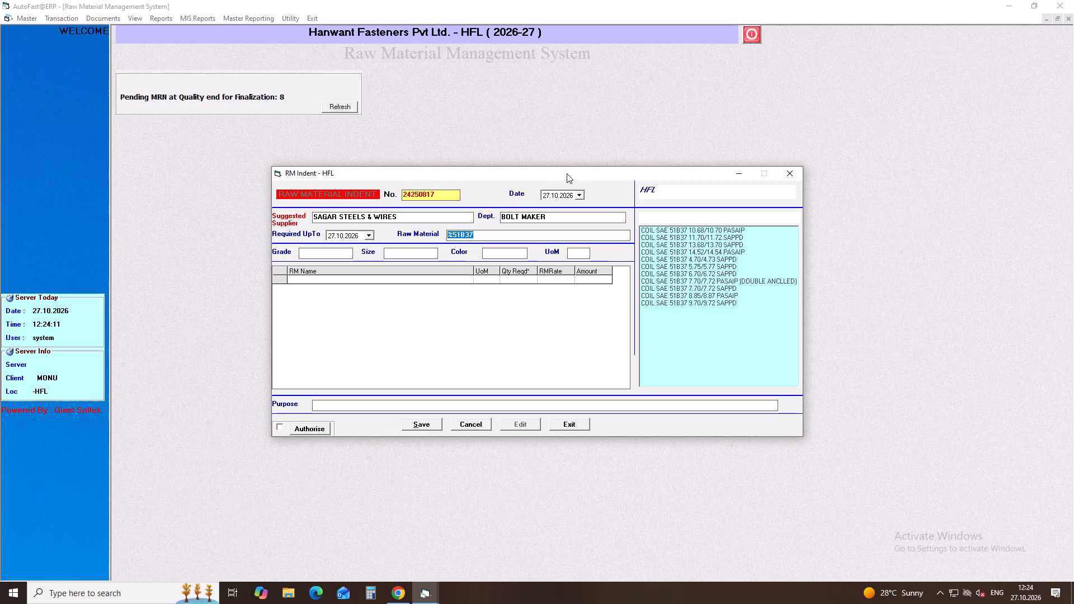
key(ctrl+c)
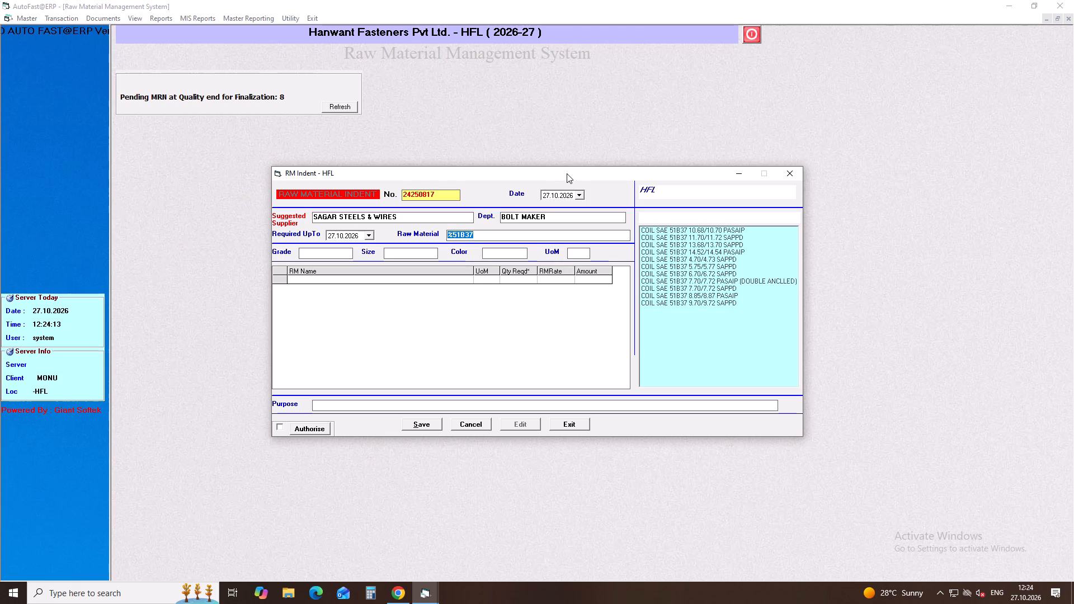
Add COIL SAE 51B37 5.75/5.77 SAPPD as the indent's first line.
click(482, 238)
key(space)
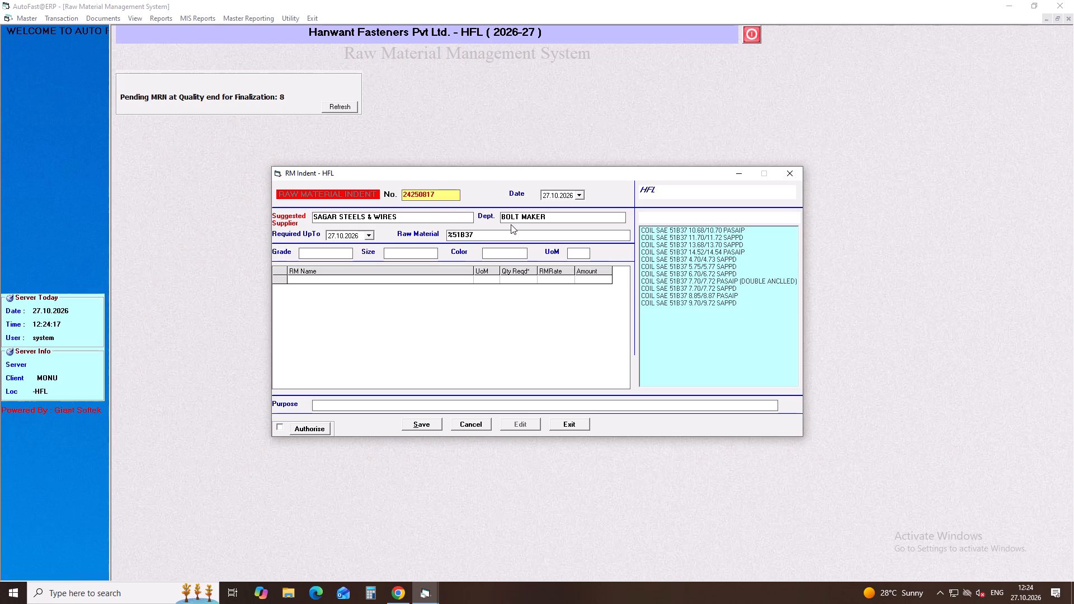
key(5)
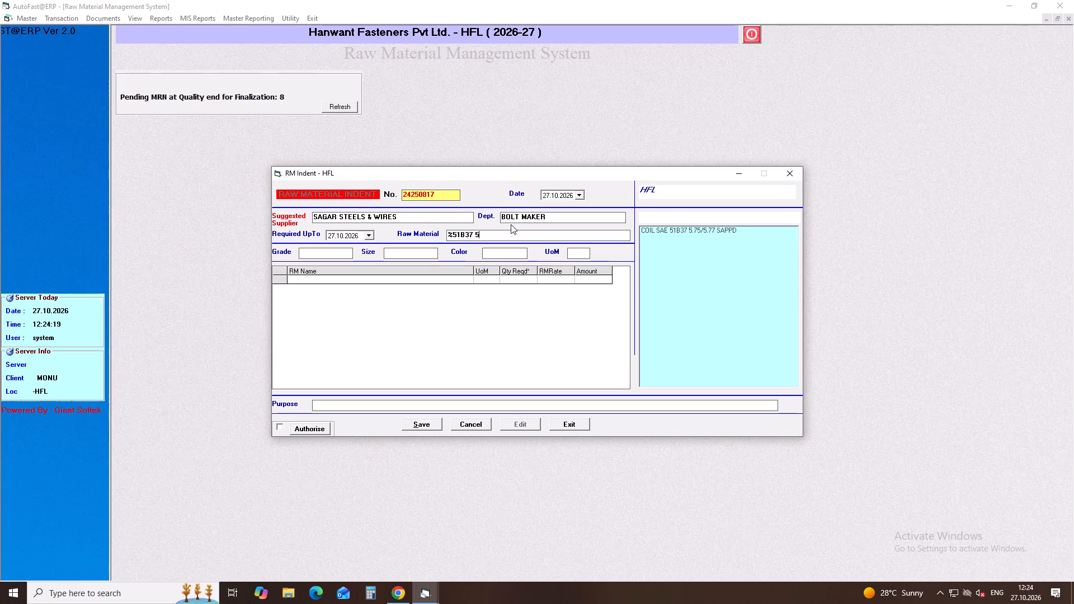
text(.75)
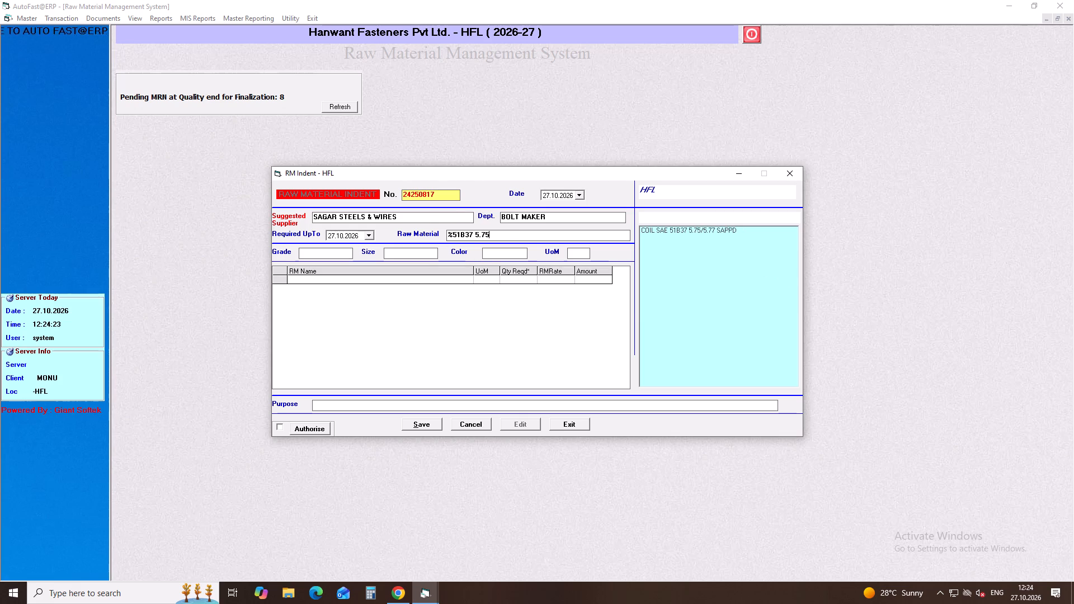
key(Down)
key(Down)
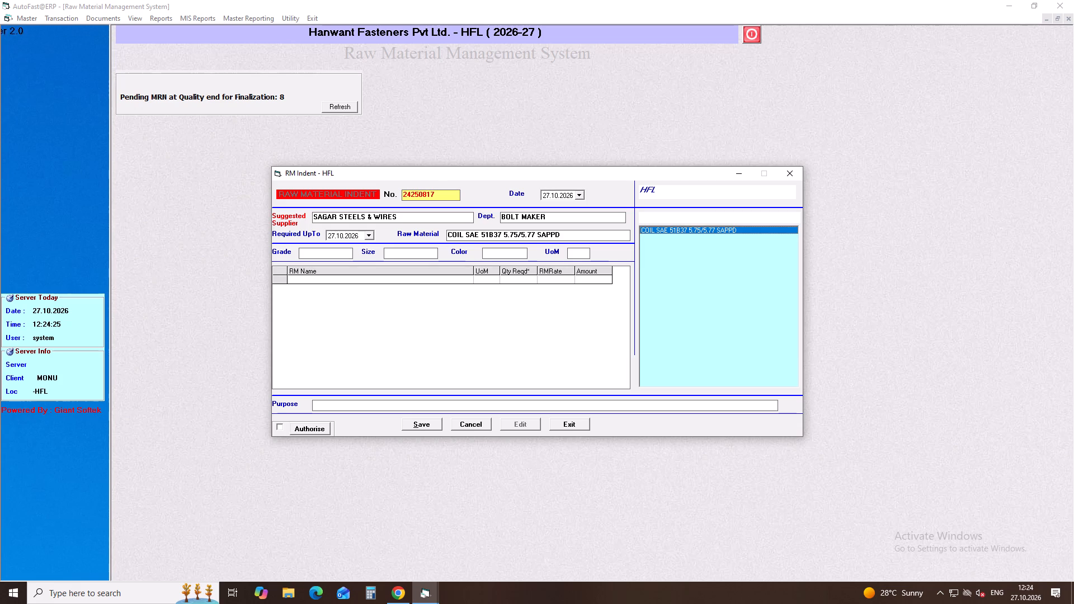
key(Return)
key(Return)
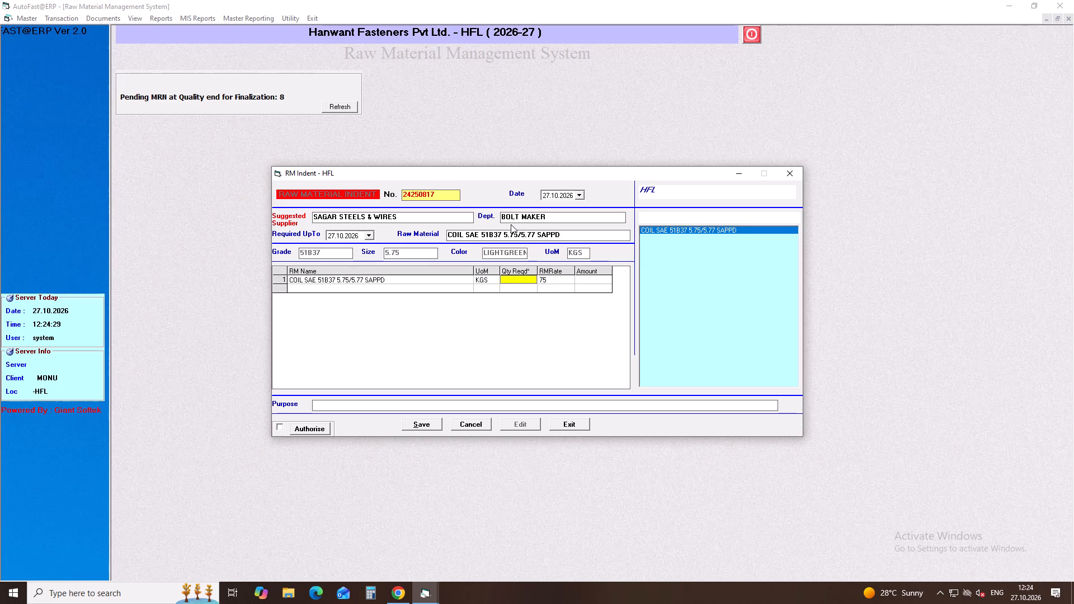
Set the 5.75/5.77 coil line to a required quantity of 2300 kg and a rate of 92.
text(2300)
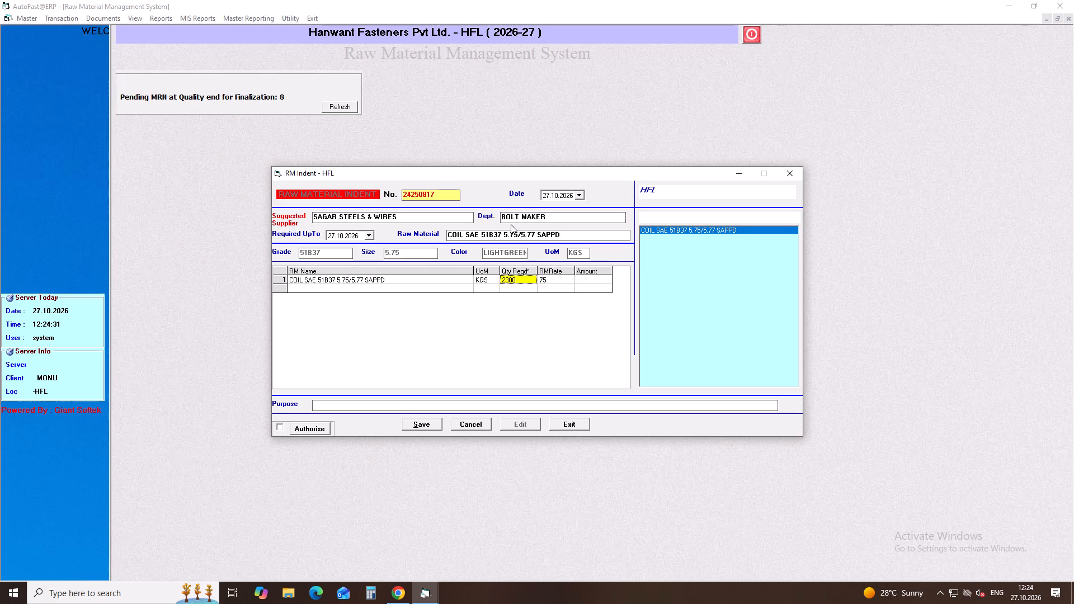
key(Right)
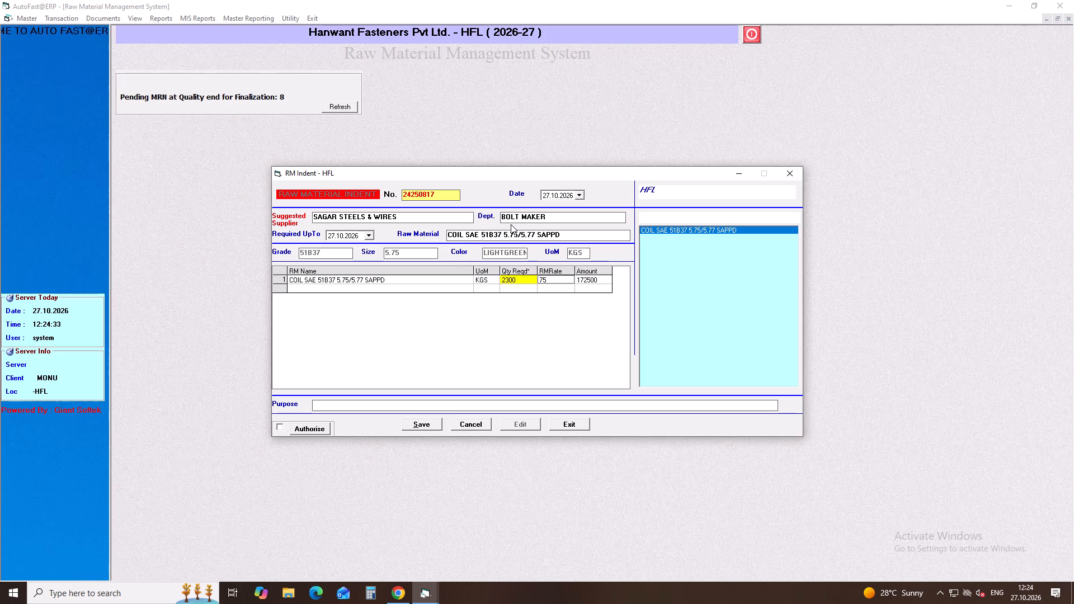
key(BackSpace)
key(BackSpace)
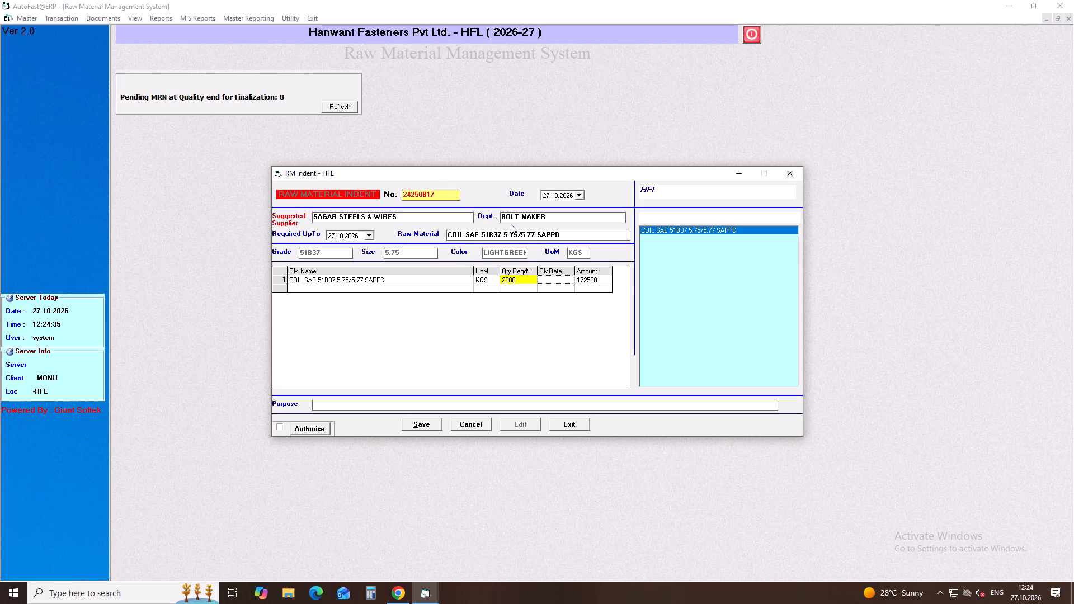
text(92)
key(Right)
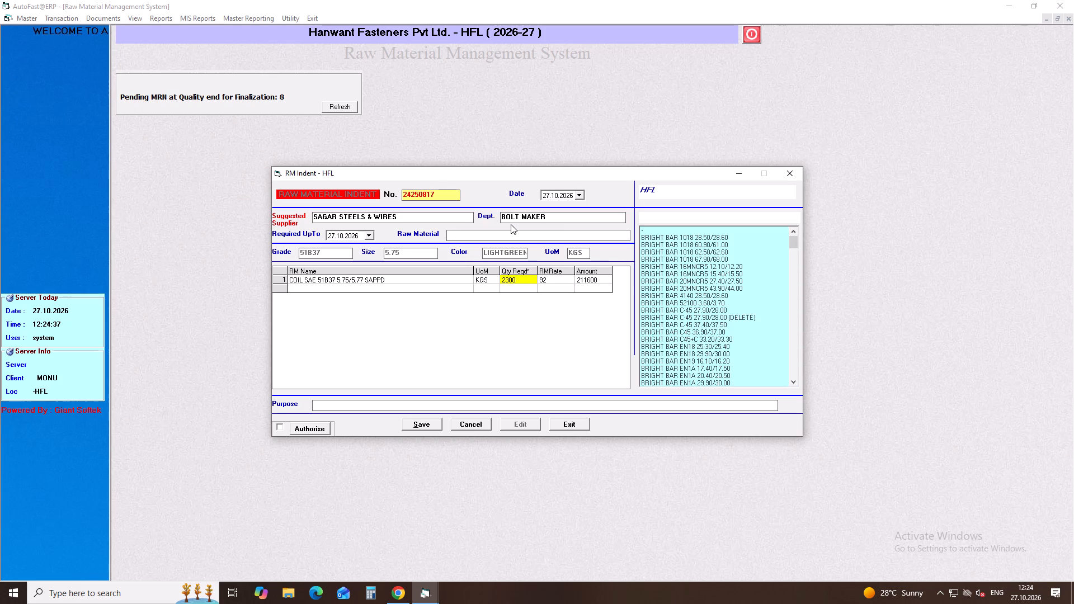
Add COIL SAE 51B37 7.70/7.72 SAPPD as the second indent line, reusing the copied search text with size 7.70.
key(ctrl+v)
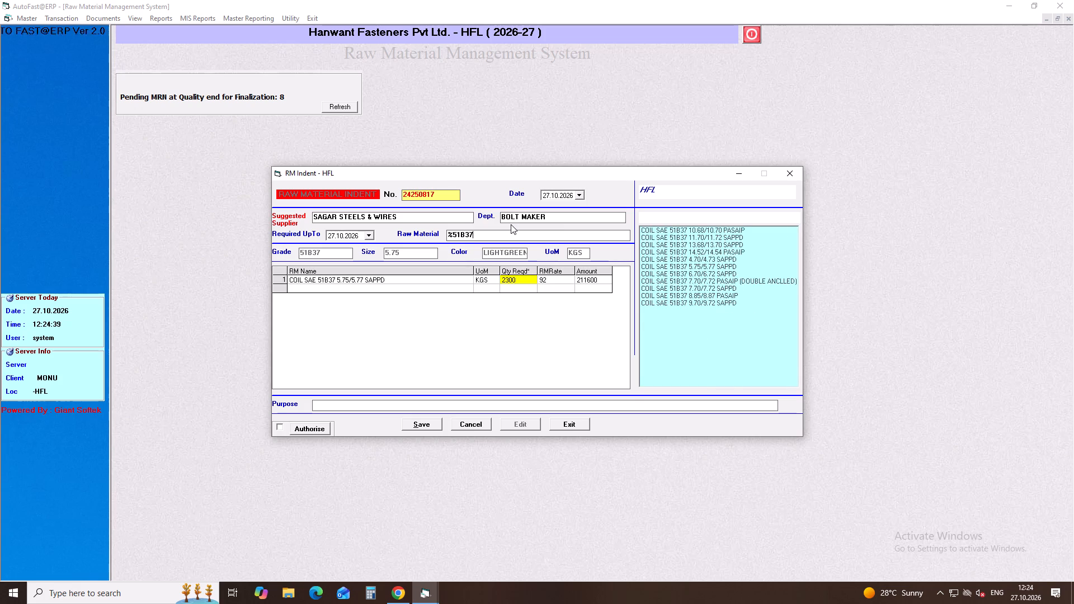
key(space)
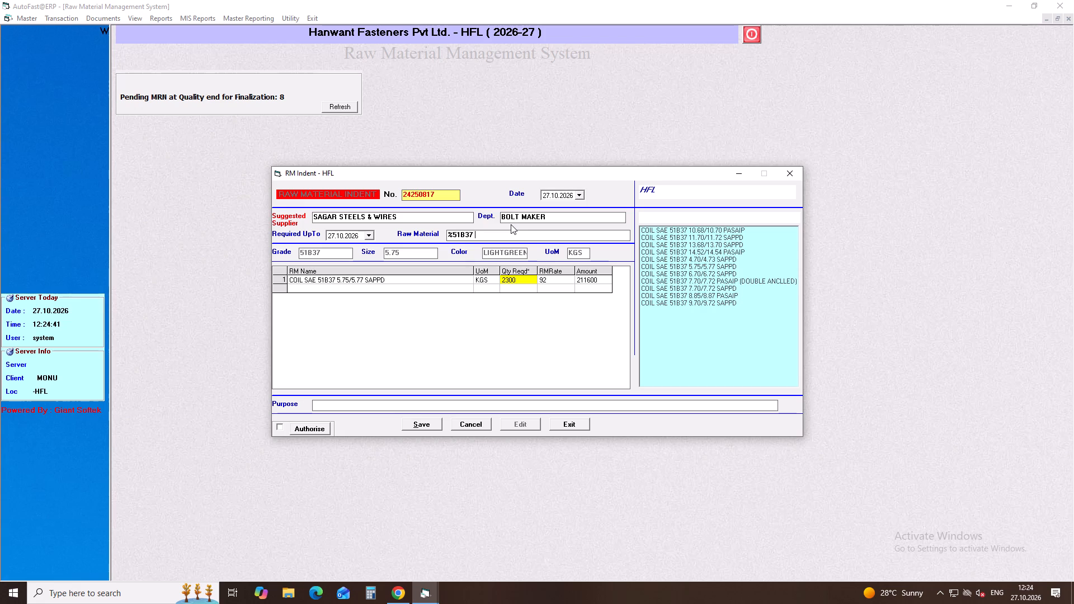
key(7)
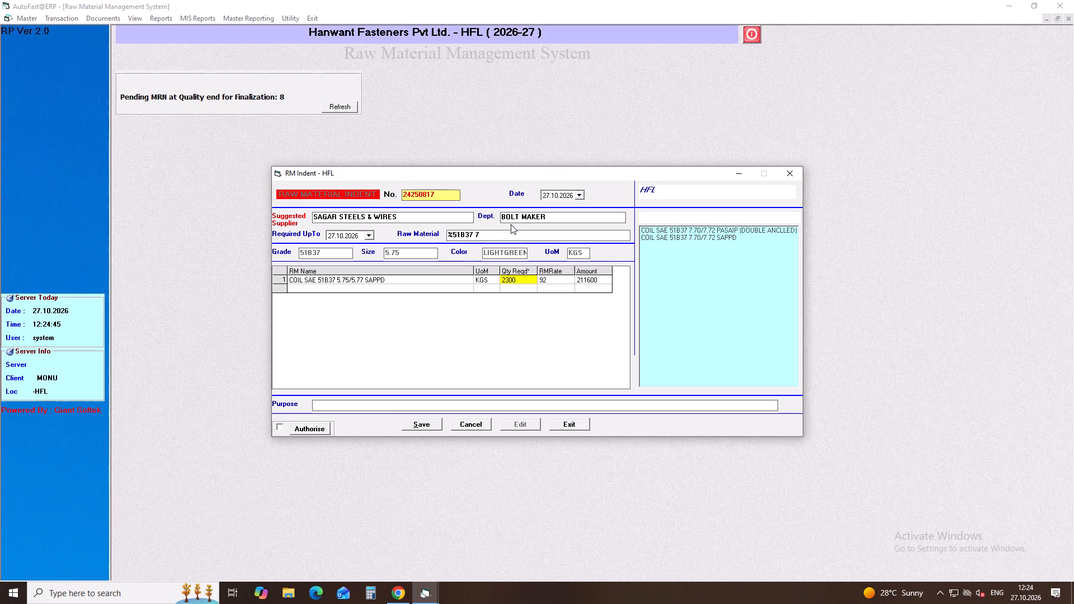
text(.0)
key(BackSpace)
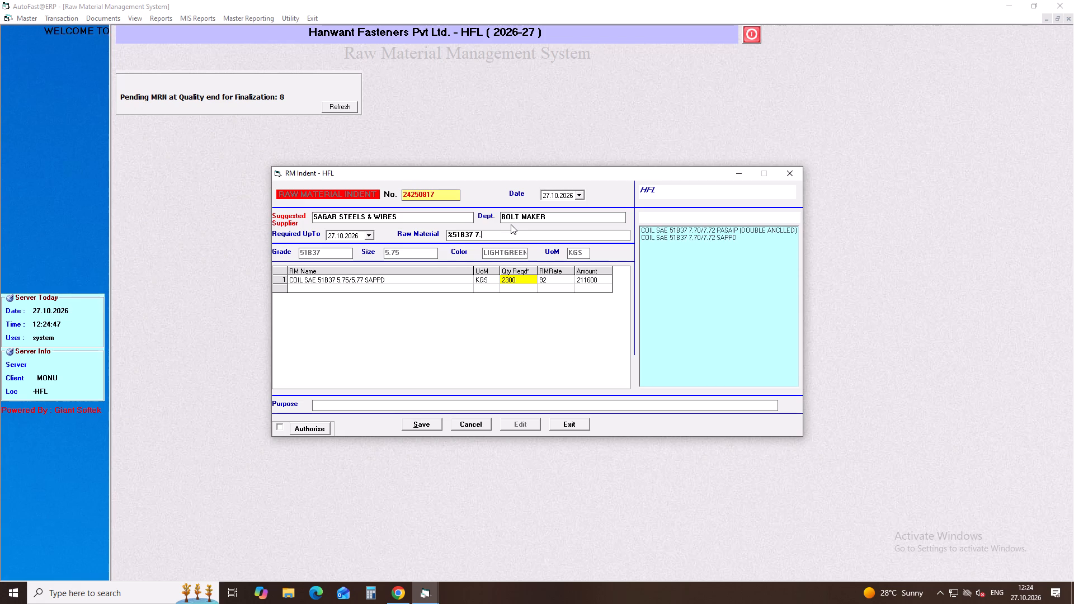
text(70)
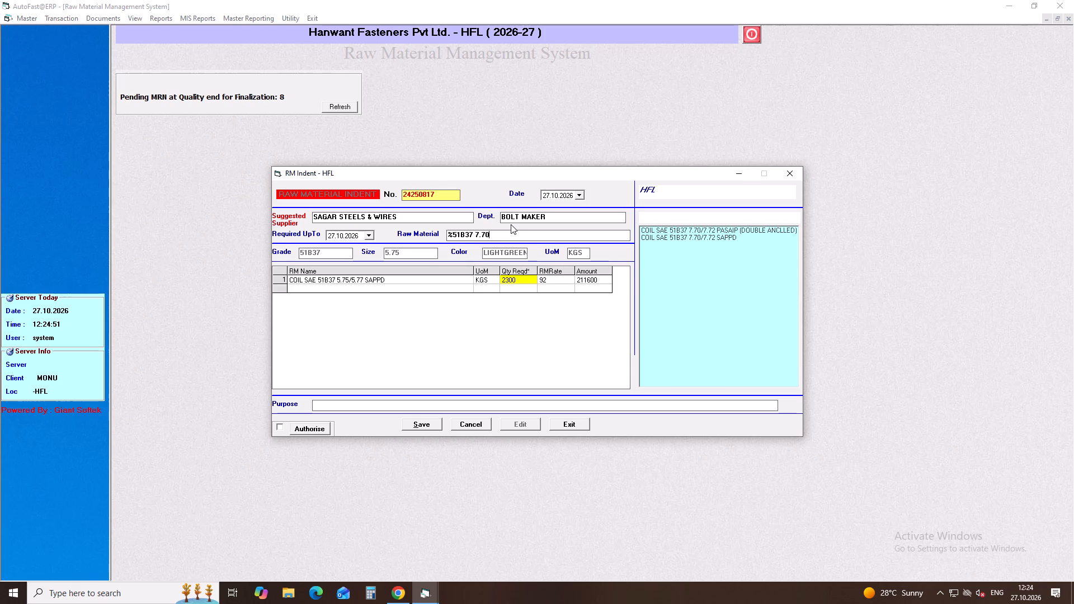
key(Down)
key(Down)
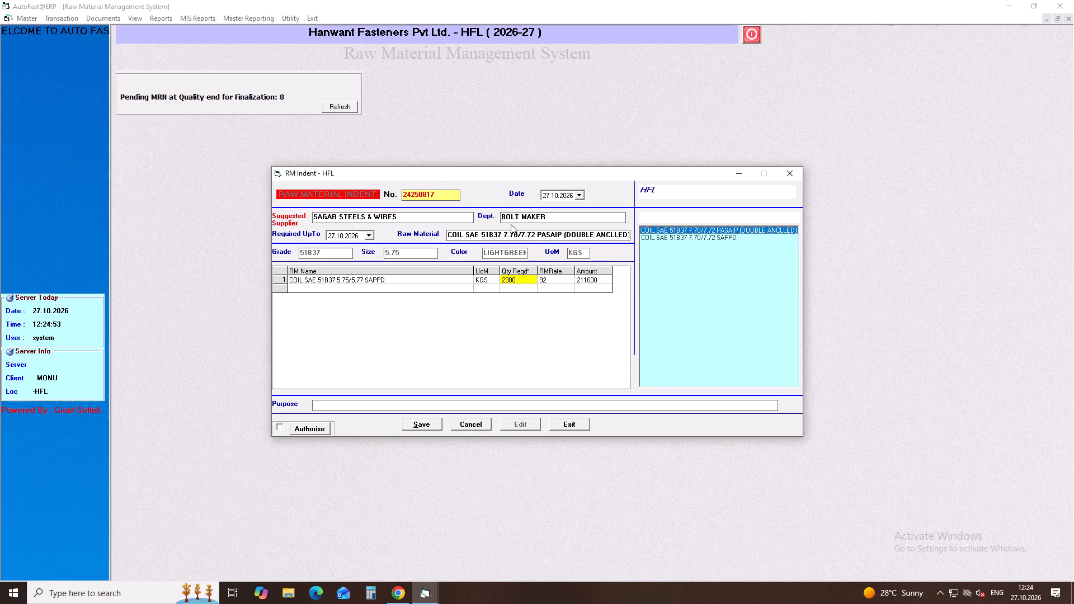
key(Down)
key(Return)
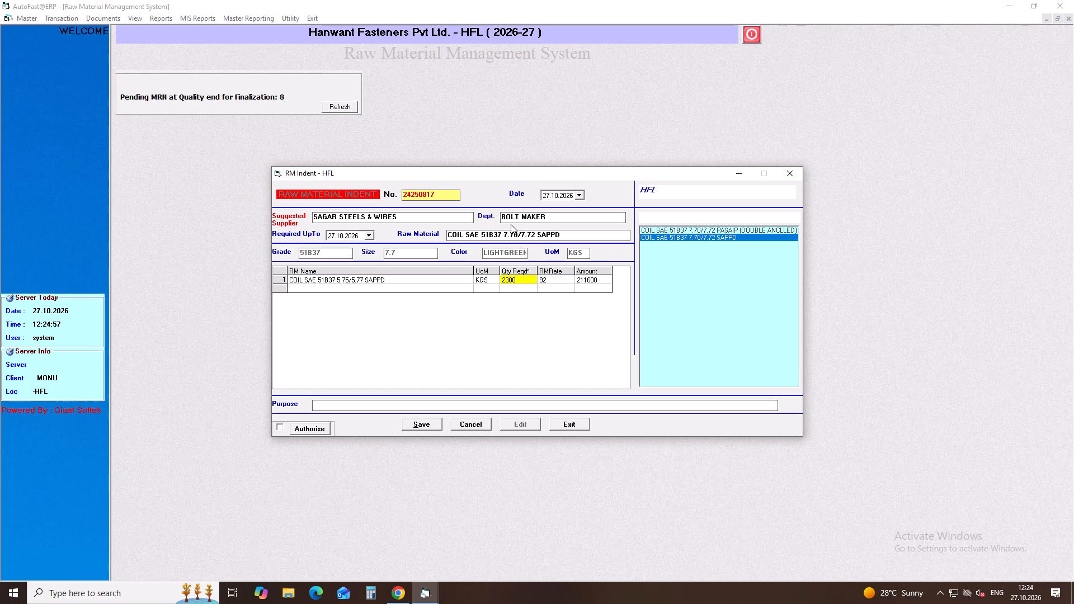
key(Return)
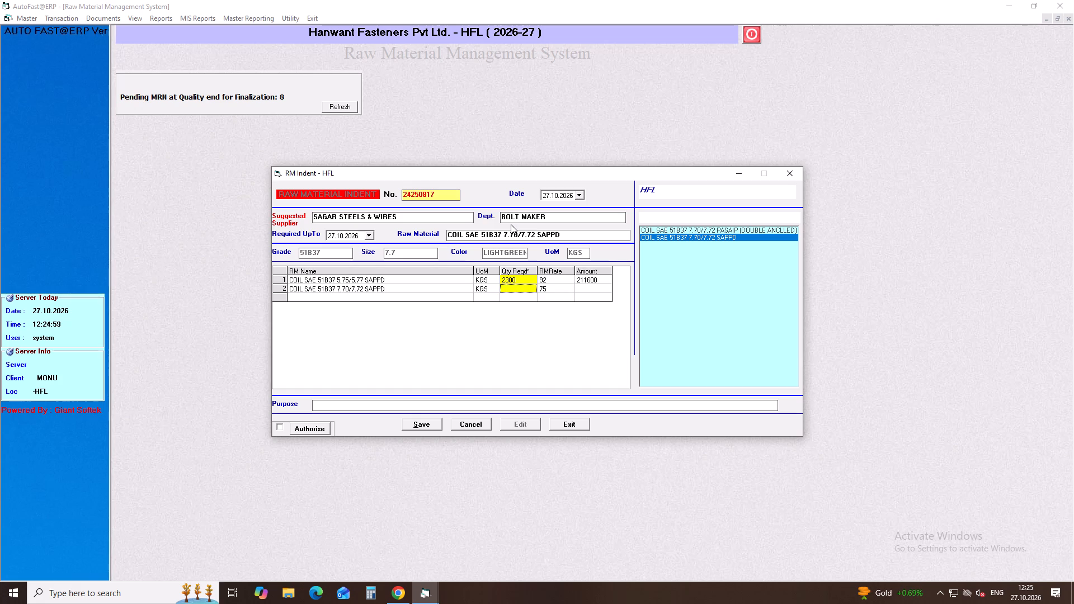
Set the 7.70/7.72 coil line to a required quantity of 3500 kg and a rate of 92.
text(3500)
key(Right)
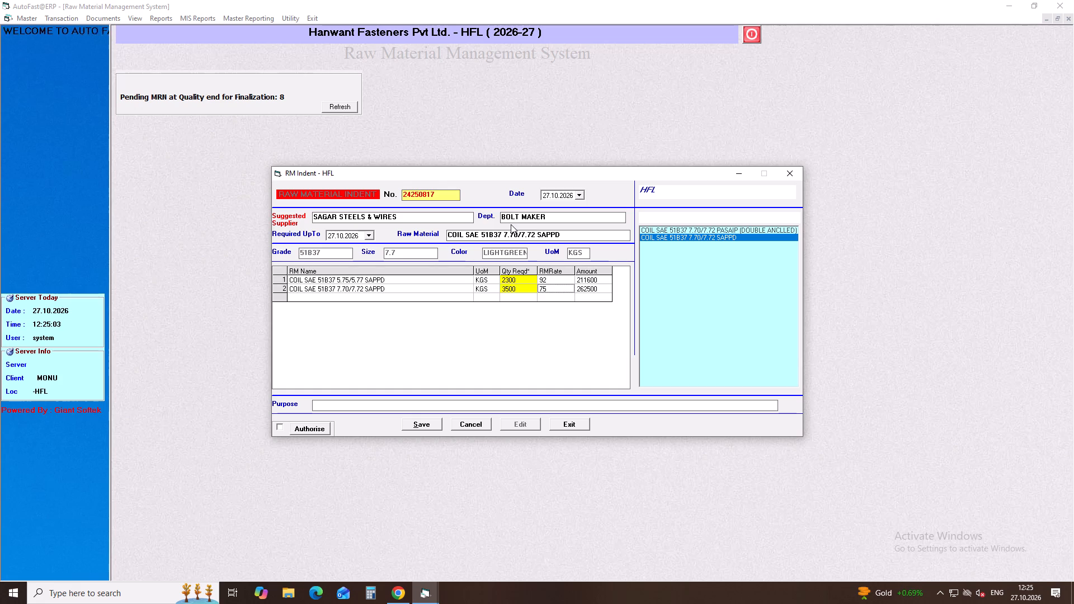
key(BackSpace)
key(BackSpace)
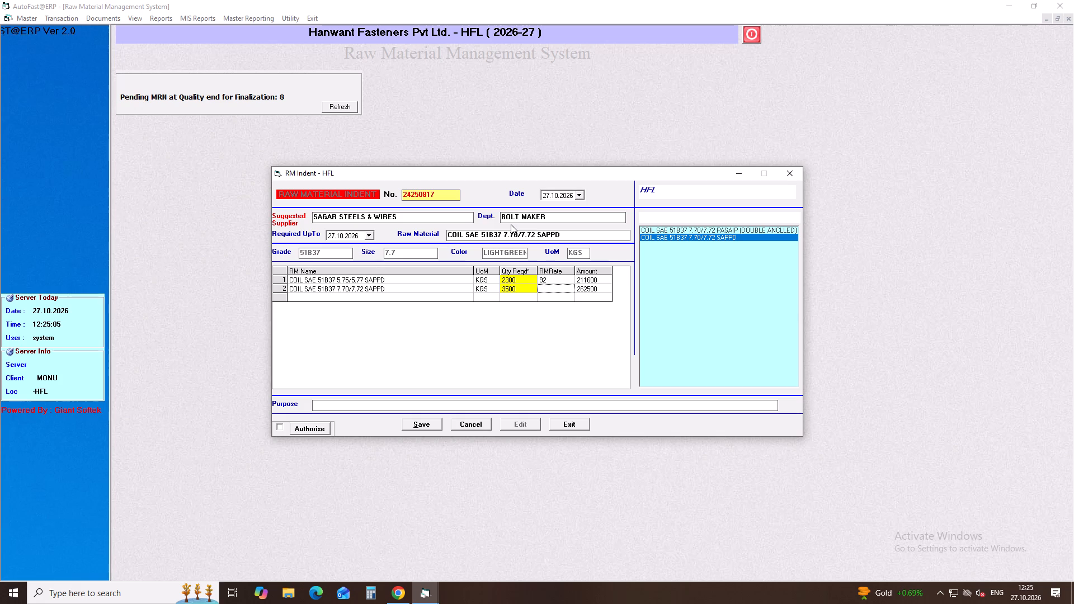
text(92)
key(Right)
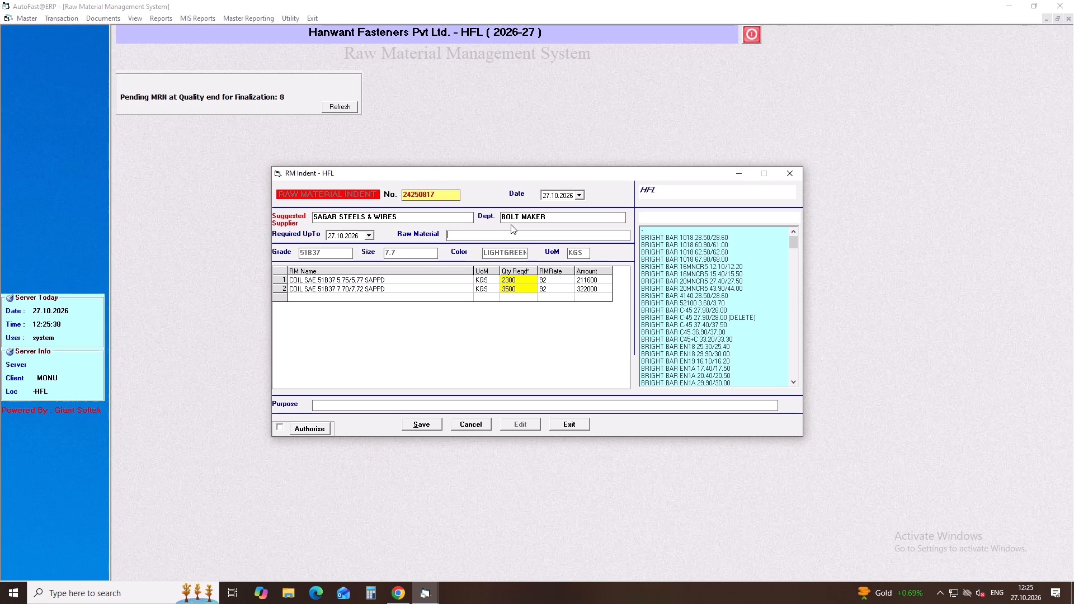
Select COIL SAE 51B37 9.70/9.72 SAPPD as the raw material, reusing the copied search text with size 9.70.
key(ctrl+v)
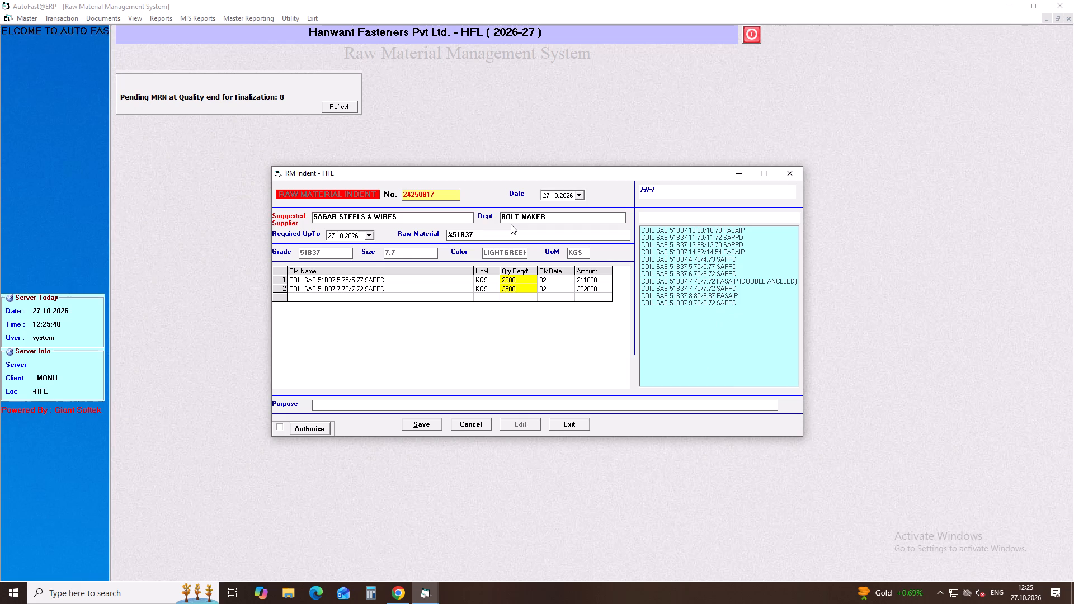
key(space)
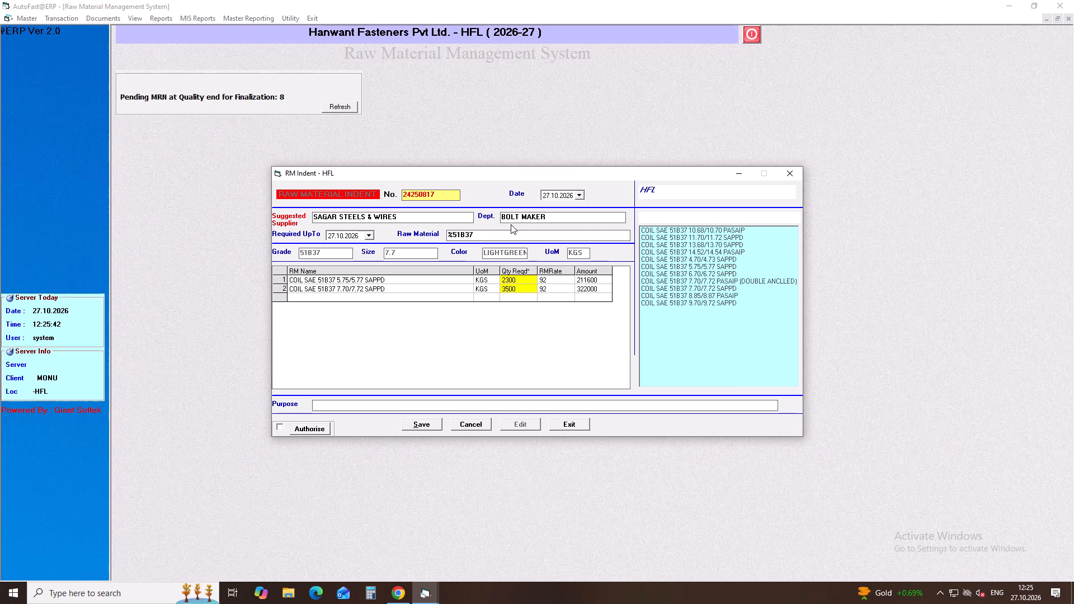
text(9.70)
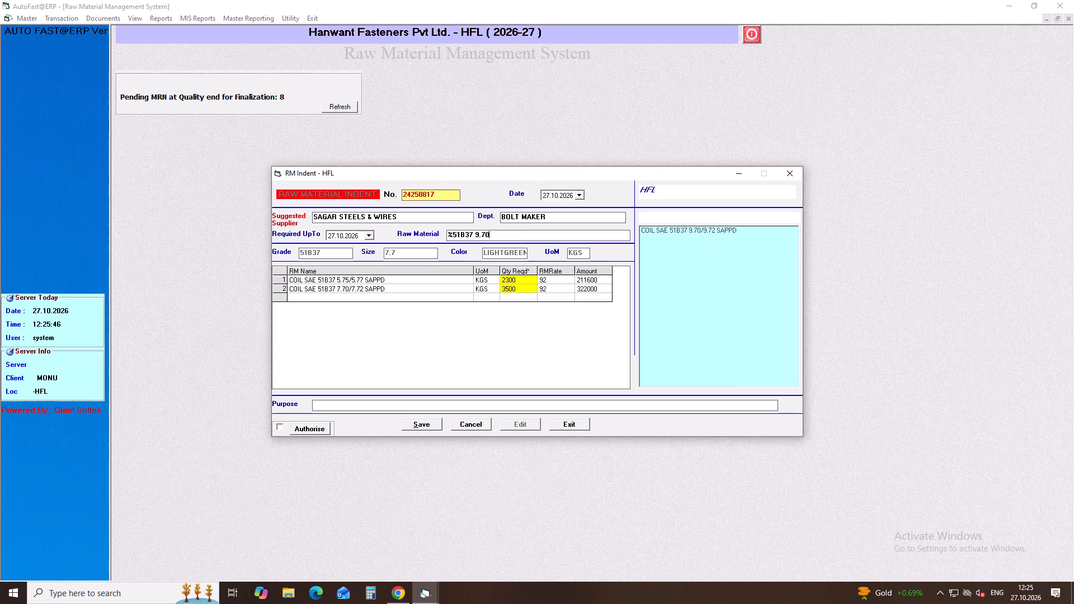
key(Down)
key(Down)
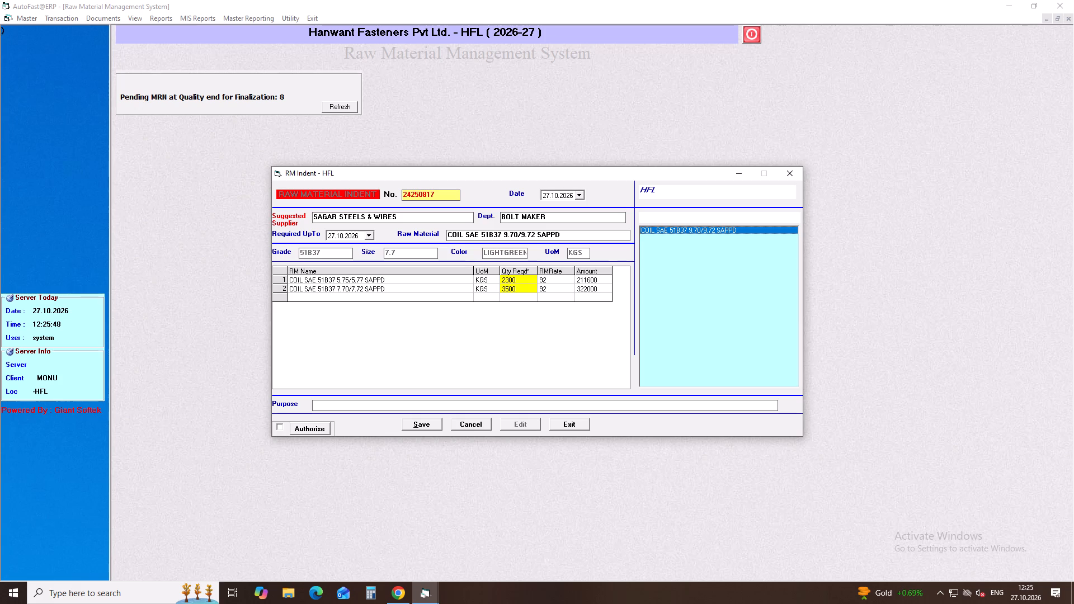
key(Return)
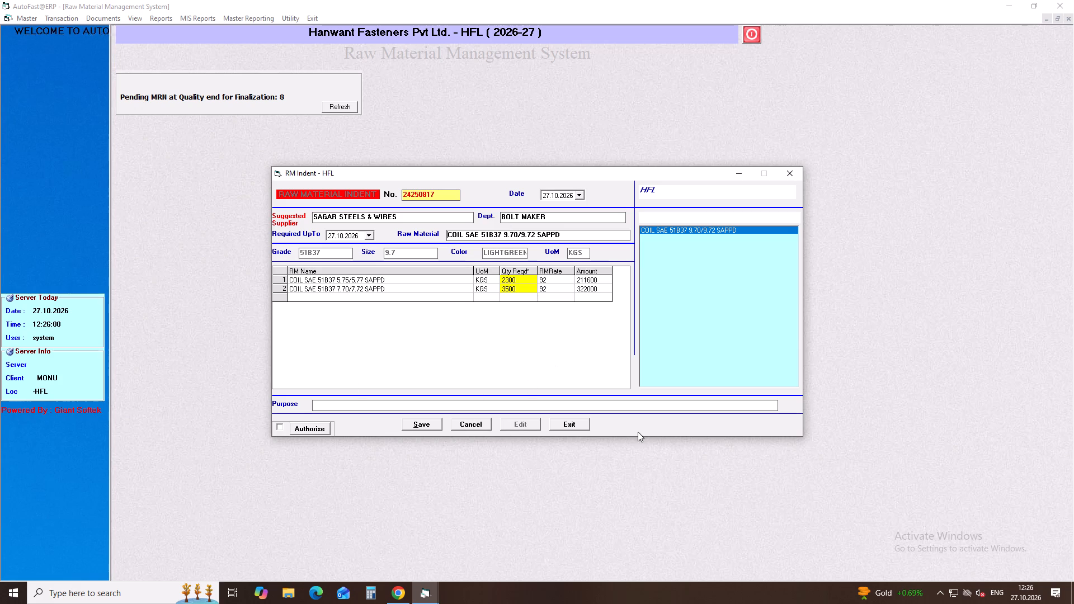
Correct the required quantity of the 7.70/7.72 coil line to 35000 kg.
click(523, 291)
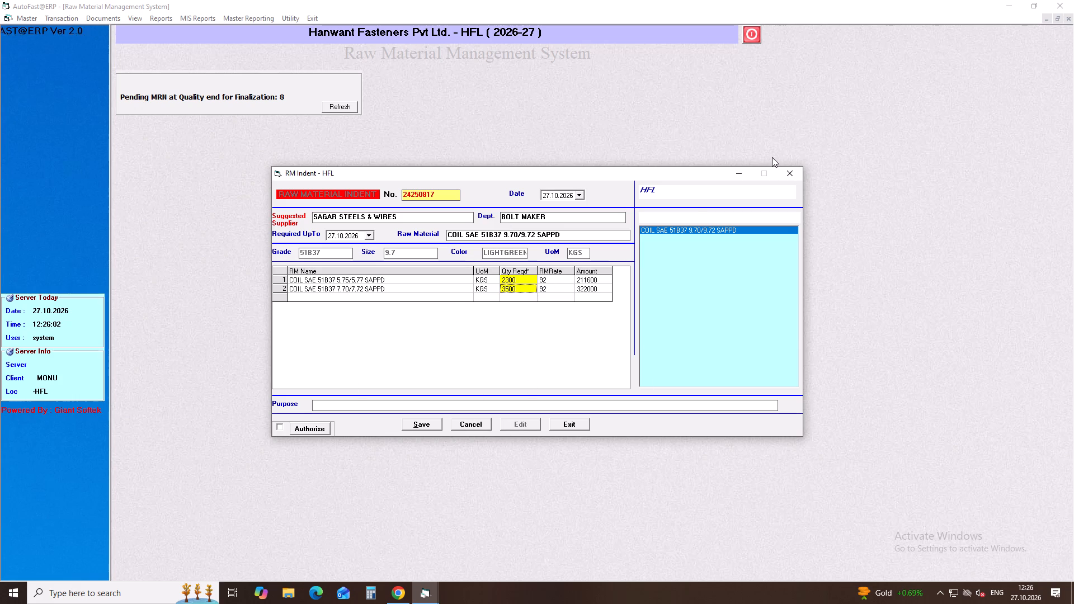
key(0)
key(Right)
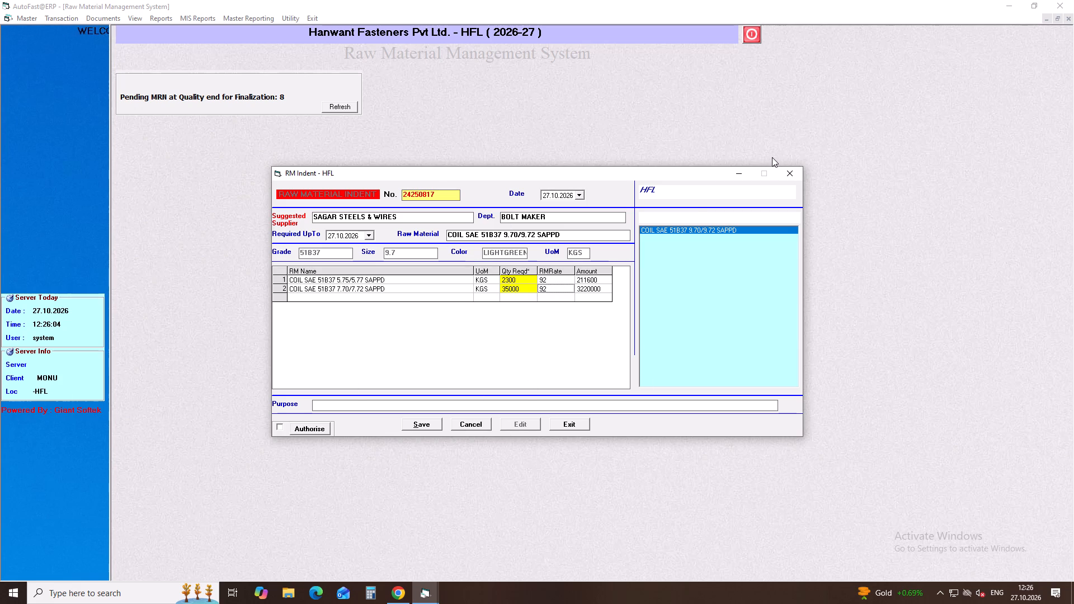
Add the selected 9.70/9.72 coil as the third indent line with a required quantity of 33000 kg and a rate of 92.
click(569, 239)
key(Return)
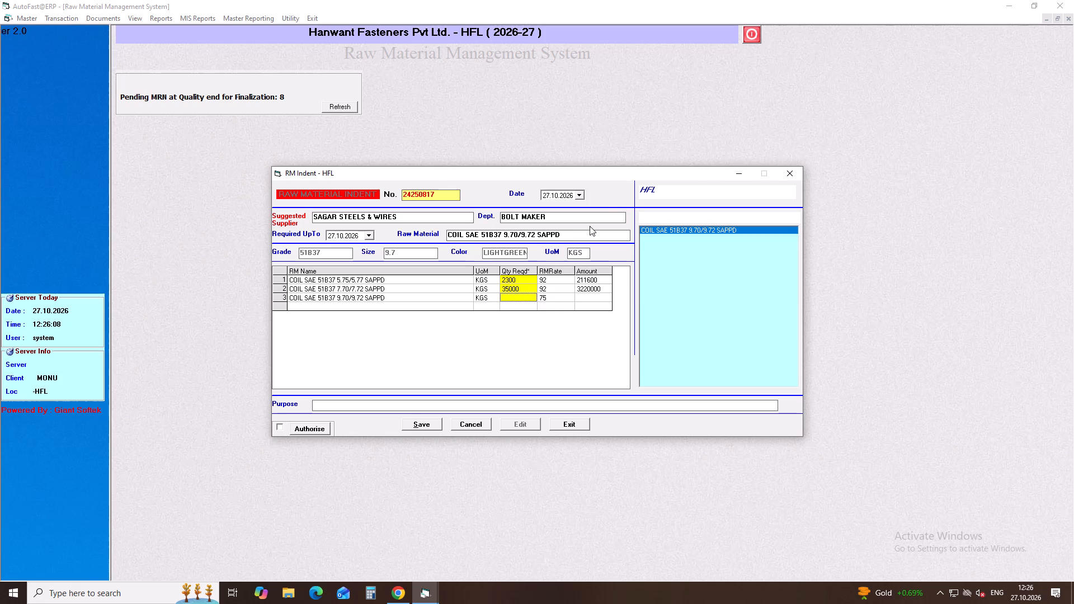
text(33000)
key(Right)
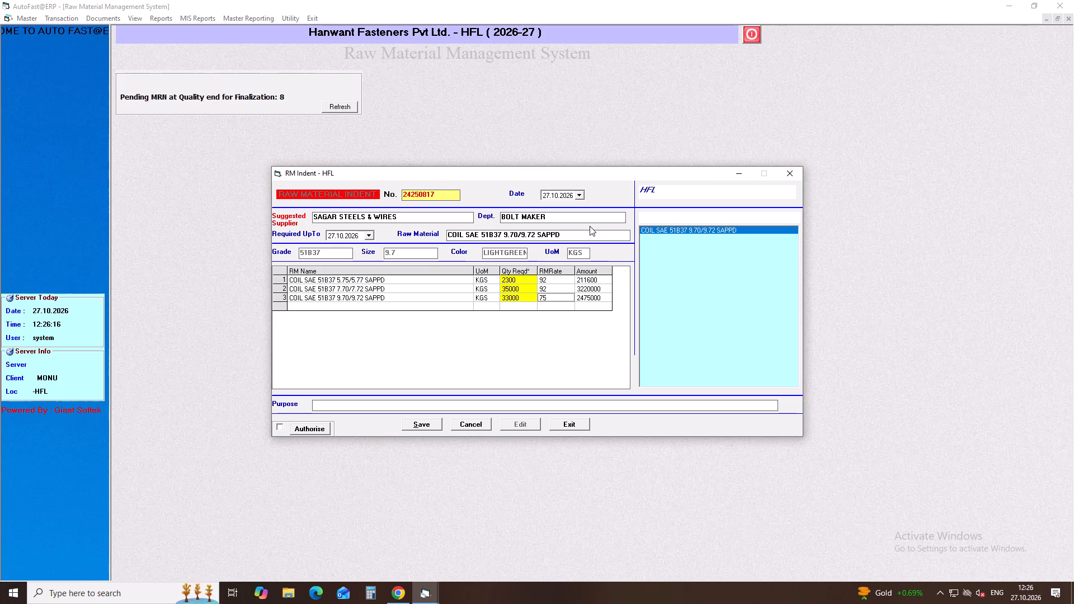
key(BackSpace)
key(BackSpace)
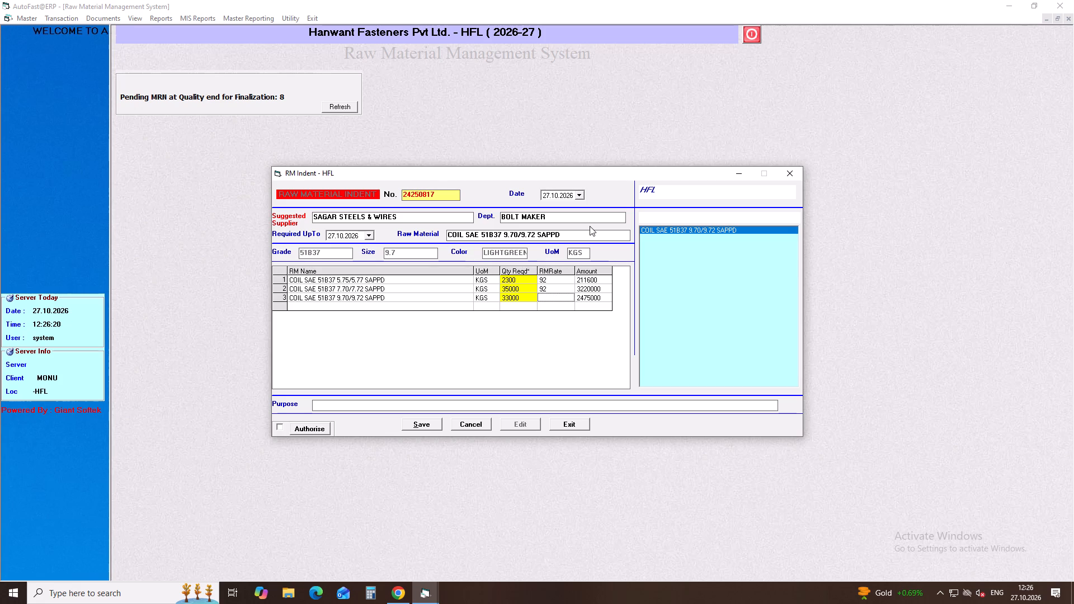
key(9)
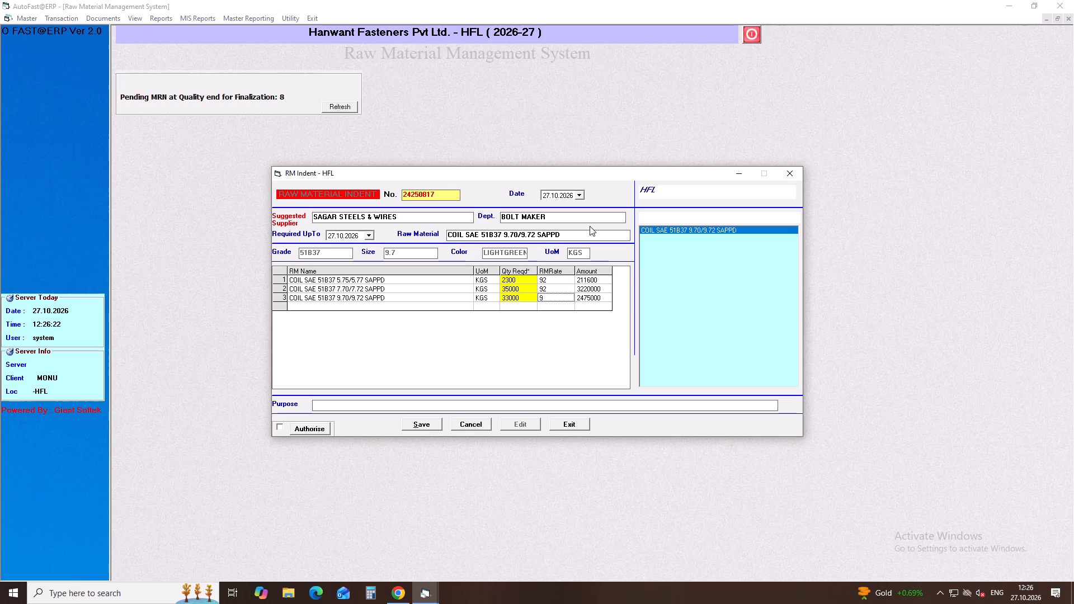
key(2)
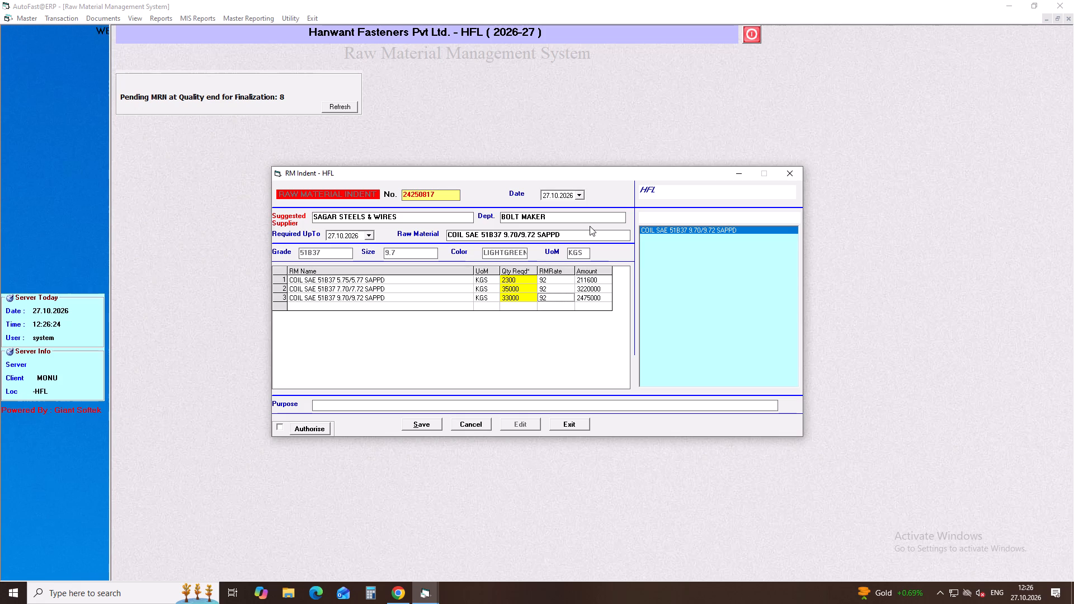
key(Return)
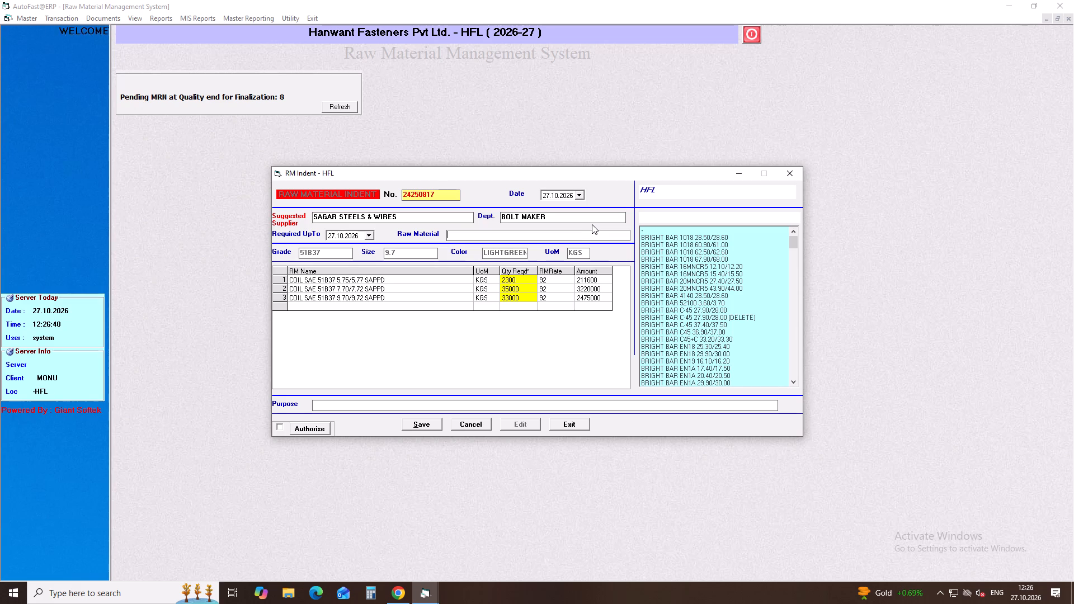
Add COIL SAE 51B37 11.70/11.72 SAPPD as the fourth indent line, reusing the copied search text with size 11.70.
key(shift+percent)
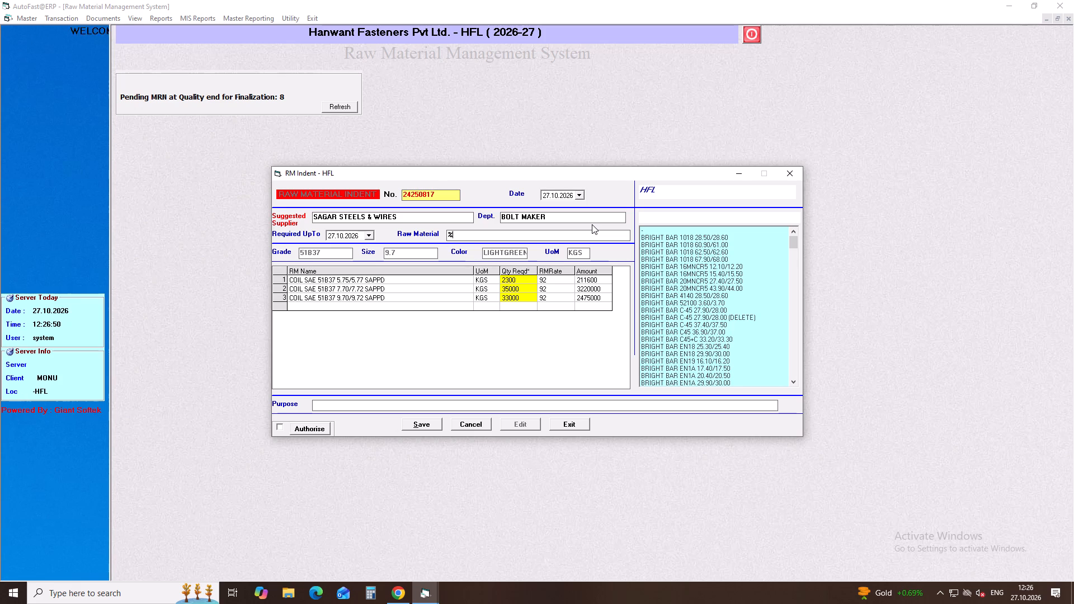
key(BackSpace)
key(ctrl+v)
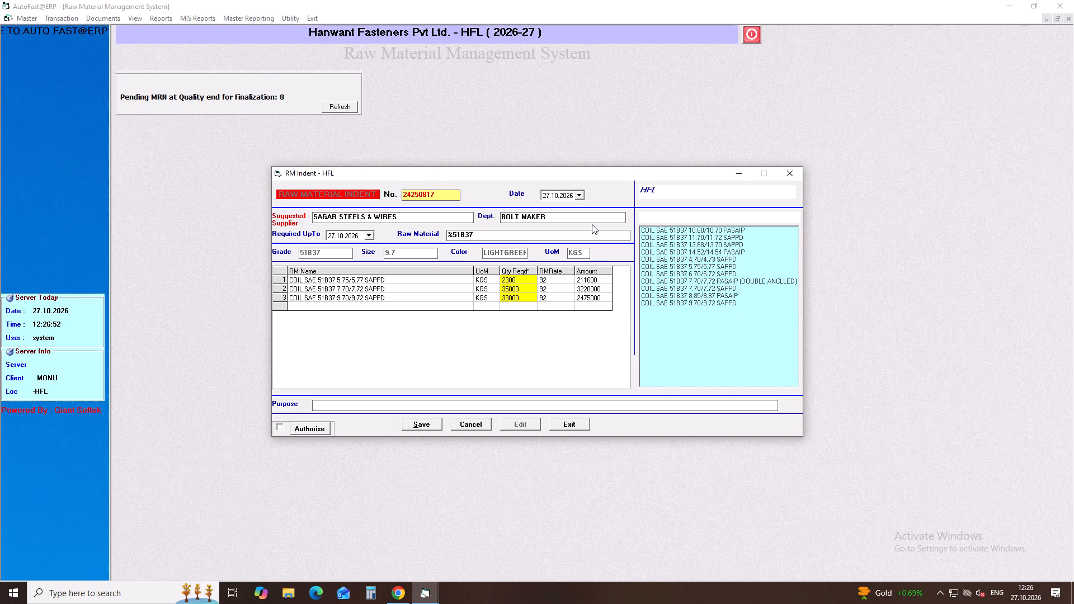
key(space)
text(11)
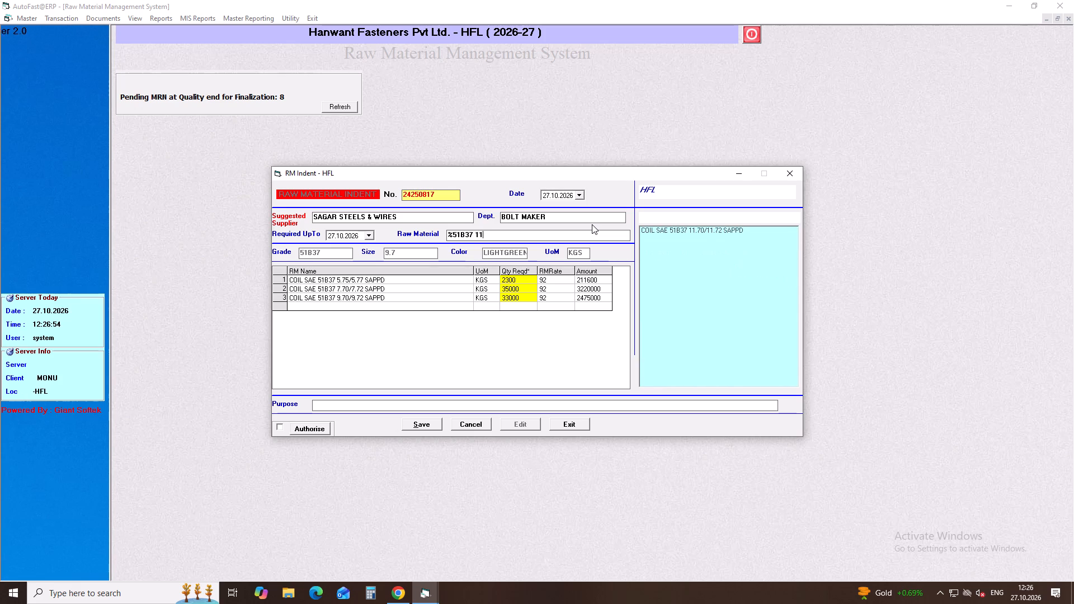
text(.70)
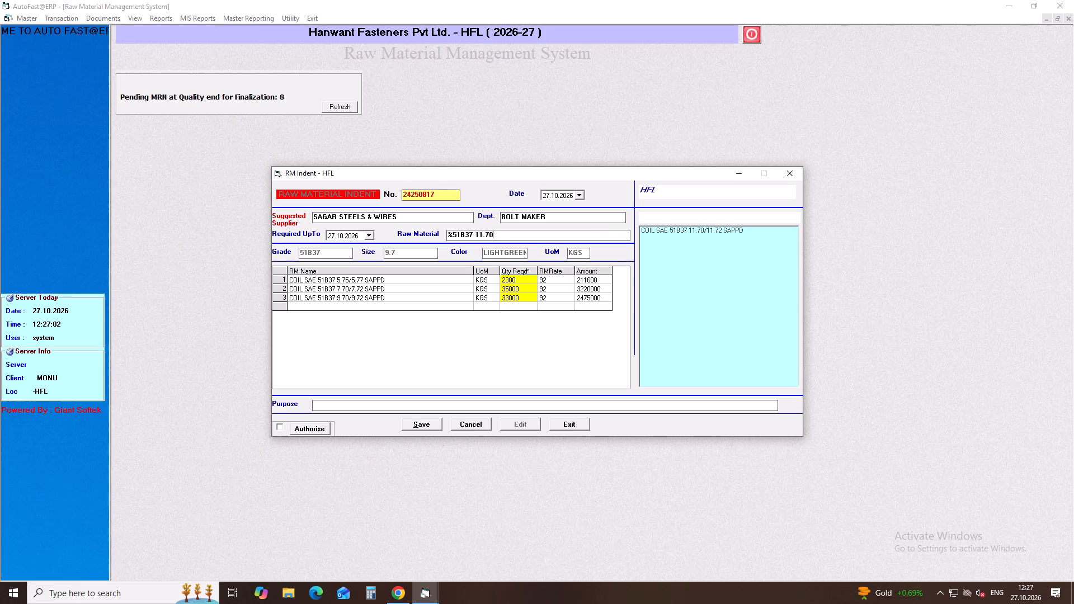
key(Down)
key(Down)
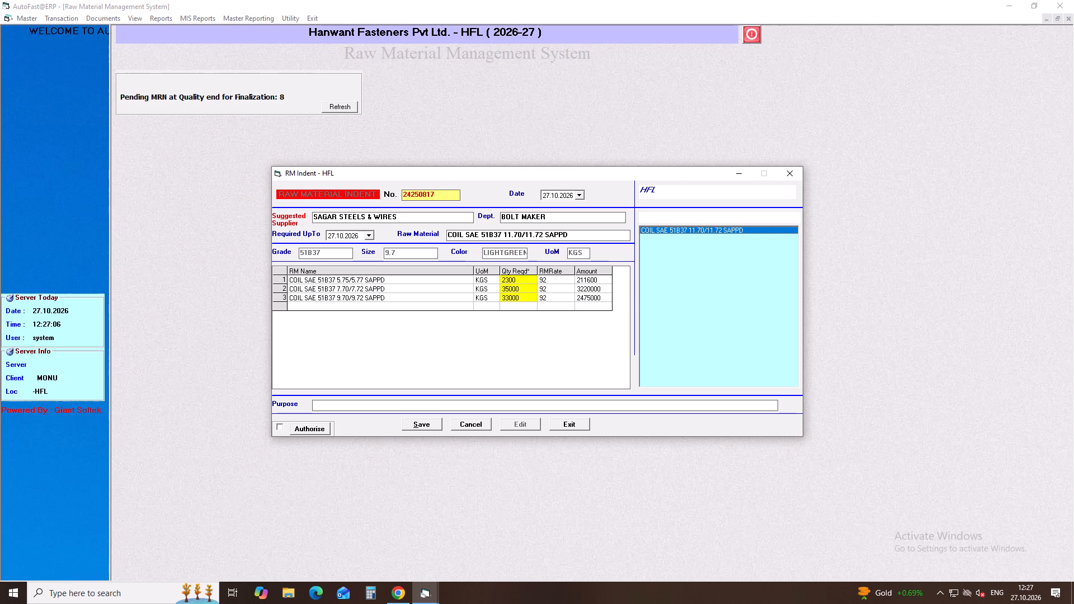
key(Return)
key(Return)
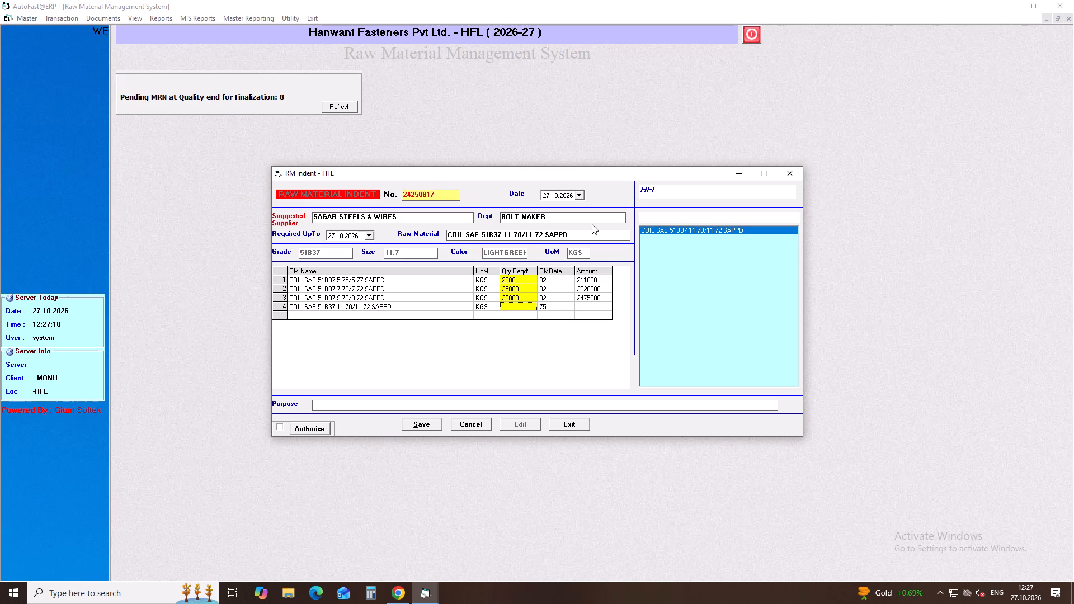
Set the 11.70/11.72 coil line to a required quantity of 34000 kg and a rate of 92.
text(34000)
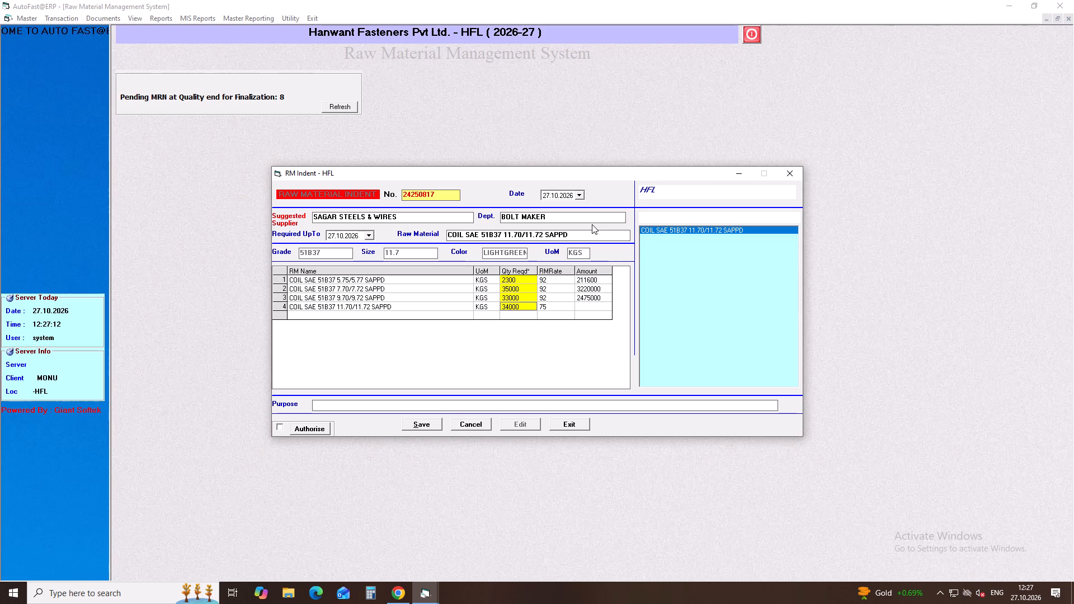
key(Right)
text(92)
key(BackSpace)
key(BackSpace)
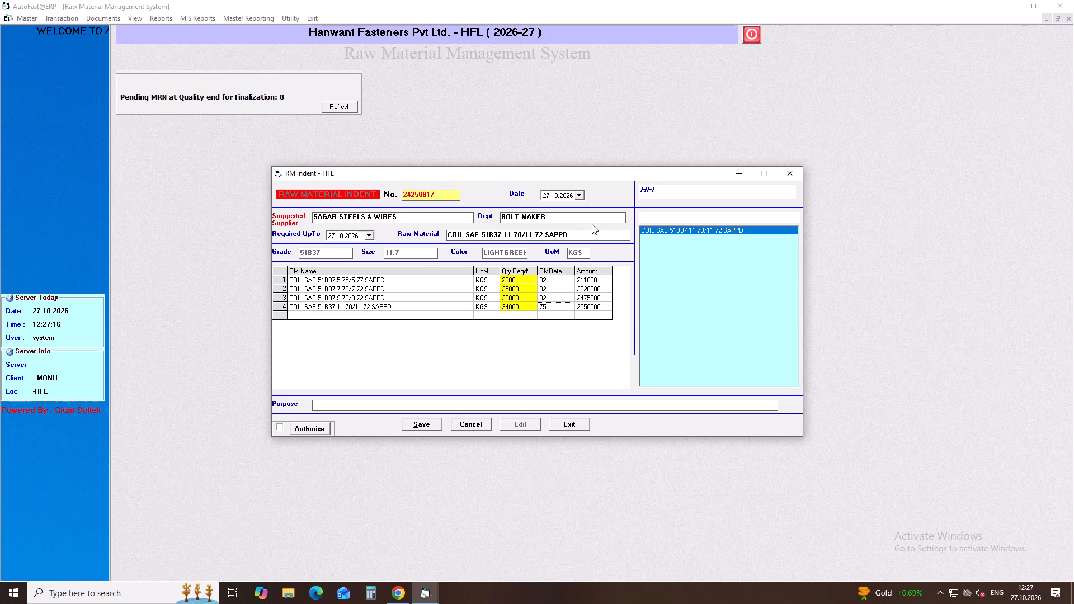
key(BackSpace)
key(BackSpace)
key(BackSpace)
text(92)
key(Right)
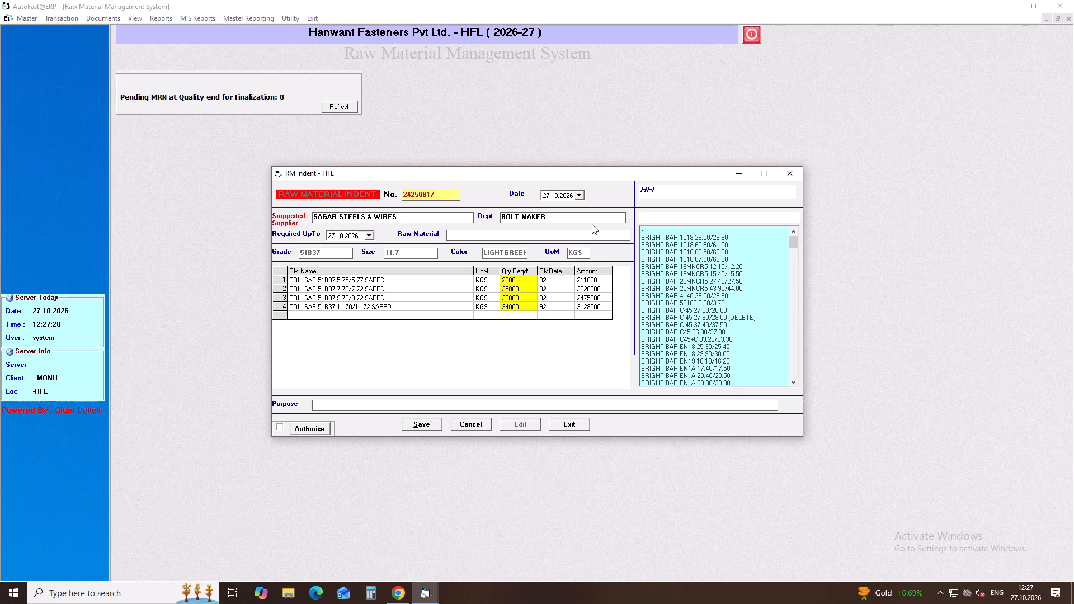
Add COIL SAE 51B37 13.68/13.70 SAPPD as the fifth indent line, reusing the copied search text with size 13.68.
key(Return)
key(Return)
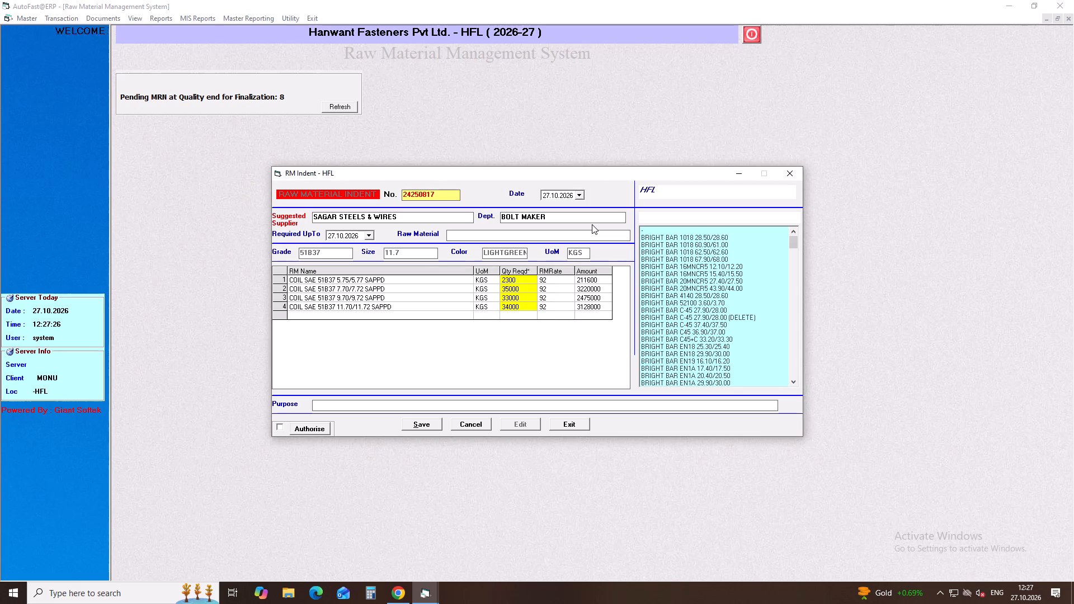
key(ctrl+f)
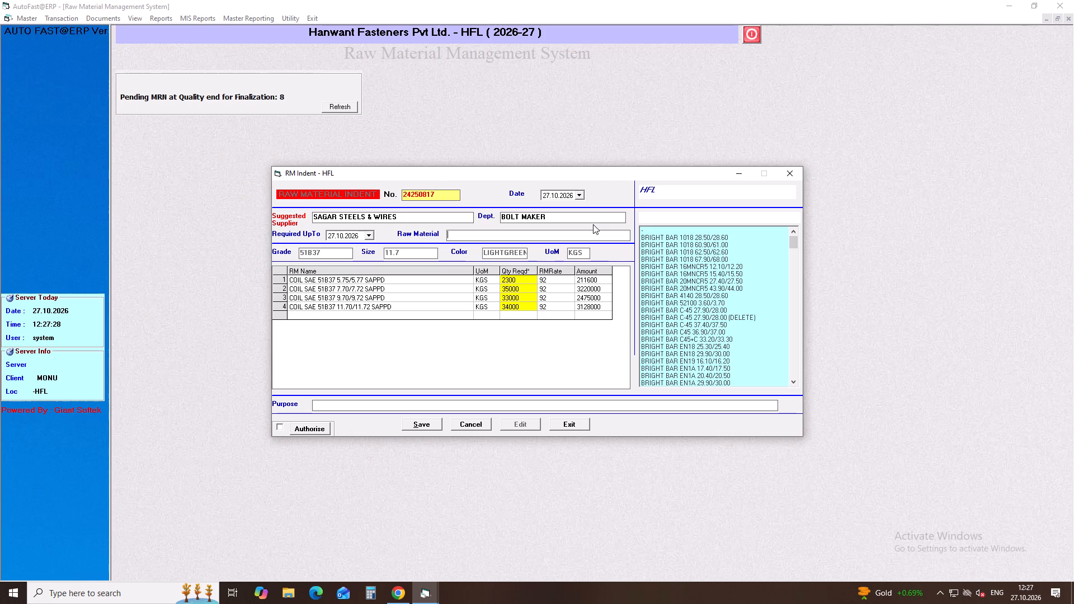
key(ctrl+v)
key(space)
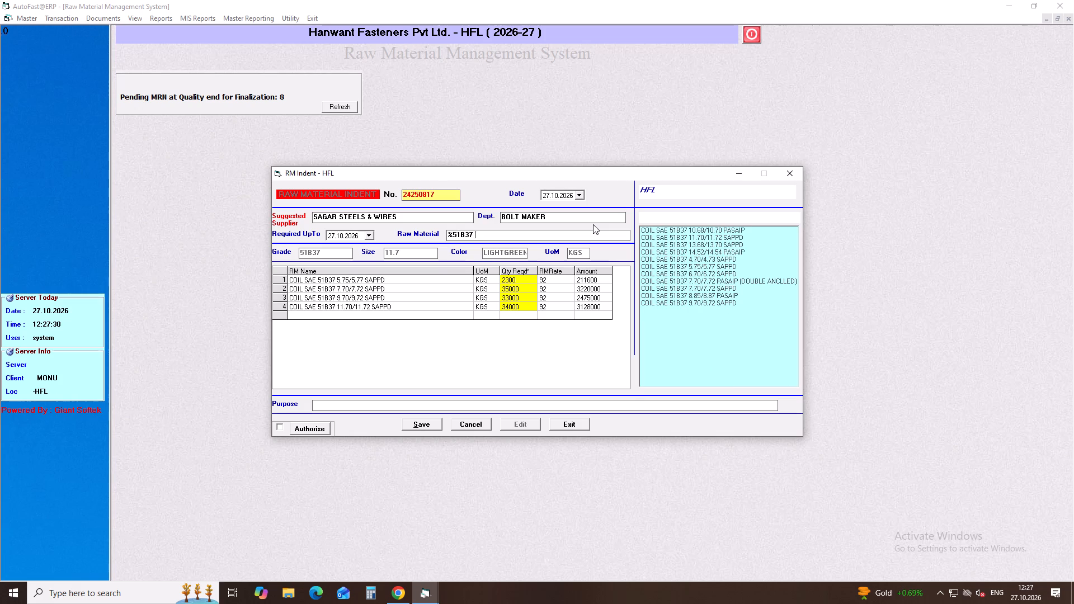
text(13)
text(.6)
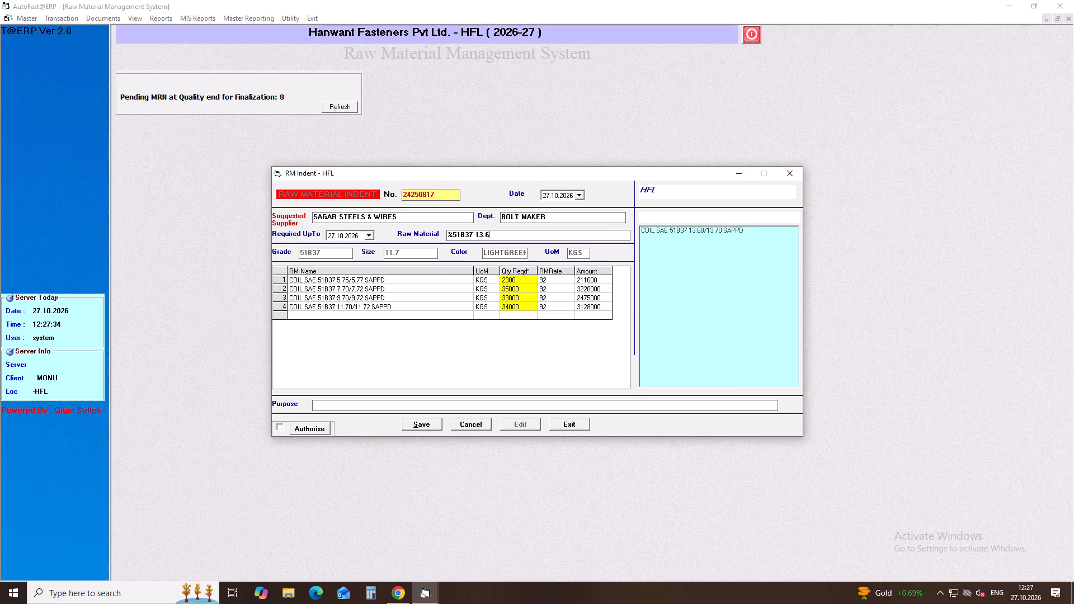
key(8)
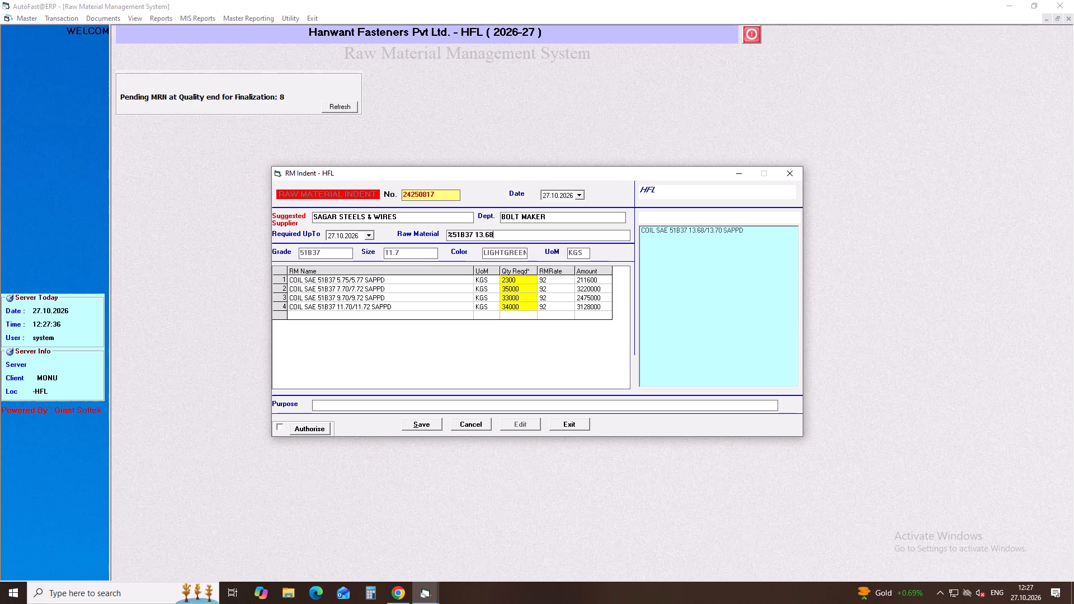
key(Down)
key(Down)
key(Return)
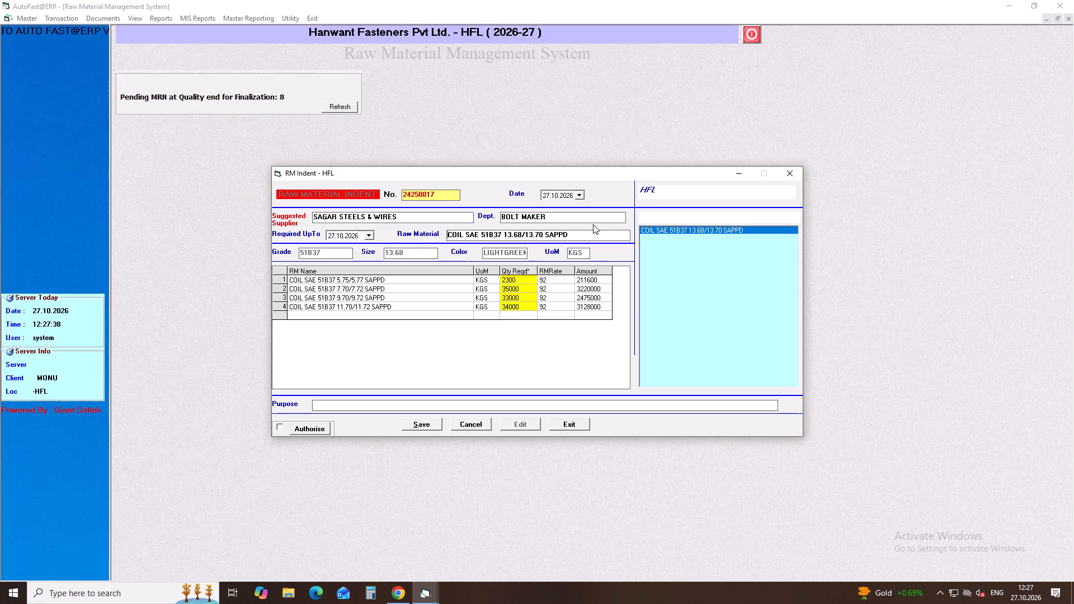
key(Return)
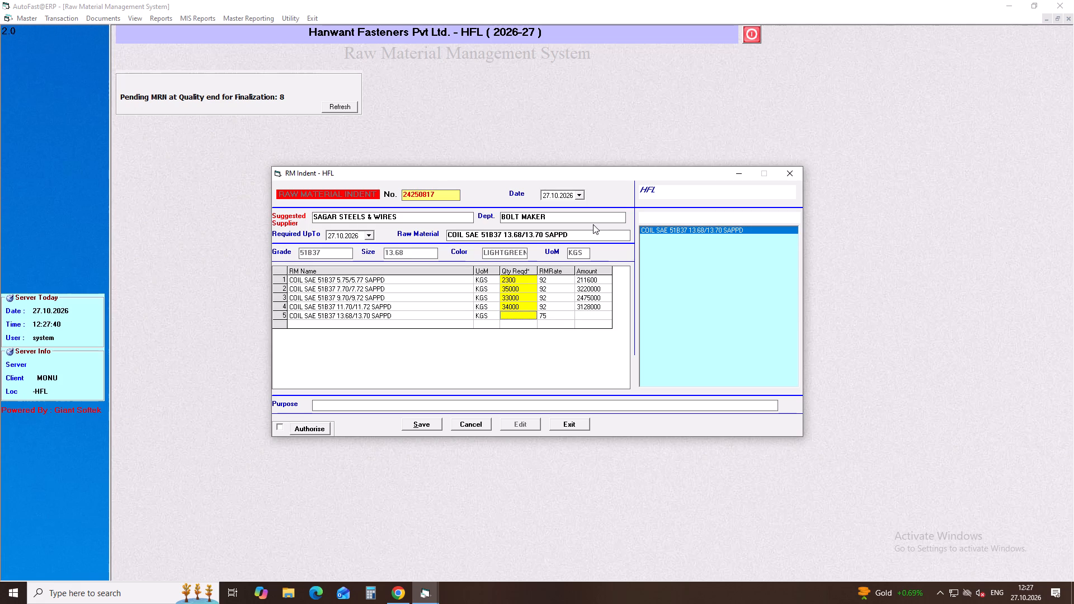
Set the 13.68/13.70 coil line to a required quantity of 22000 kg and a rate of 92.
text(22)
text(000)
key(Right)
key(BackSpace)
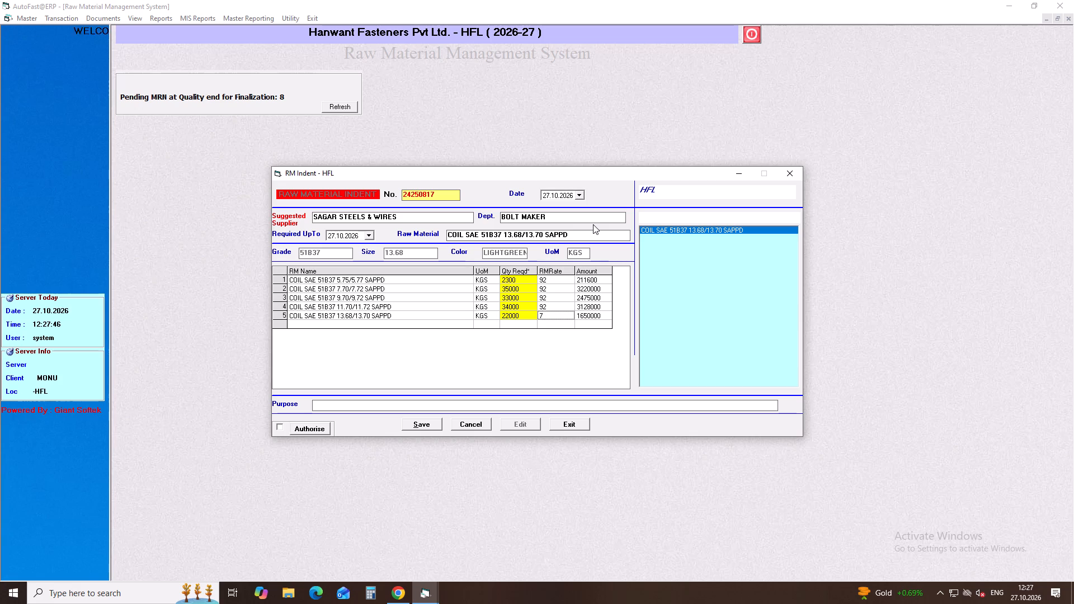
key(BackSpace)
key(BackSpace)
key(BackSpace)
text(92)
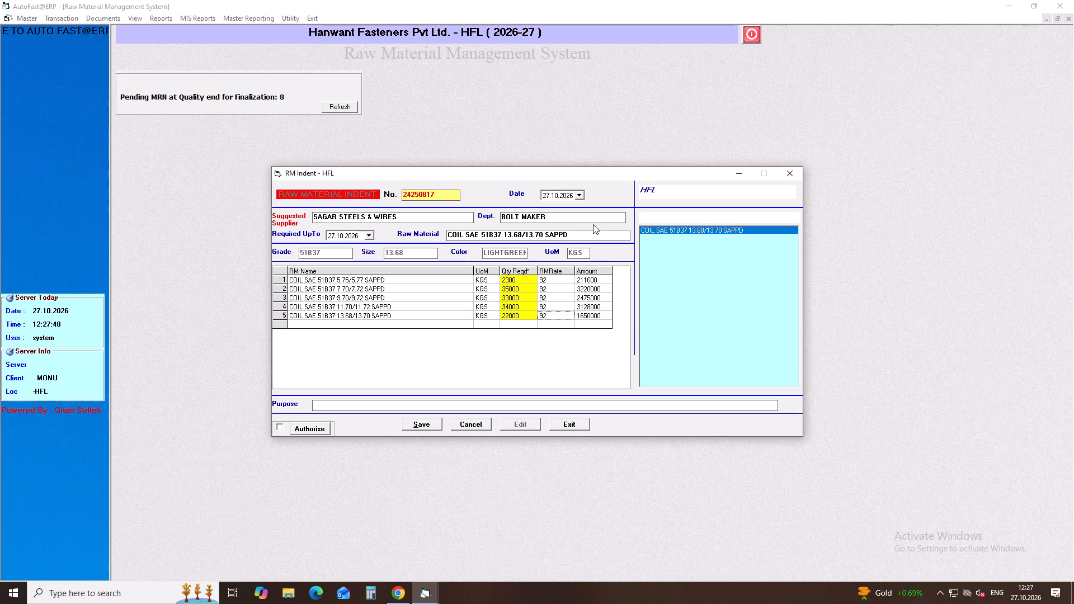
key(Right)
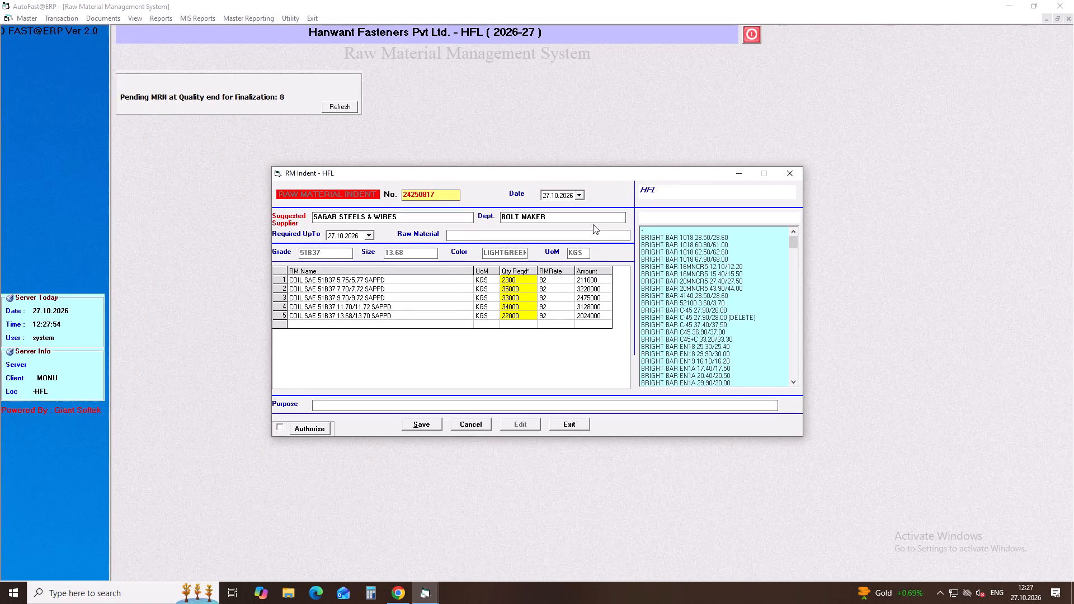
Add COIL SAE 51B37 10.68/10.70 PASAIP as the sixth indent line, reusing the copied search text with size 10.
key(ctrl+v)
key(space)
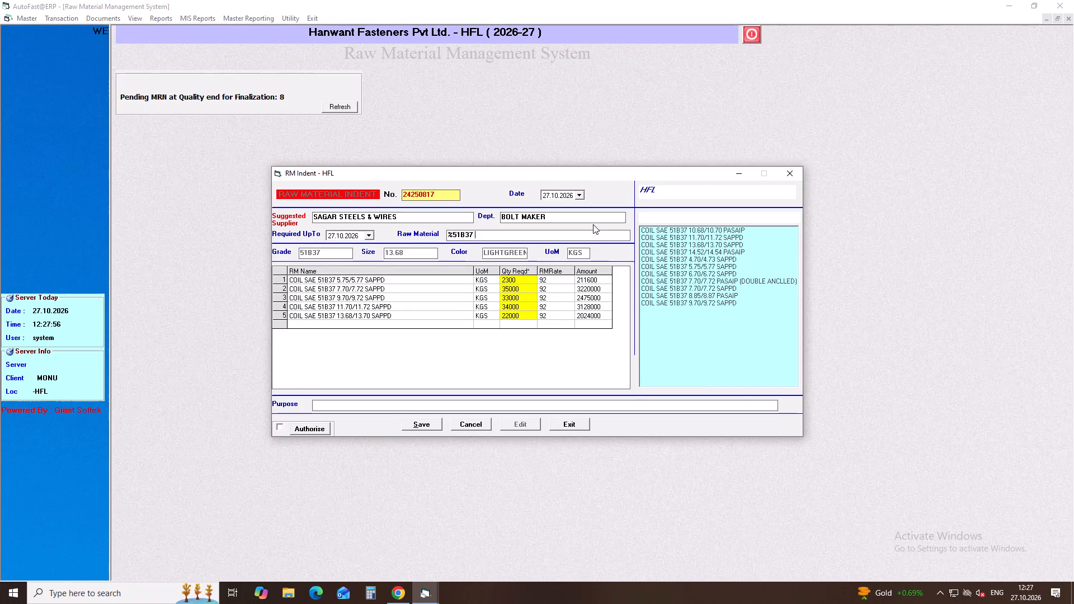
text(10)
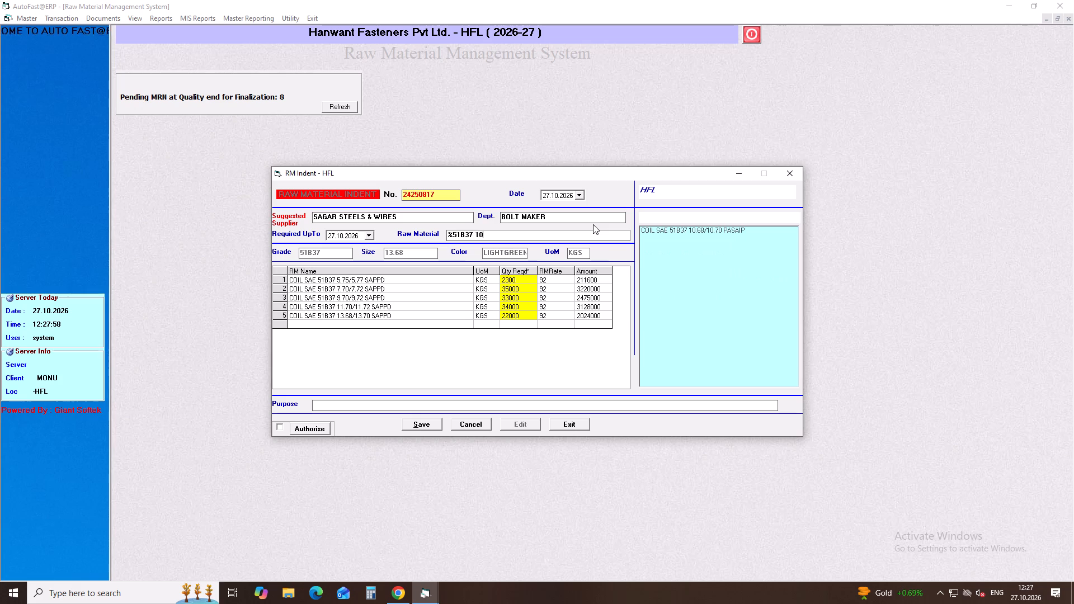
key(6)
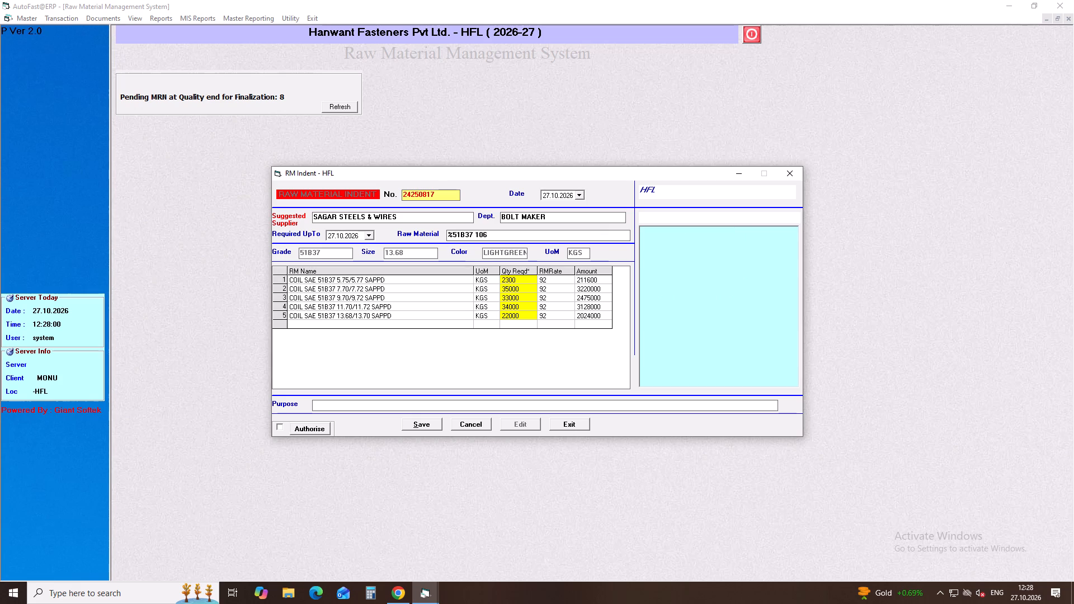
key(3)
key(BackSpace)
key(BackSpace)
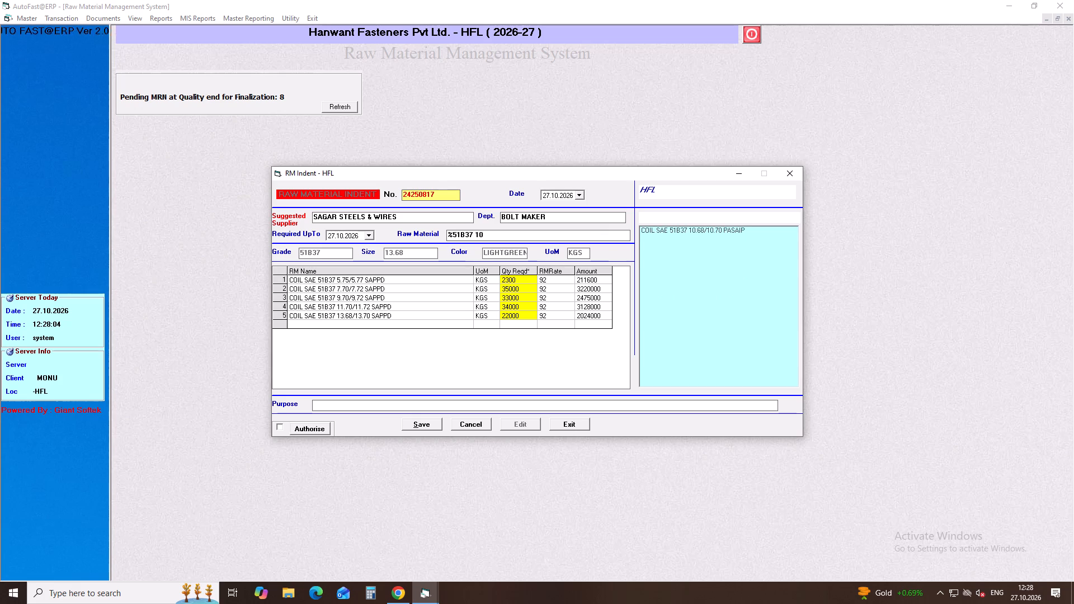
key(Down)
key(Down)
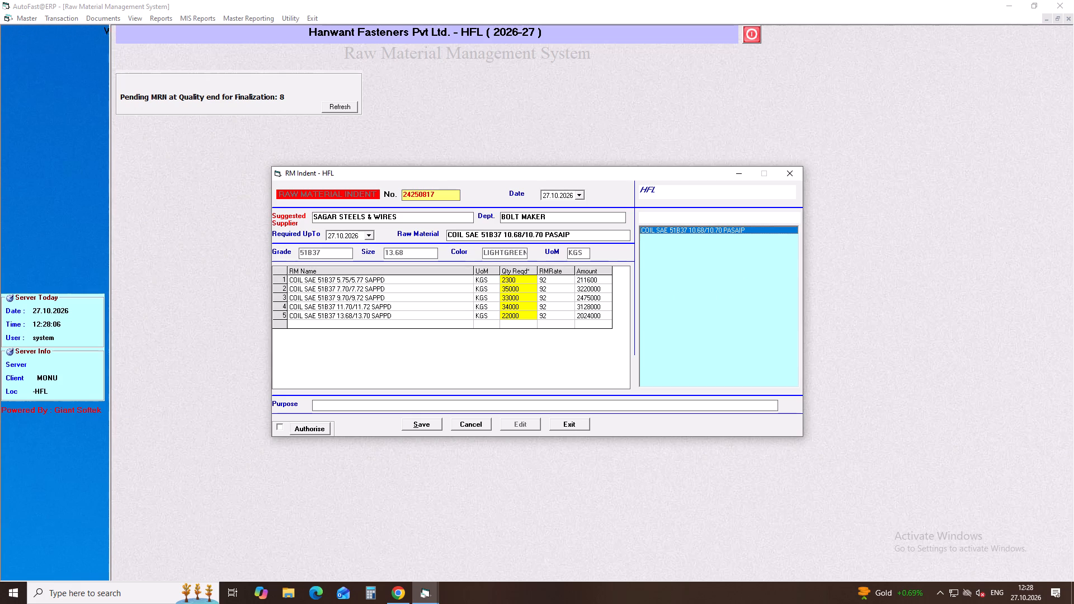
key(Return)
key(Return)
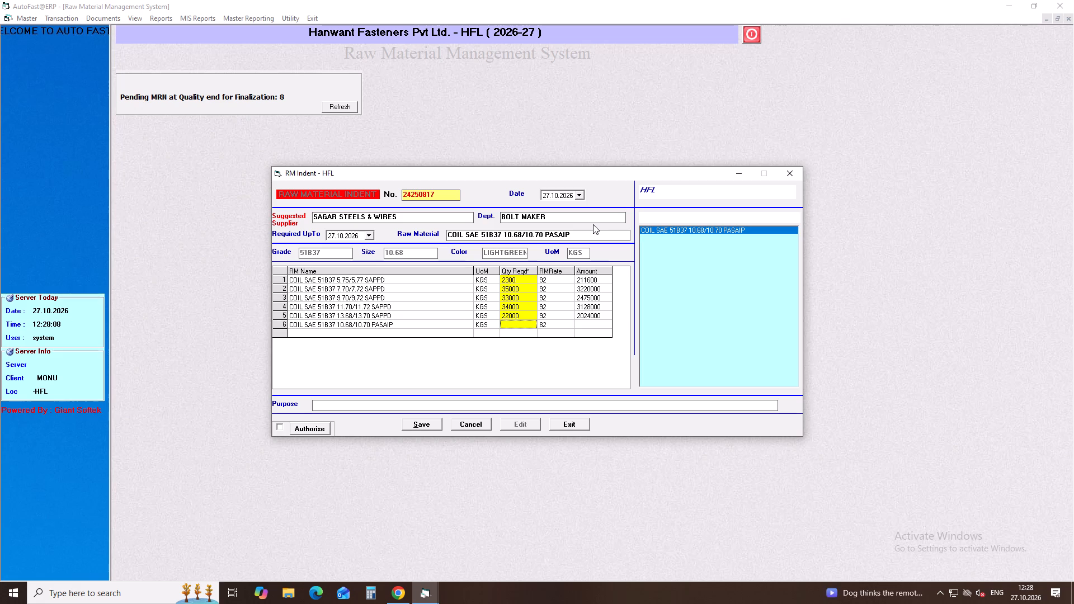
Set the 10.68/10.70 coil line to a required quantity of 10000 kg and a rate of 99.
text(10000)
key(Right)
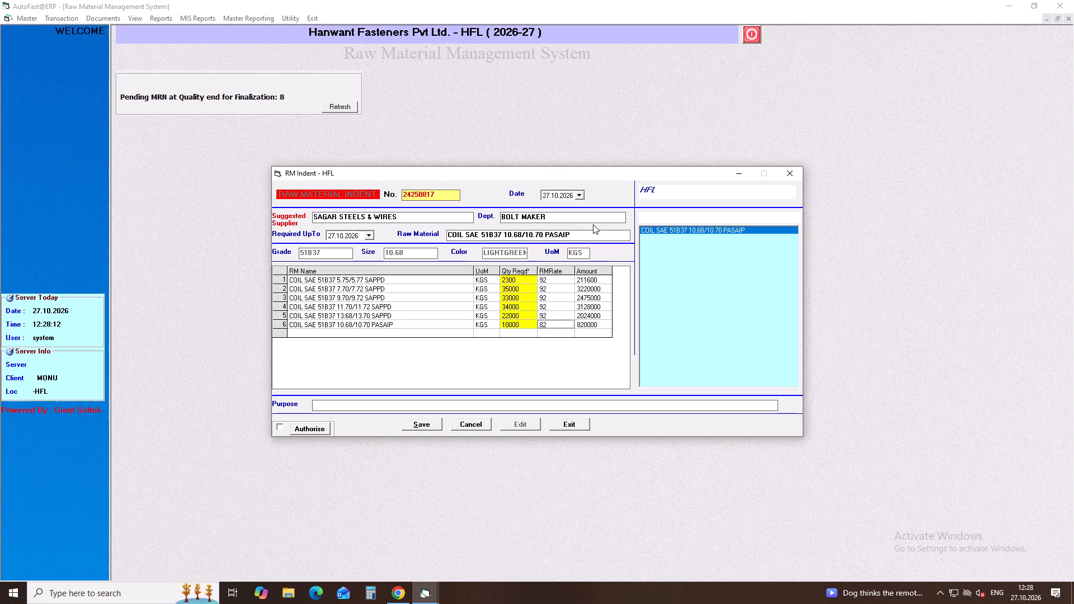
key(BackSpace)
key(BackSpace)
text(99)
key(Right)
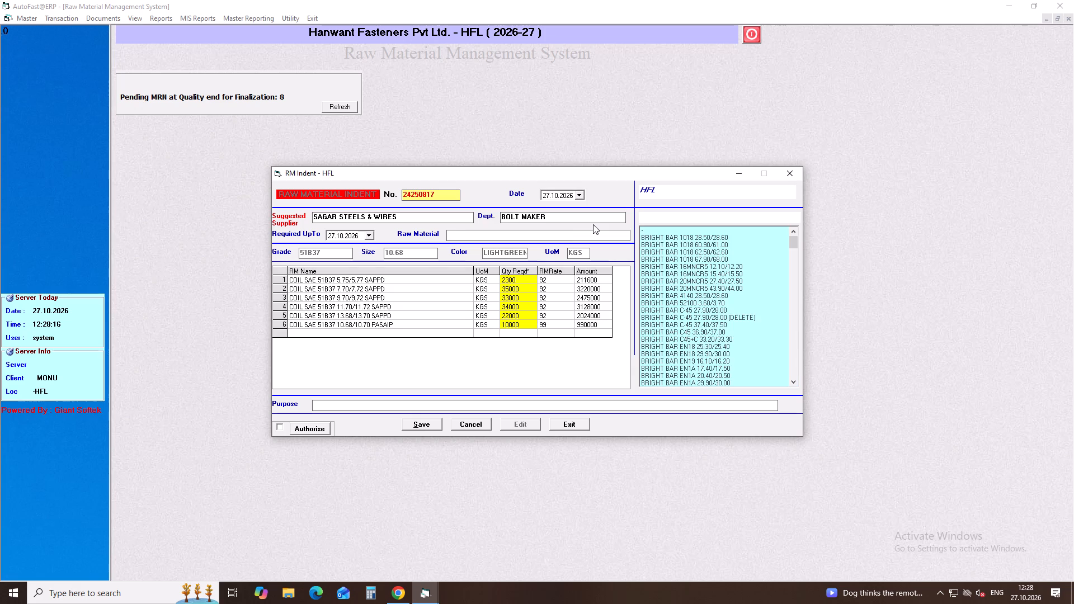
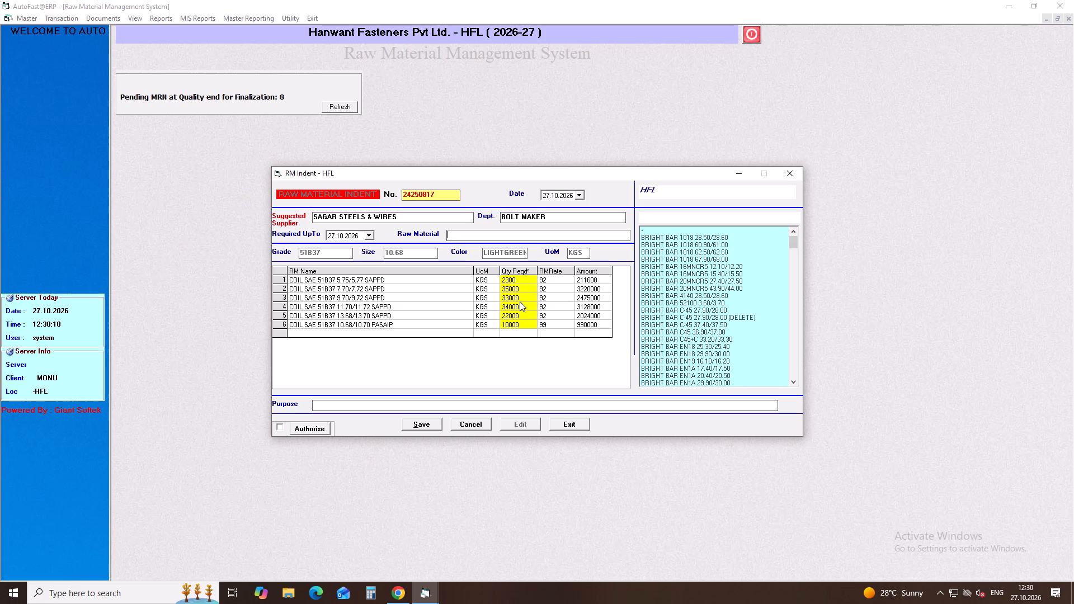
Save the six-line raw material indent to SAGAR STEELS & WIRES and authorise it.
click(422, 427)
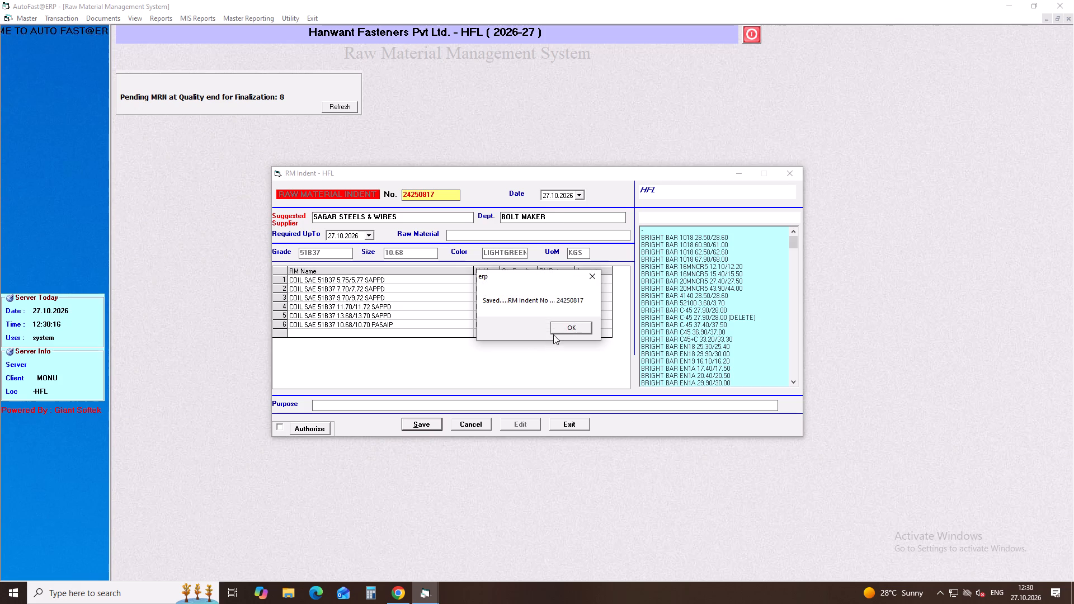
click(562, 323)
click(278, 426)
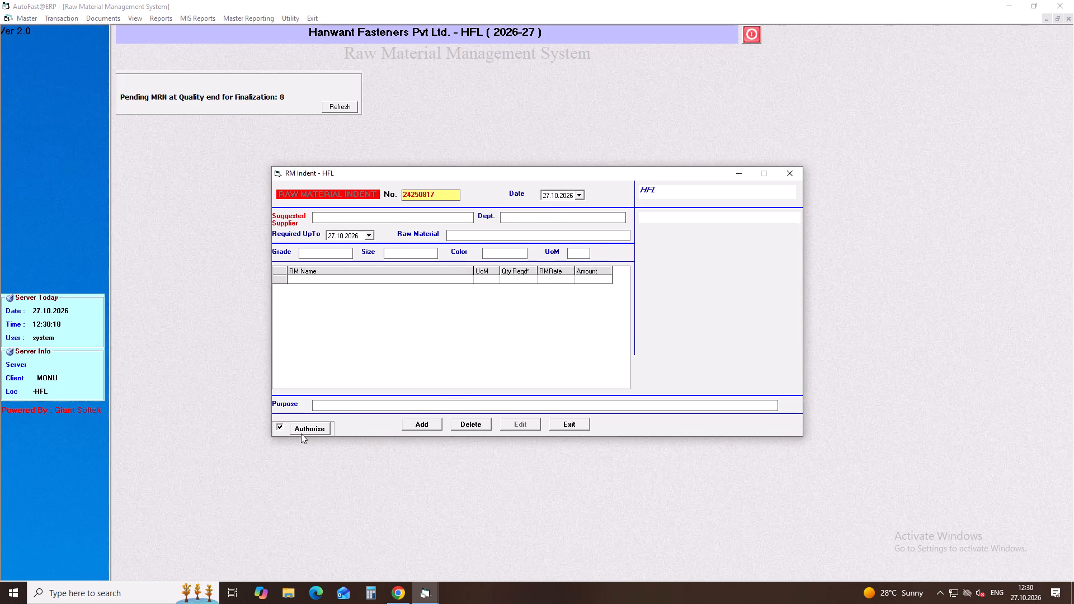
click(301, 432)
click(520, 327)
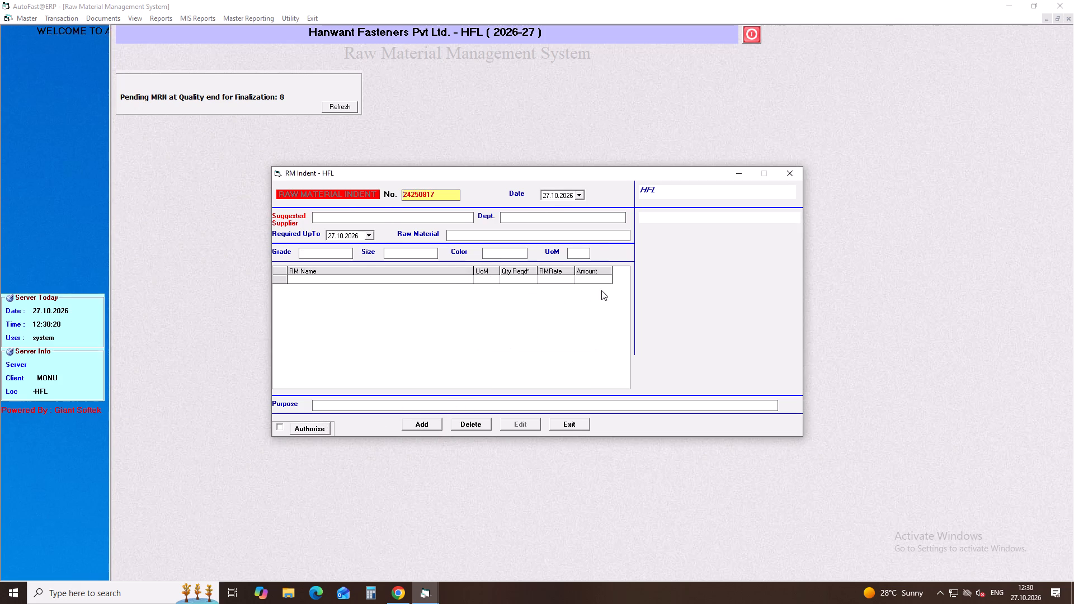
click(792, 172)
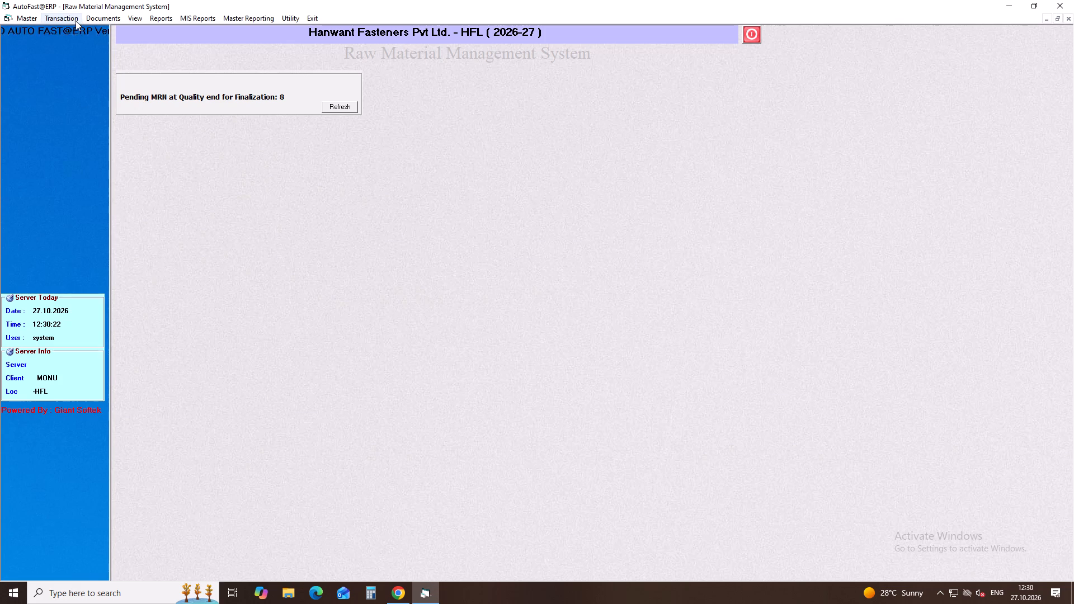
Start a new raw material purchase order against indent 24250817, with SAGAR STEELS & WIRES as supplier and consignee.
click(74, 21)
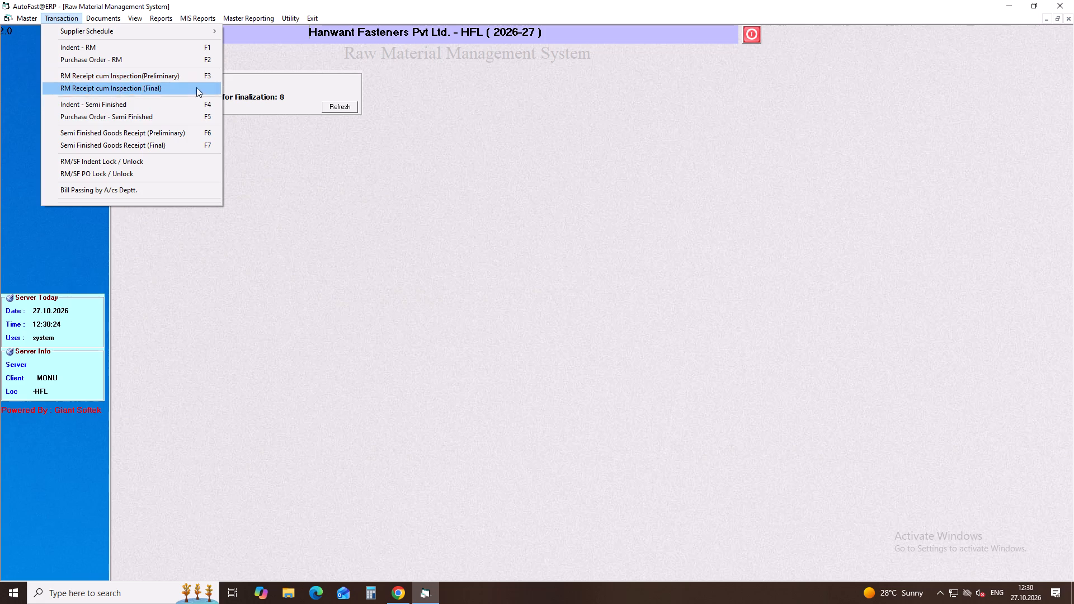
click(203, 59)
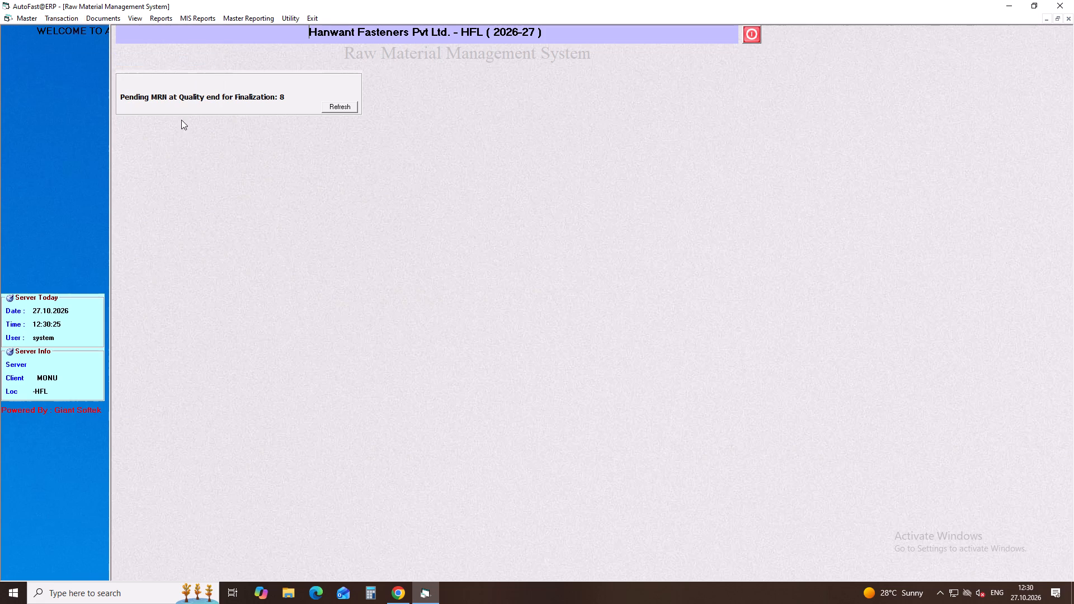
key(Return)
key(Return)
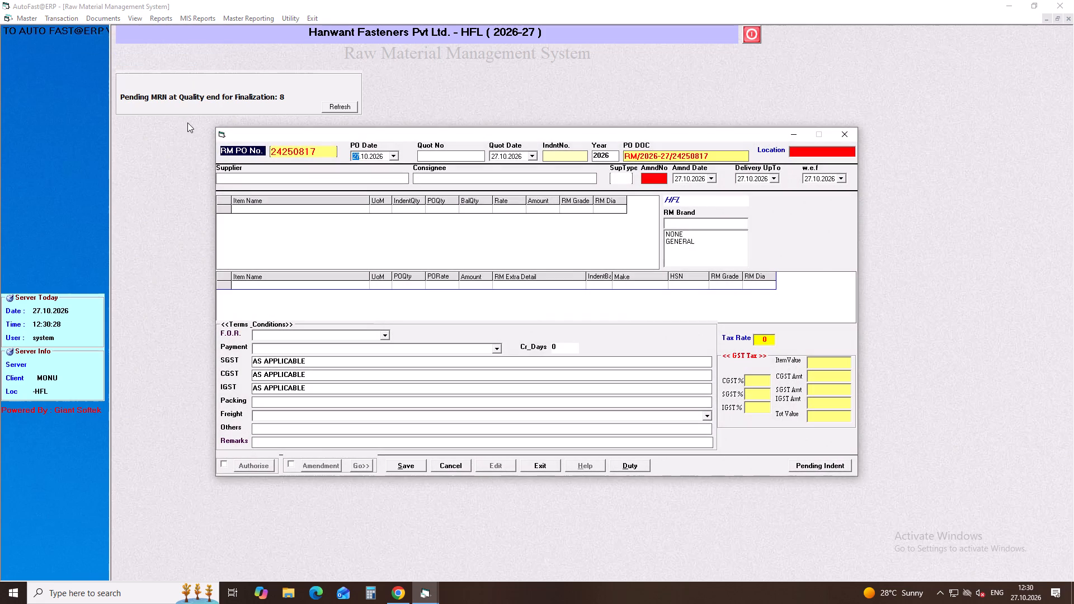
key(Return)
key(Return)
key(Return)
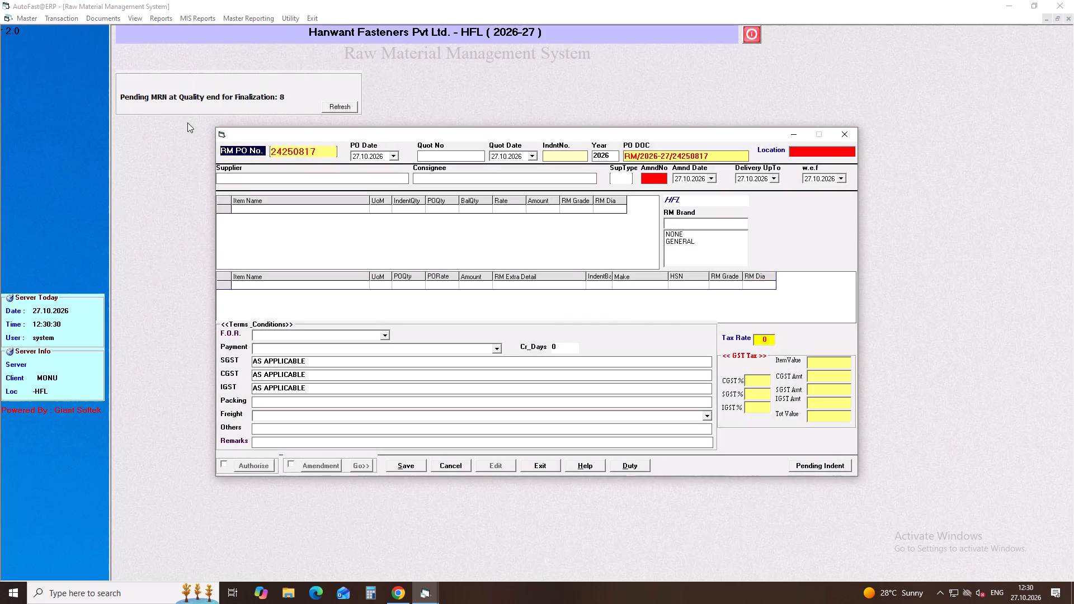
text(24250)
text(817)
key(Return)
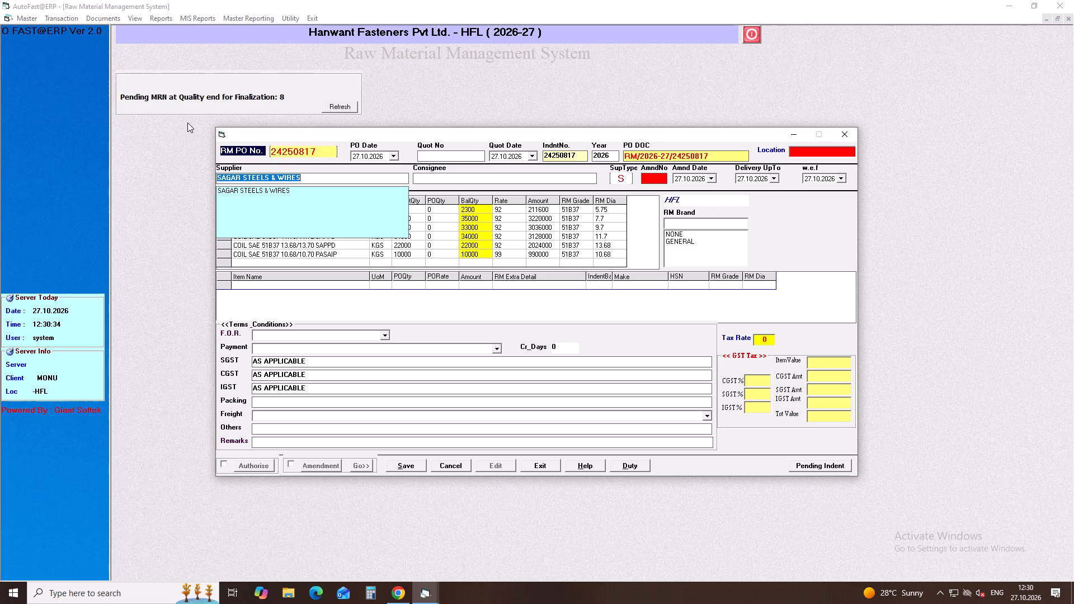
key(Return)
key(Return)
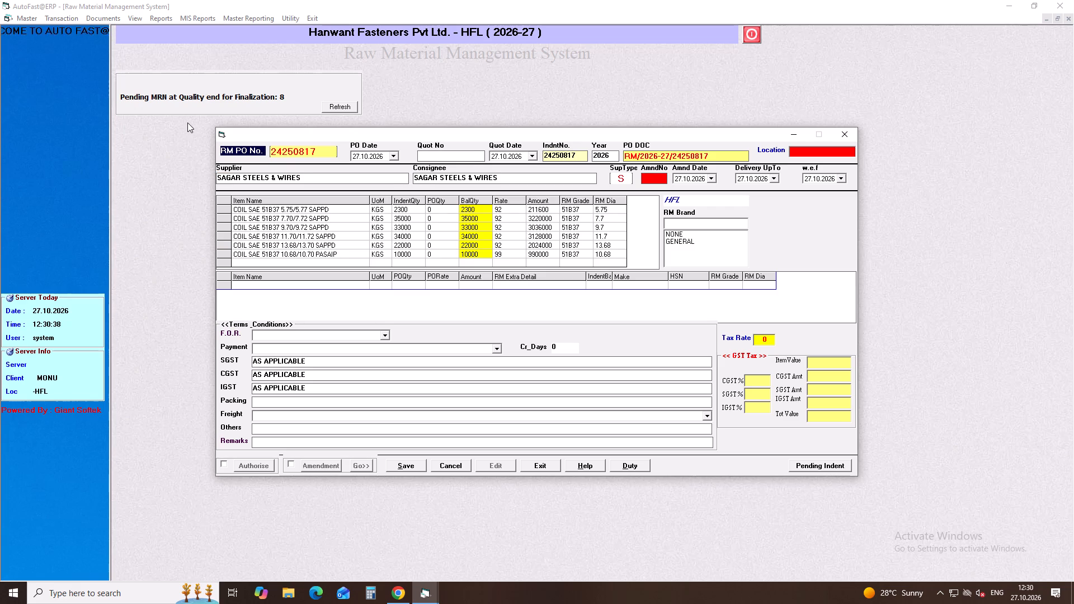
Add all six SAE 51B37 coil items from the indent to the purchase order lines.
double_click(310, 211)
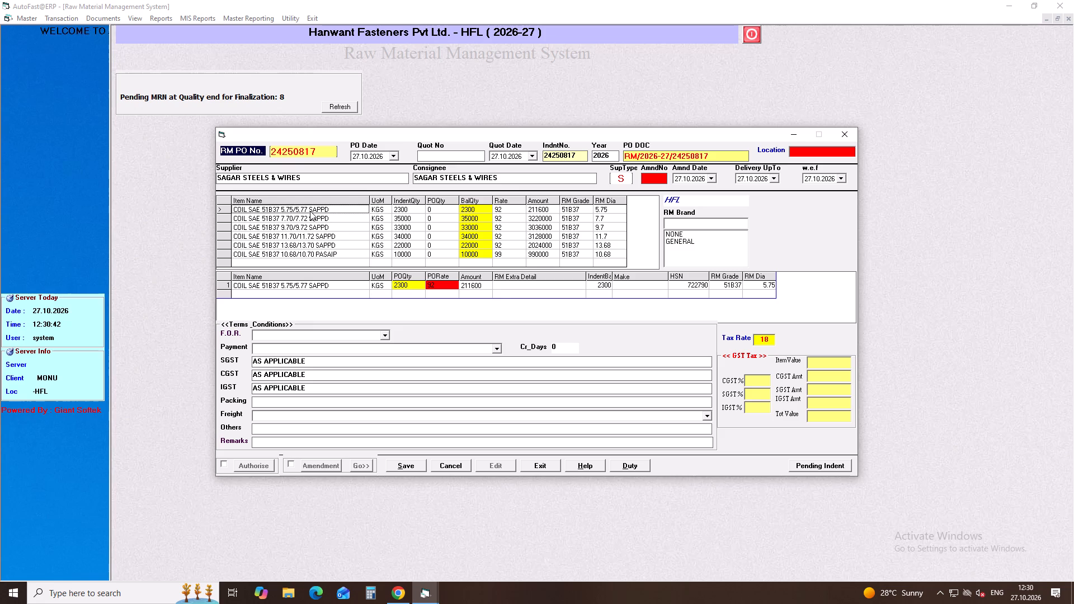
double_click(312, 219)
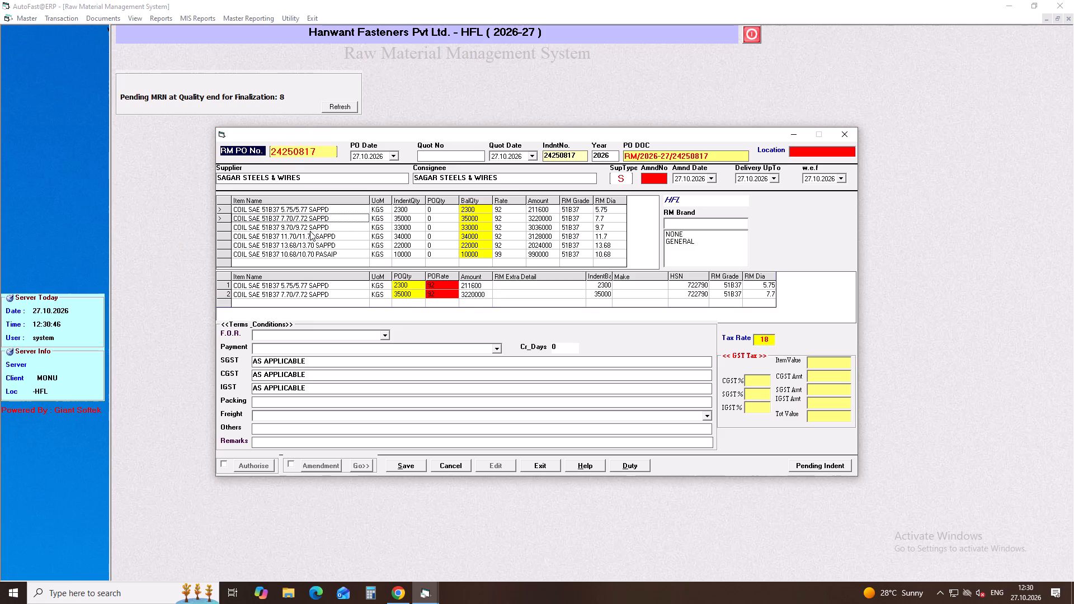
double_click(310, 231)
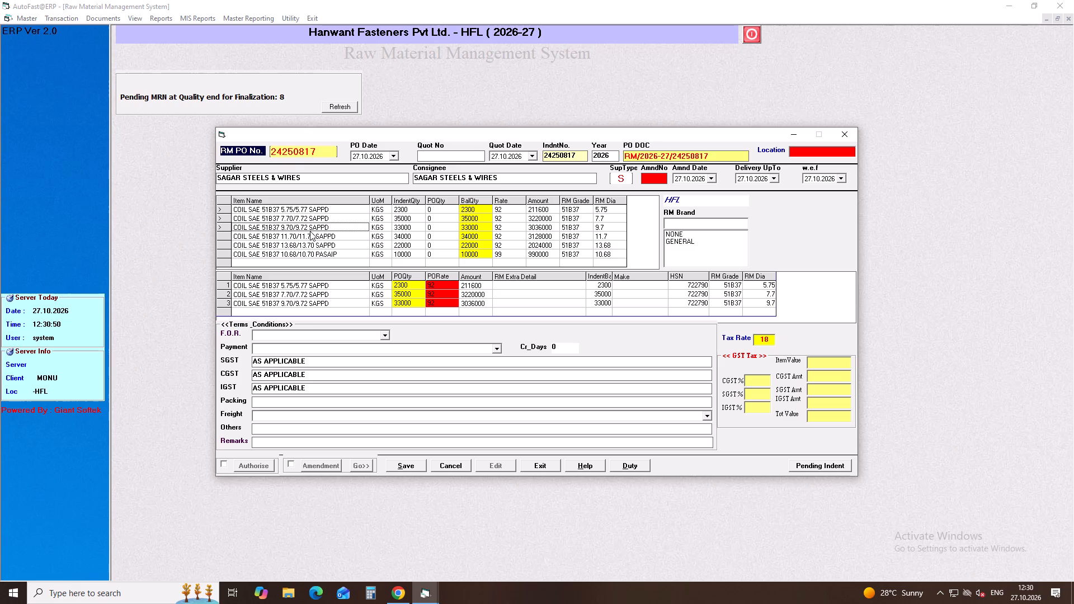
double_click(310, 235)
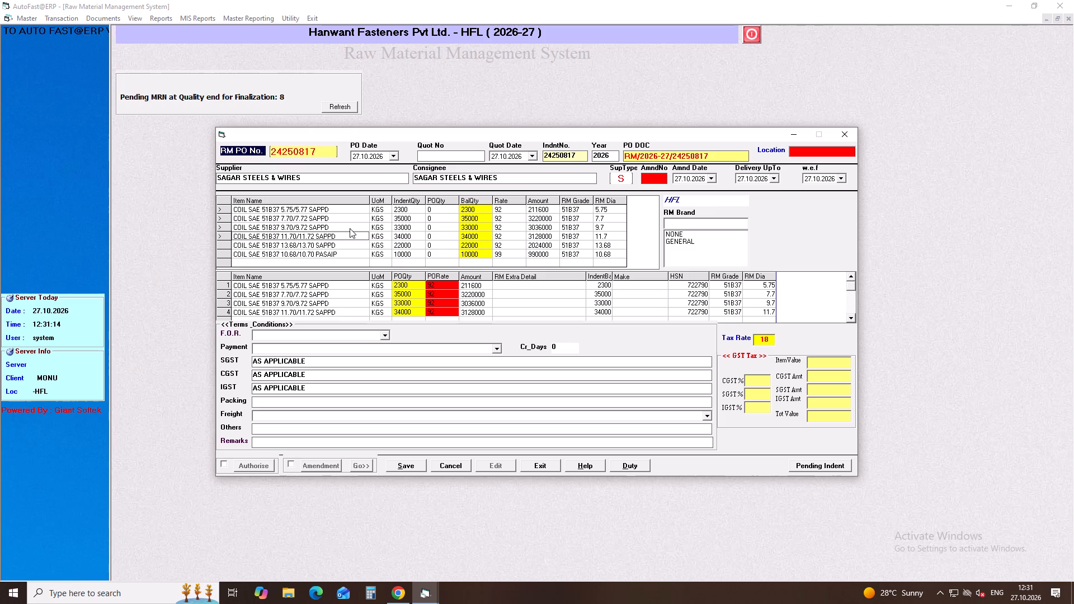
double_click(309, 247)
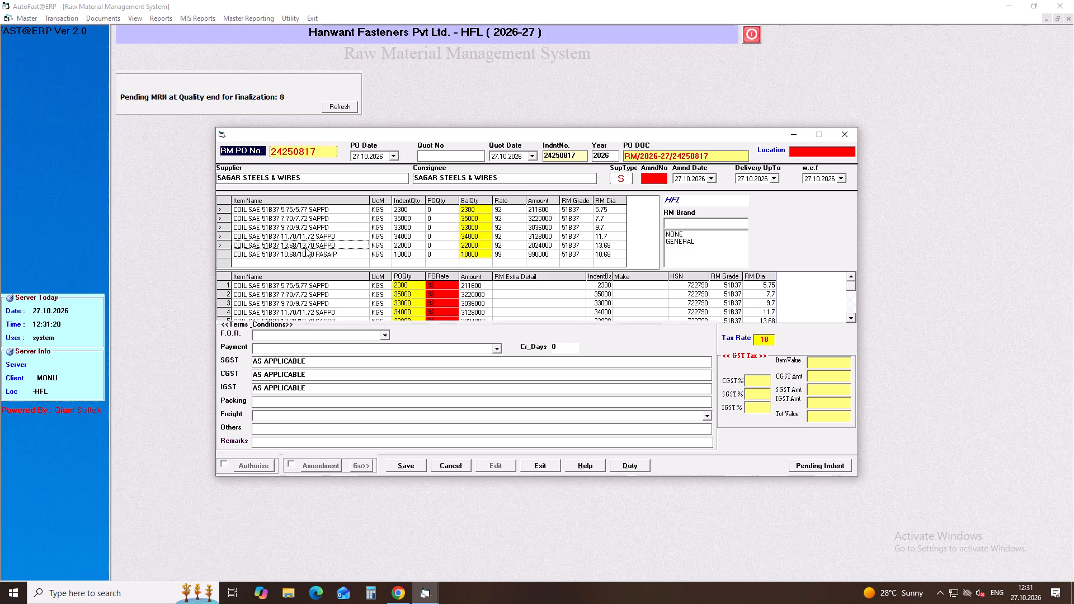
double_click(299, 254)
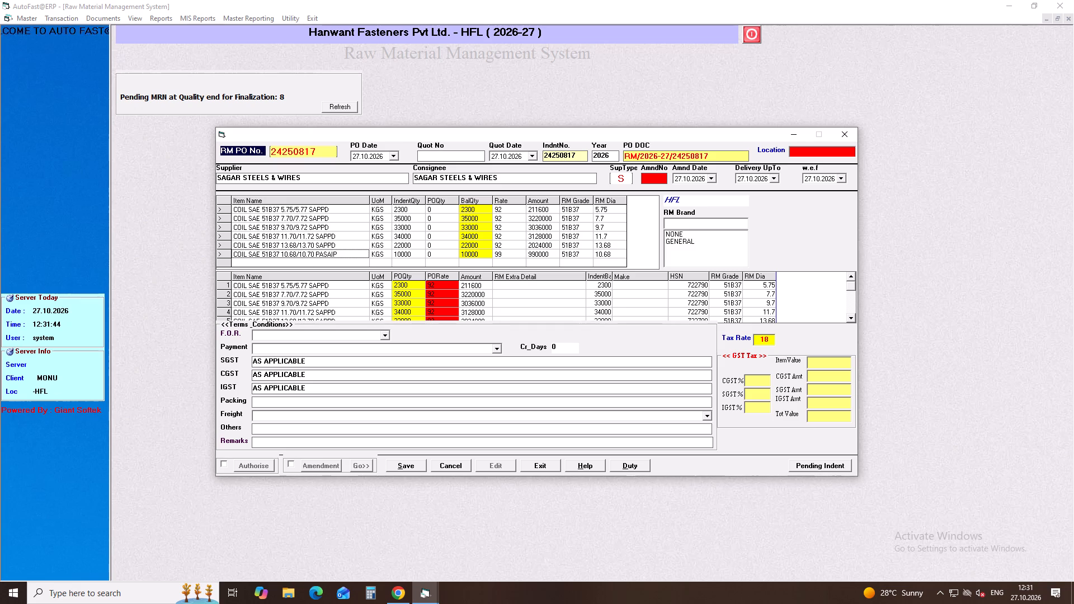
Enter the RM extra detail "DRAW FROM 7.00 MM" for the 5.75/5.77 coil line of the purchase order.
click(520, 282)
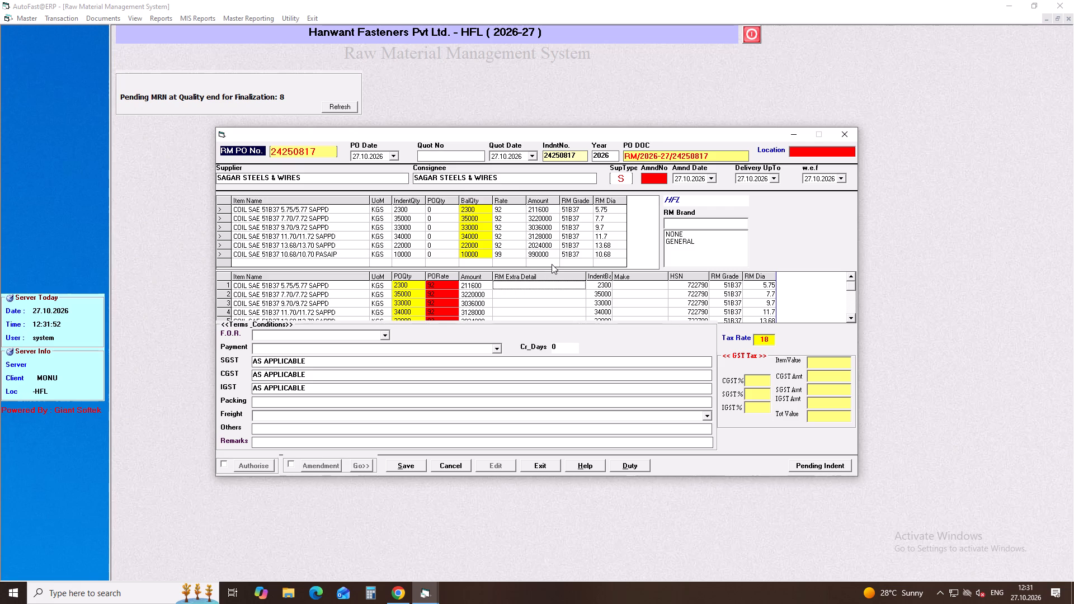
text(DDRAW)
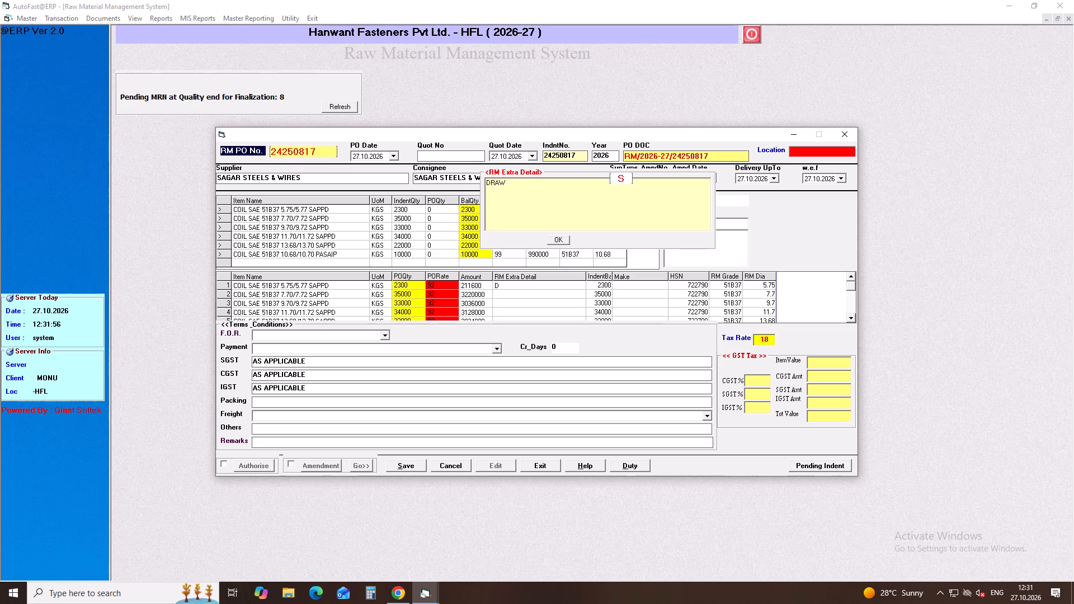
key(space)
text(FROM)
key(space)
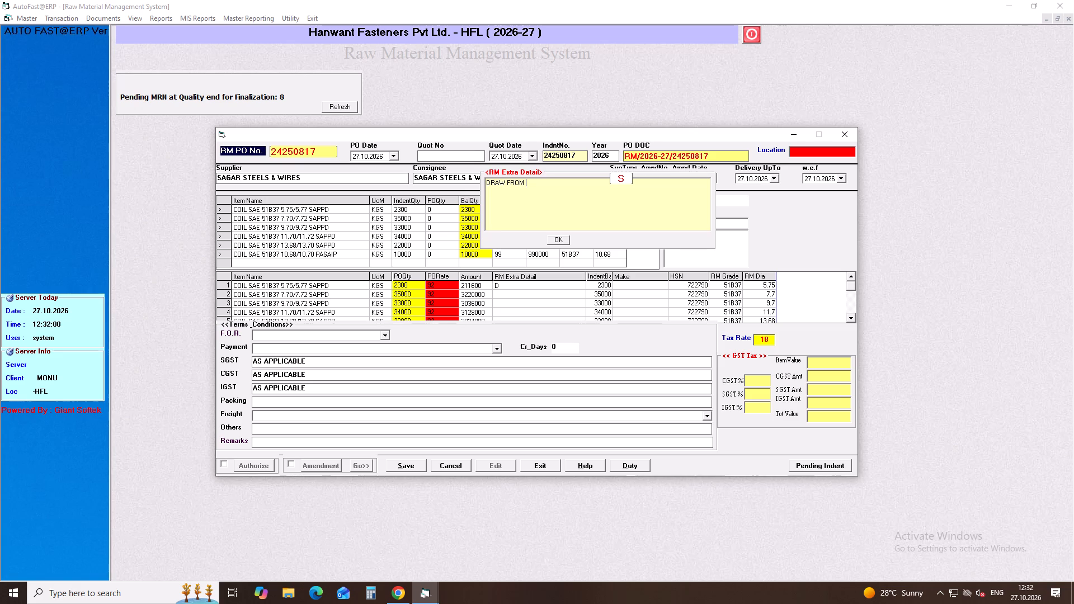
key(7)
text(.00)
key(space)
text(MM)
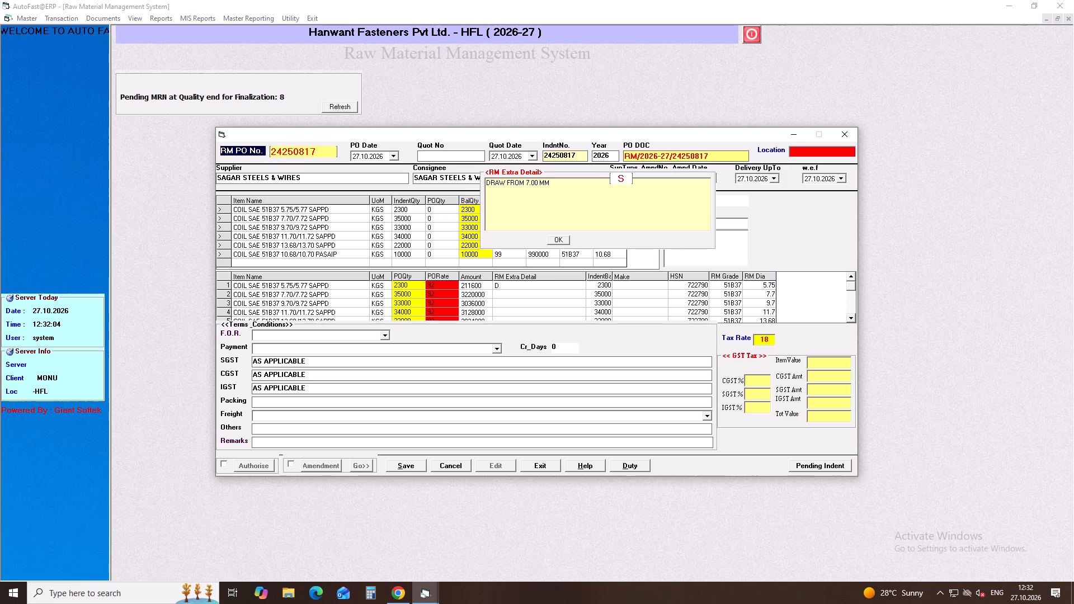
click(562, 240)
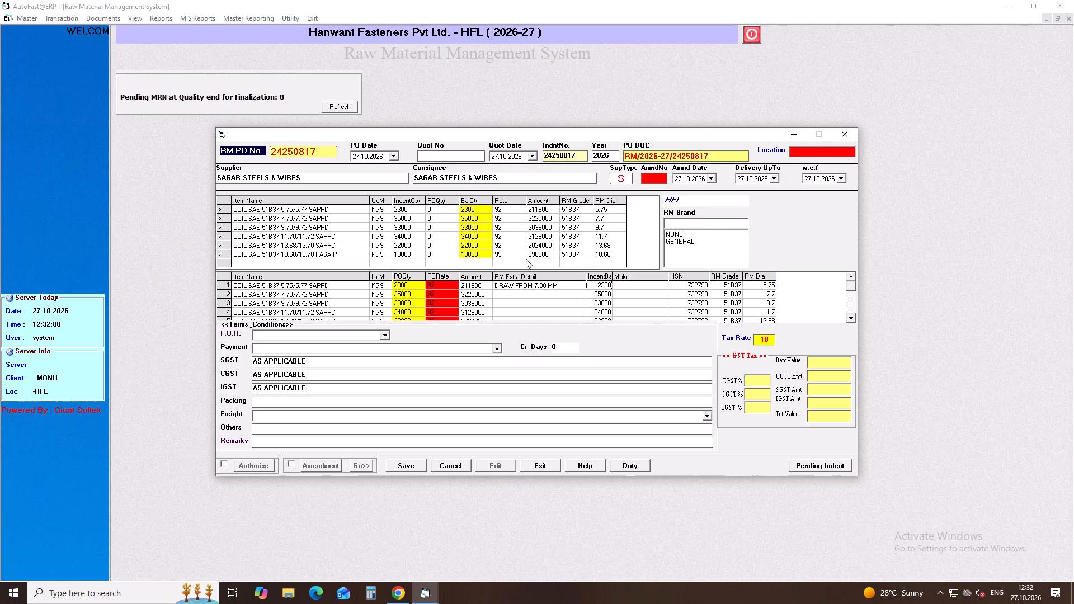
Enter the RM extra detail "DRAW FROM 10.00 MM" for the 7.70/7.72 coil line.
click(503, 294)
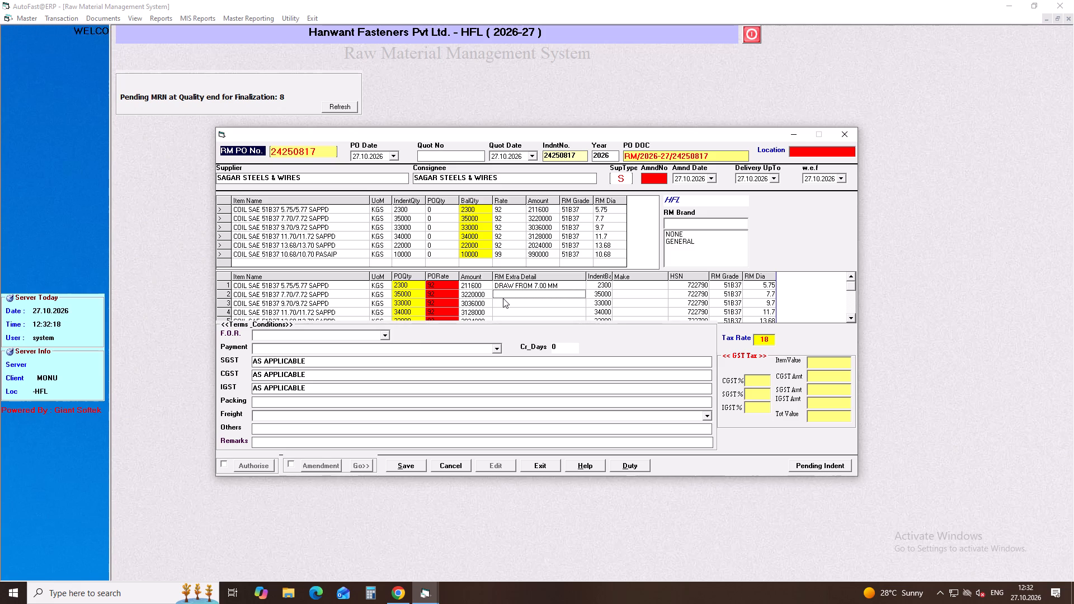
text(DD)
text(EA)
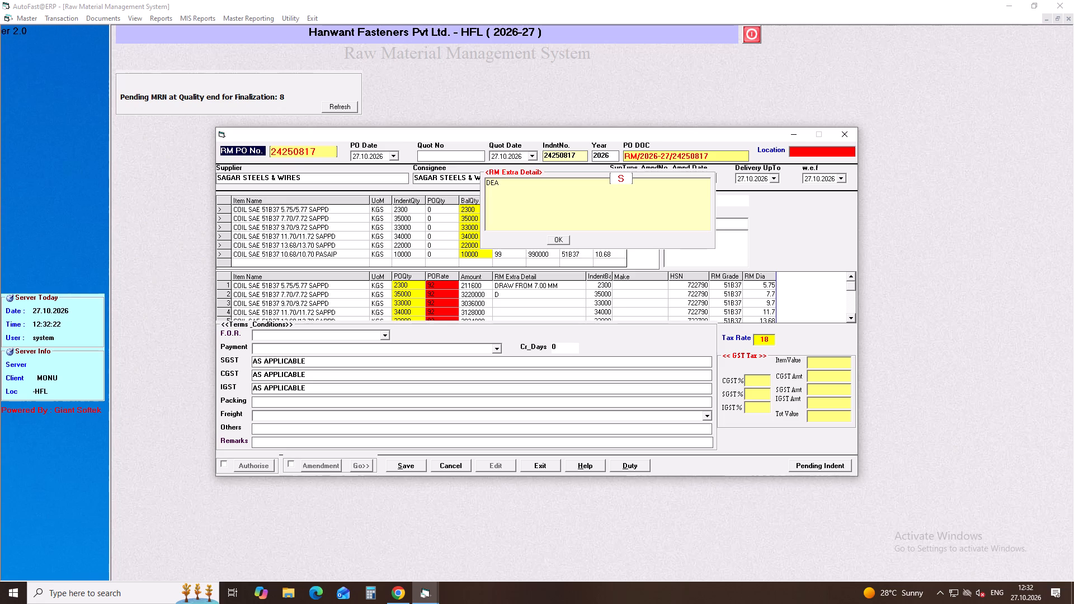
key(BackSpace)
key(BackSpace)
text(RAW FROM)
key(space)
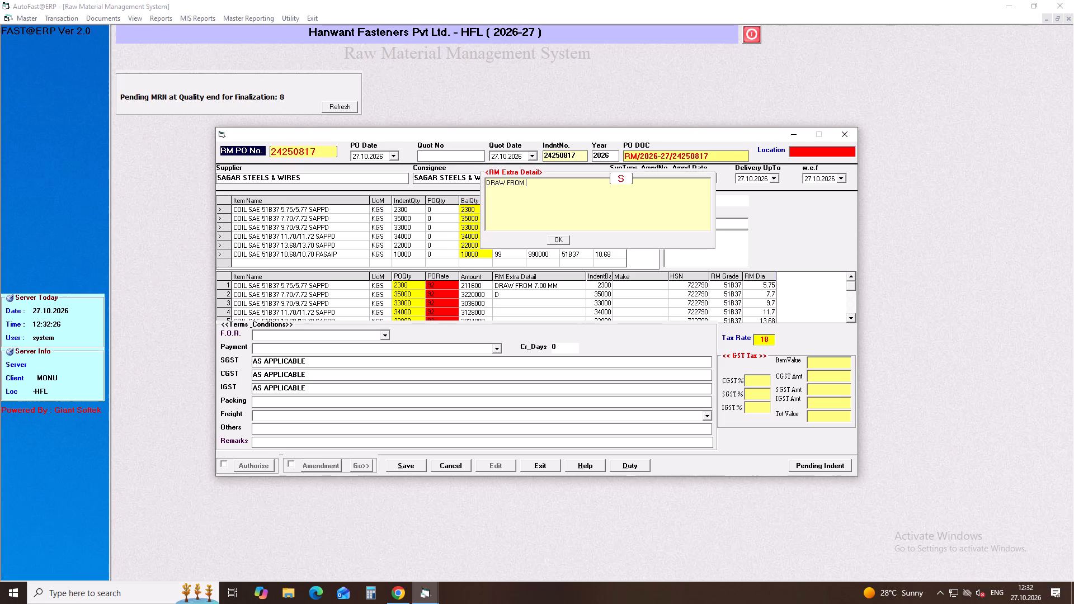
key(1)
key(0)
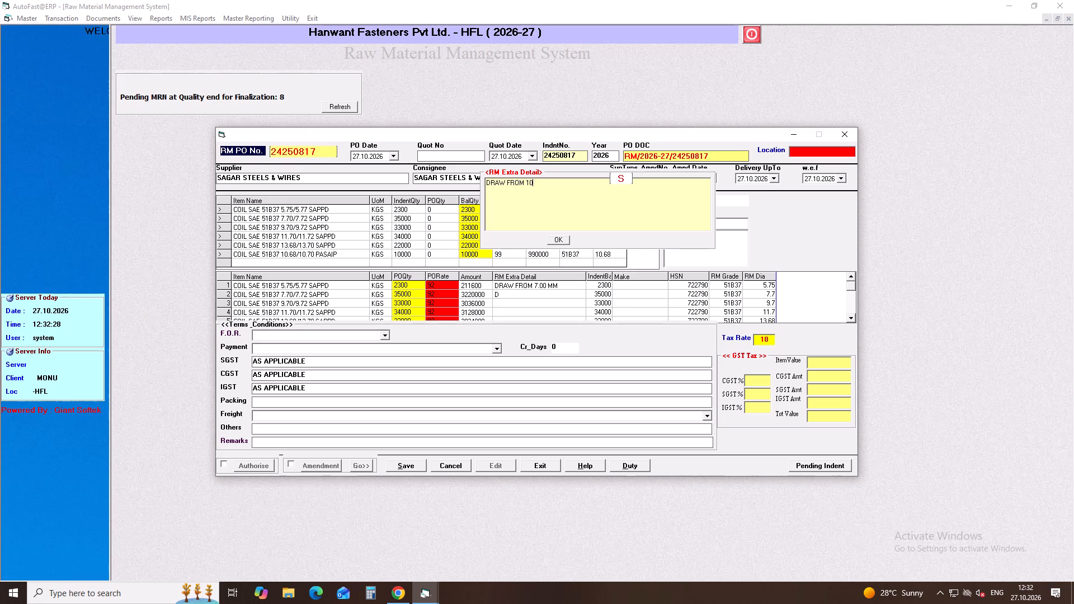
text(.00)
key(space)
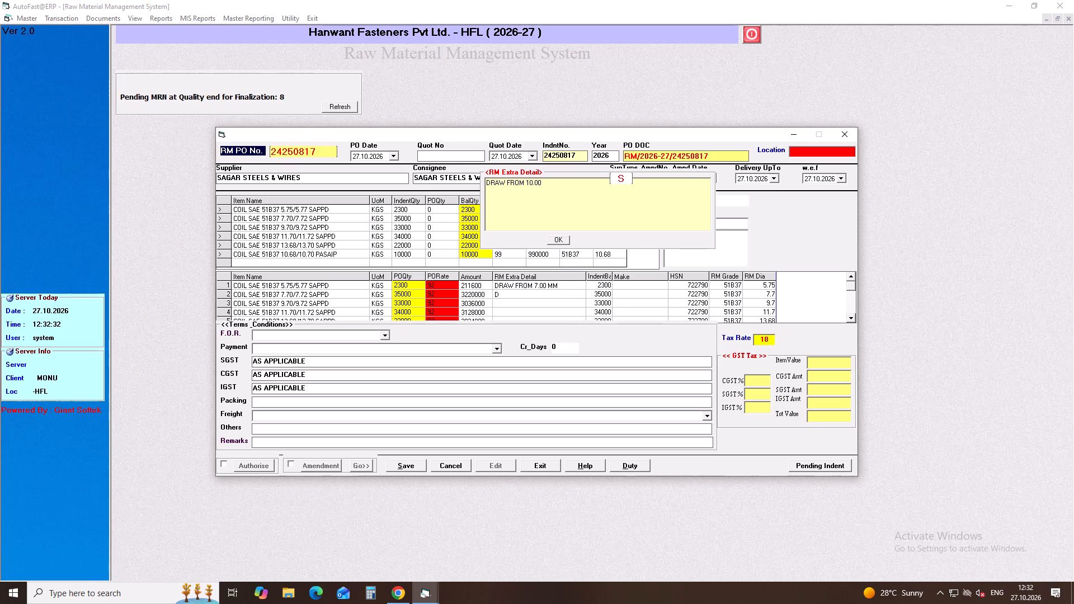
text(MM)
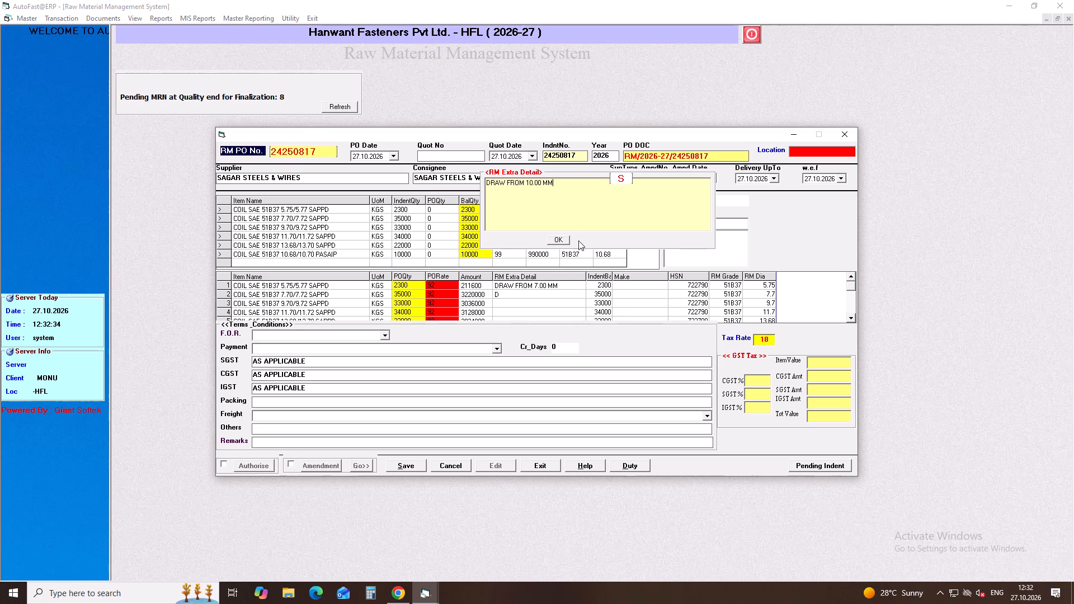
click(564, 239)
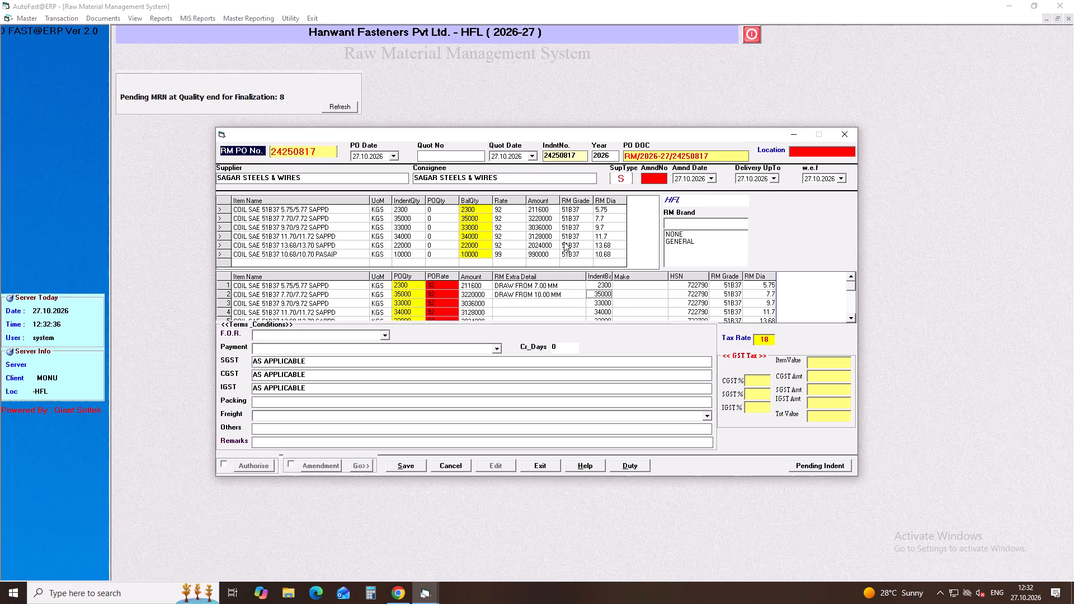
Enter the RM extra detail "DRAW FROM 12.00 MM" for the 9.70/9.72 coil line.
click(506, 302)
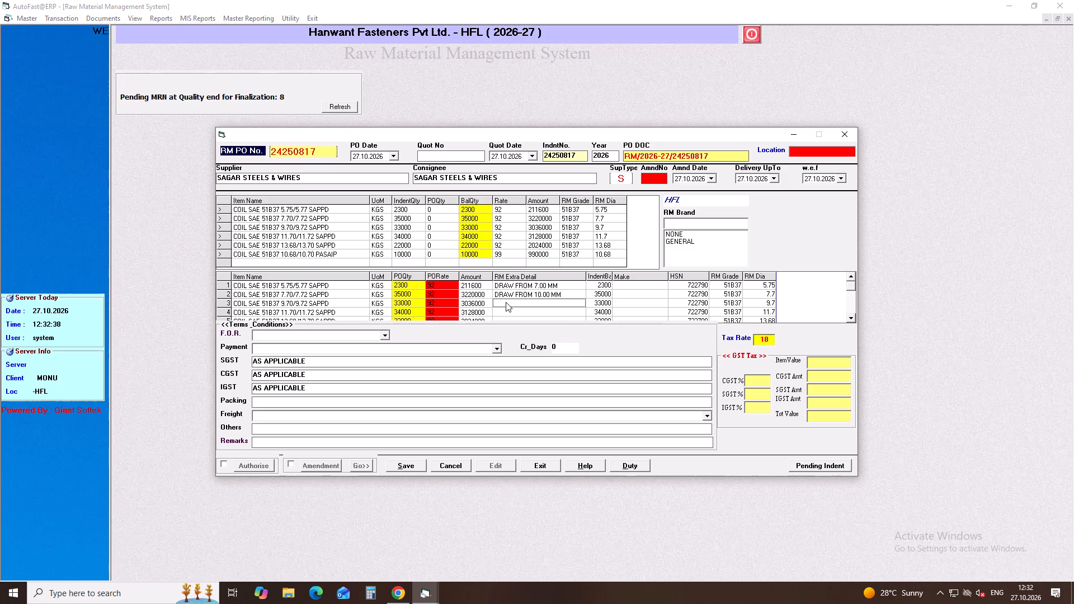
text(DDR)
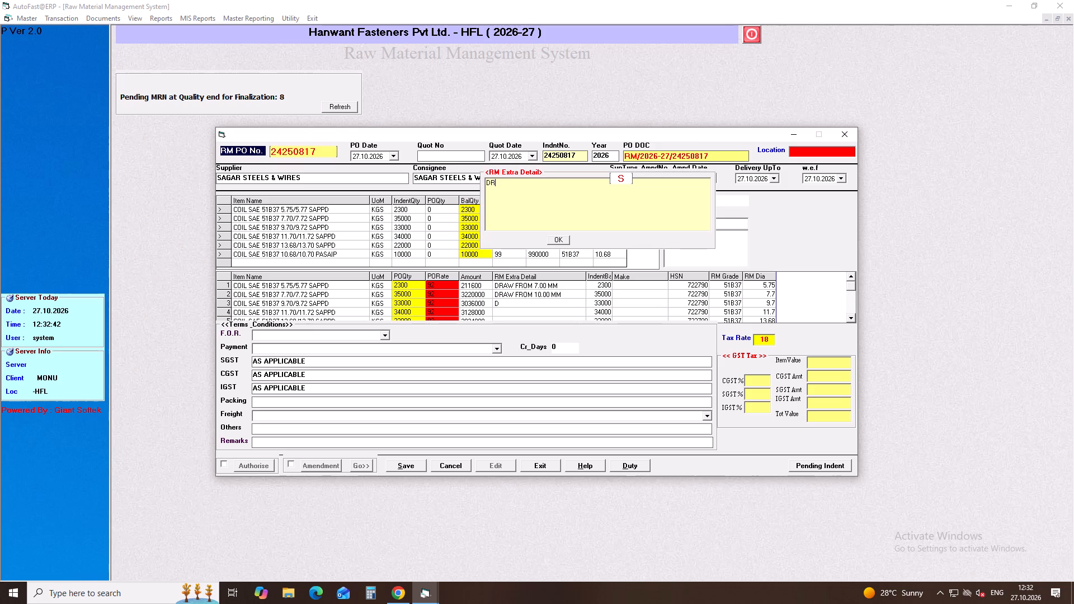
text(AW FROM)
key(space)
text(12.)
text(00 MM)
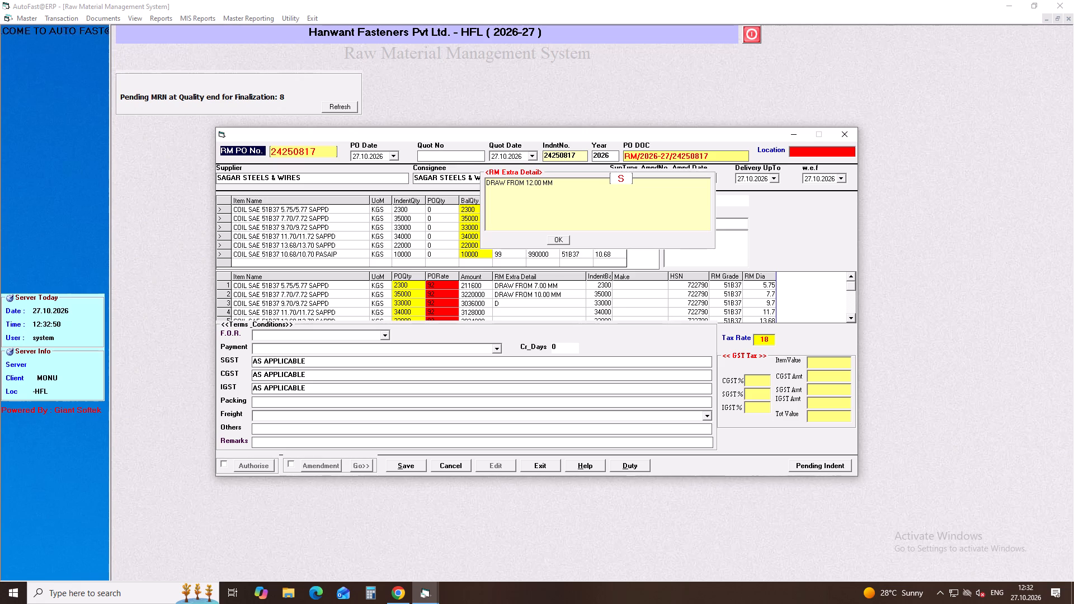
click(558, 241)
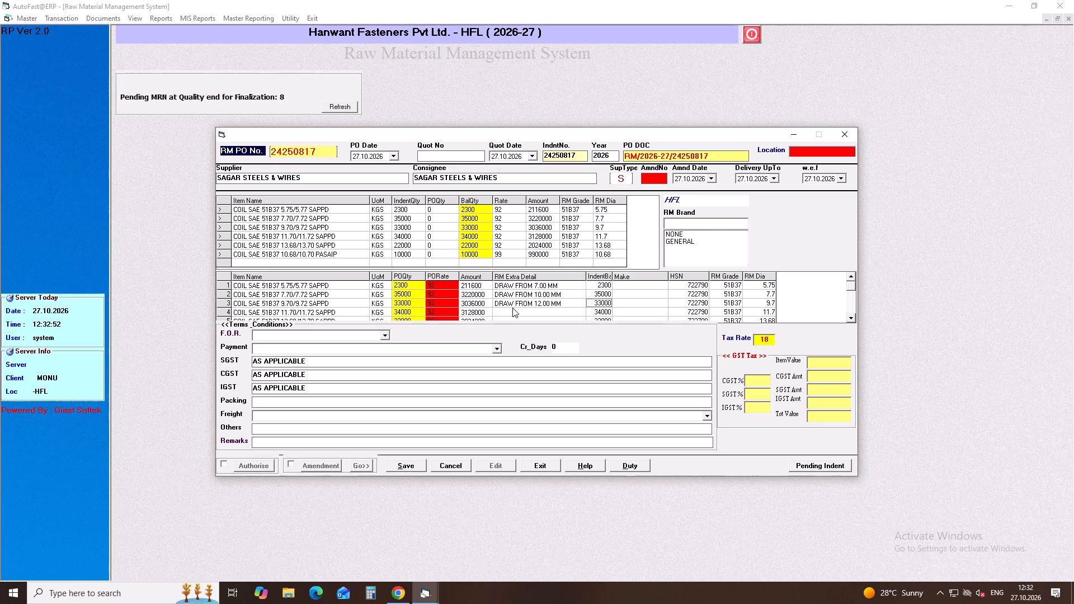
Enter the RM extra detail "DRAW FROM 14.00 MM." for the 11.70/11.72 coil line of the purchase order.
click(512, 308)
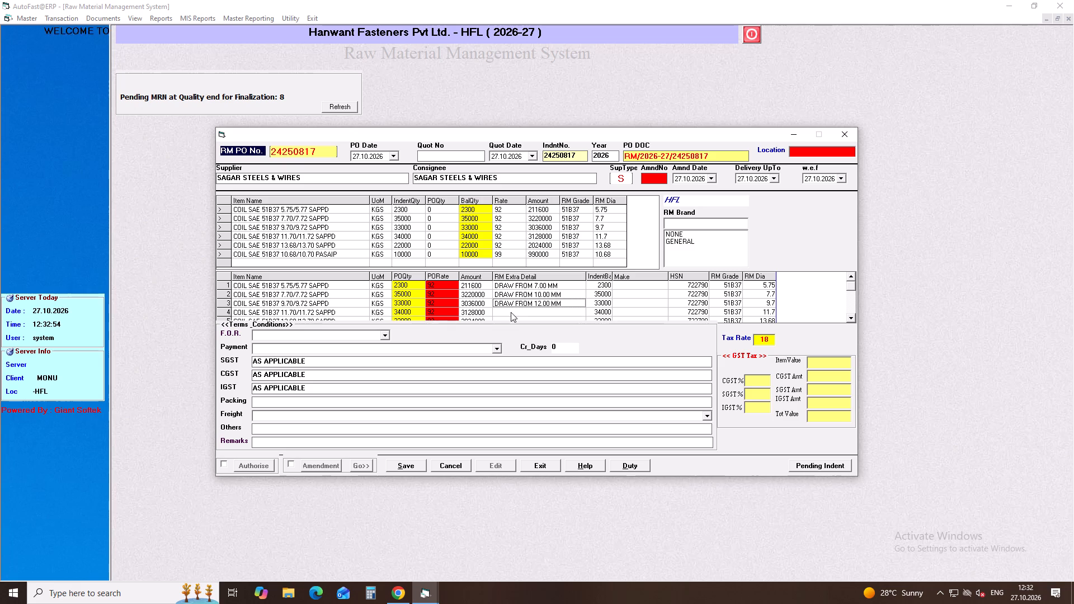
scroll(513, 310, down, 1)
click(853, 319)
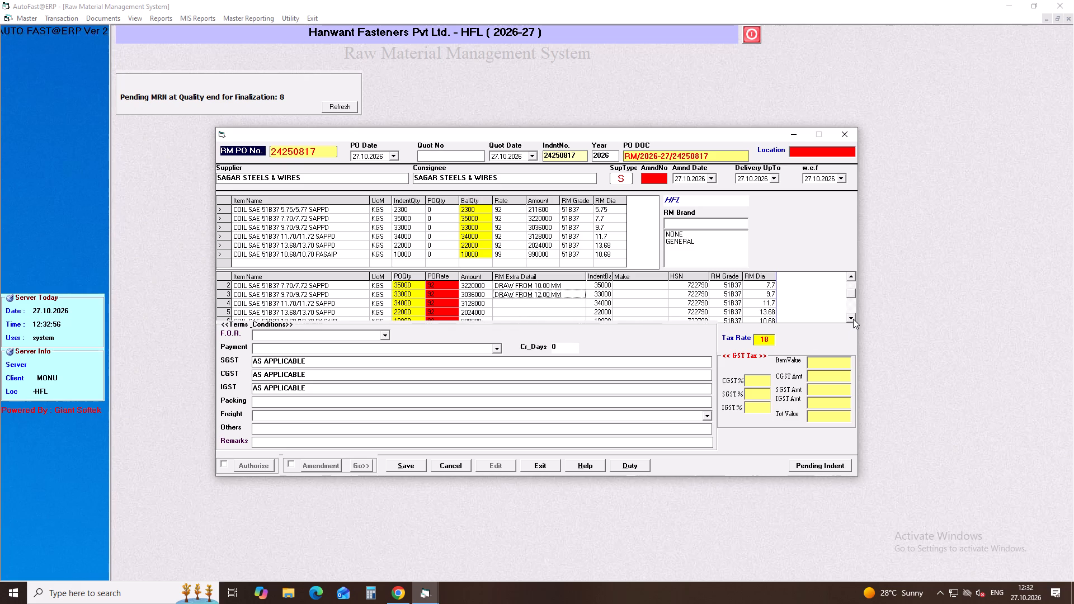
click(853, 319)
click(519, 293)
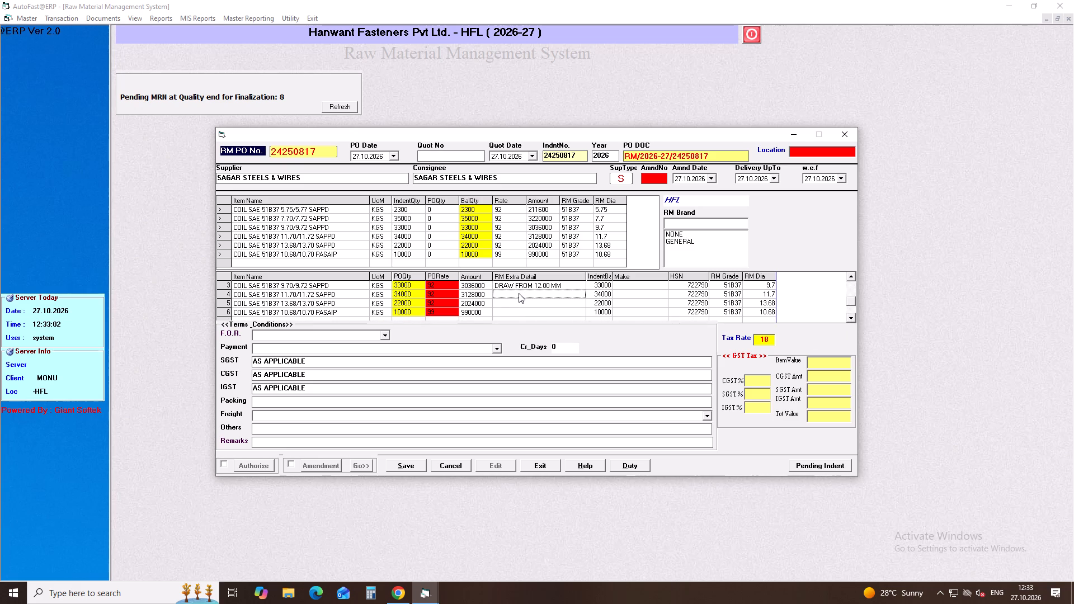
text(DD)
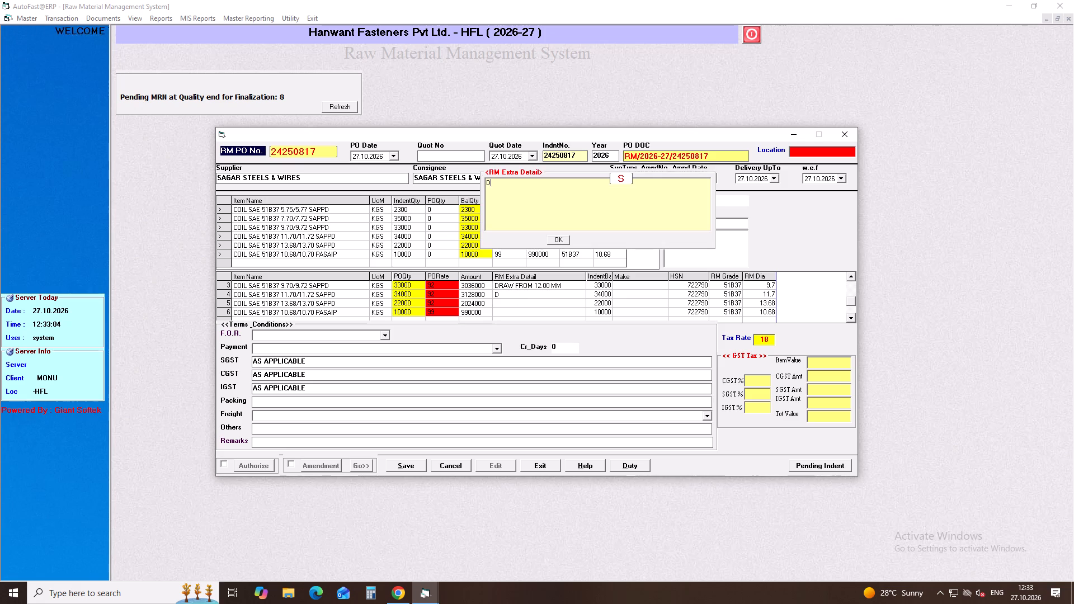
text(RAW)
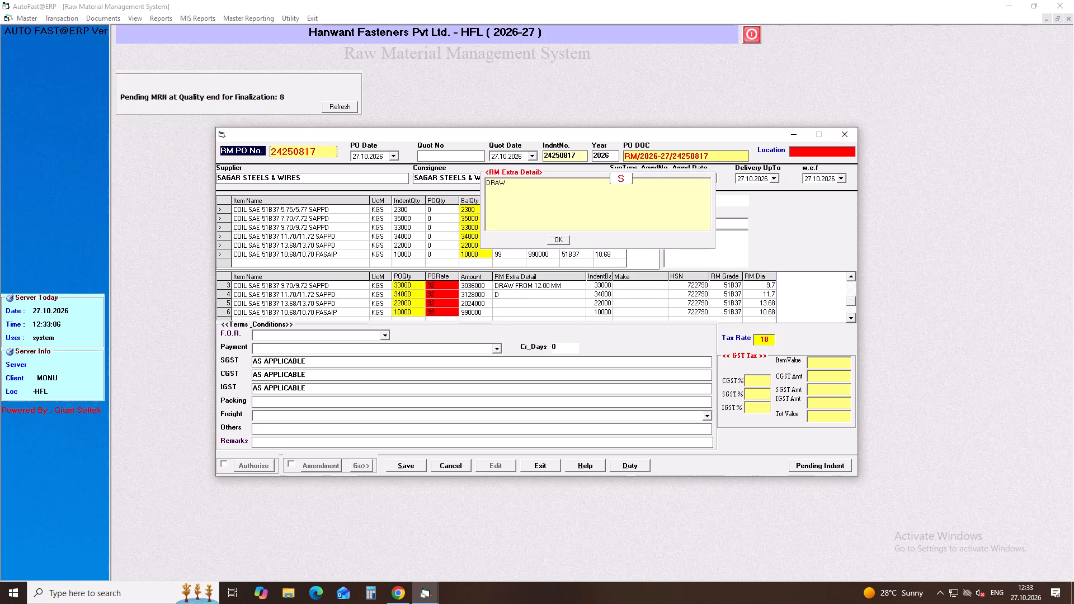
key(space)
text(FROM)
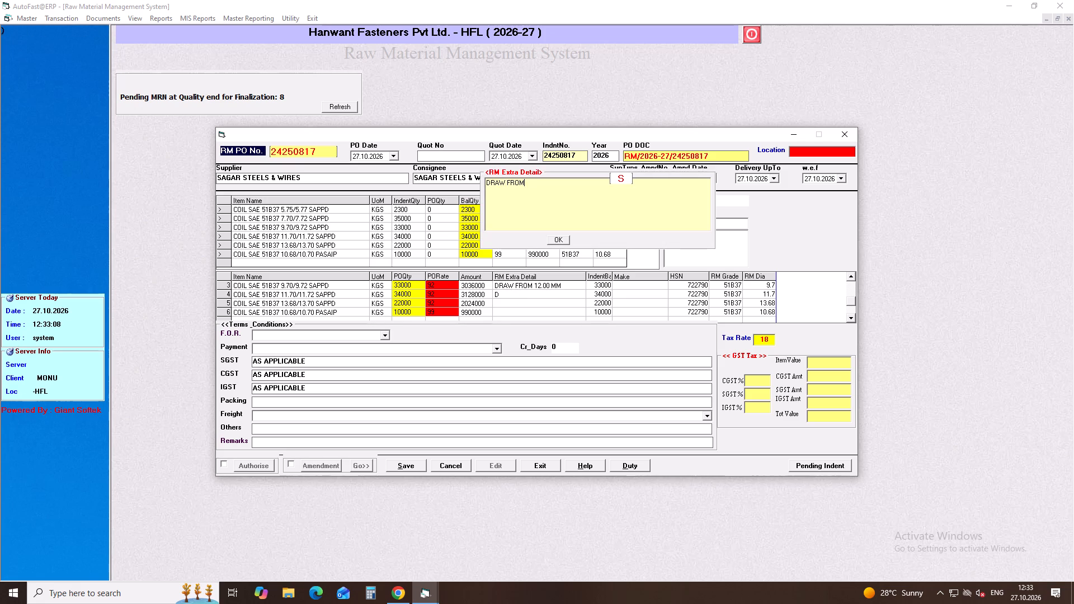
key(space)
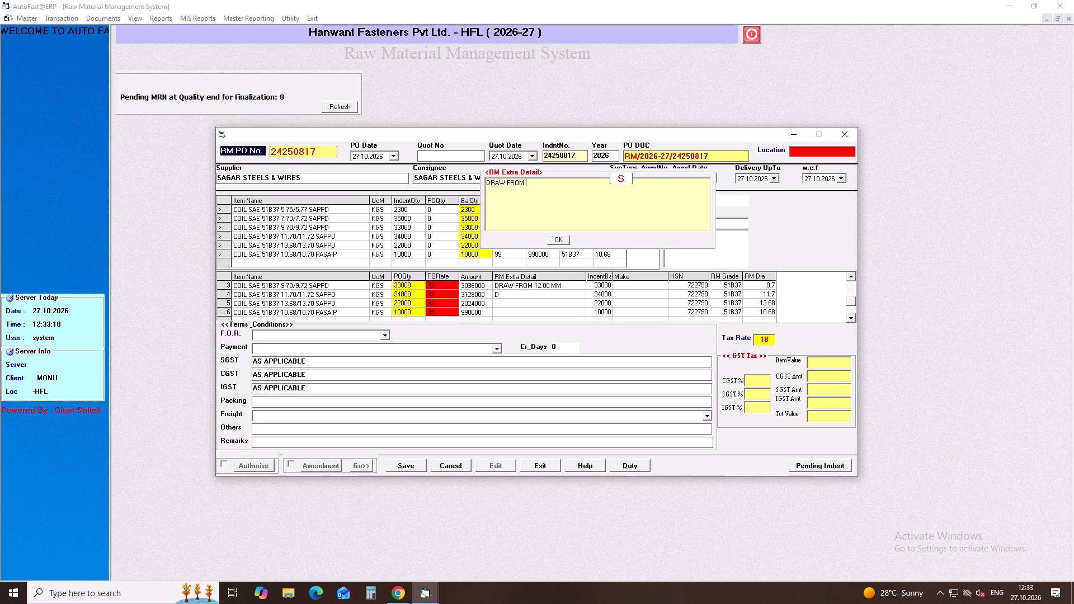
text(14)
text(.00)
key(space)
text(MM)
key(period)
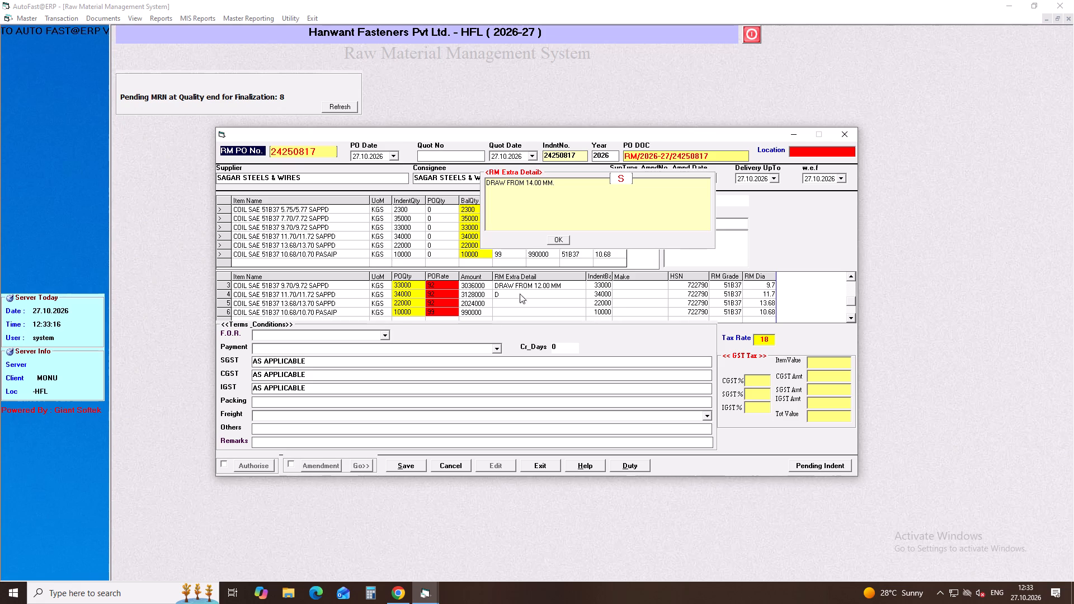
click(556, 238)
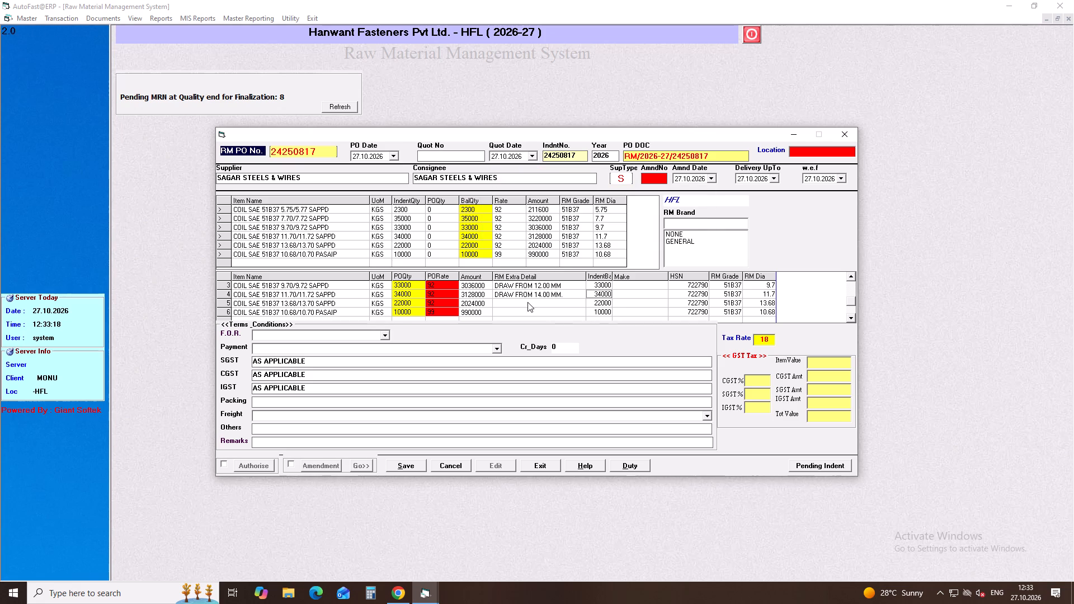
Enter the RM extra detail "DRAW FROM 16.00 MM" for the 13.68/13.70 coil line of the purchase order.
click(527, 302)
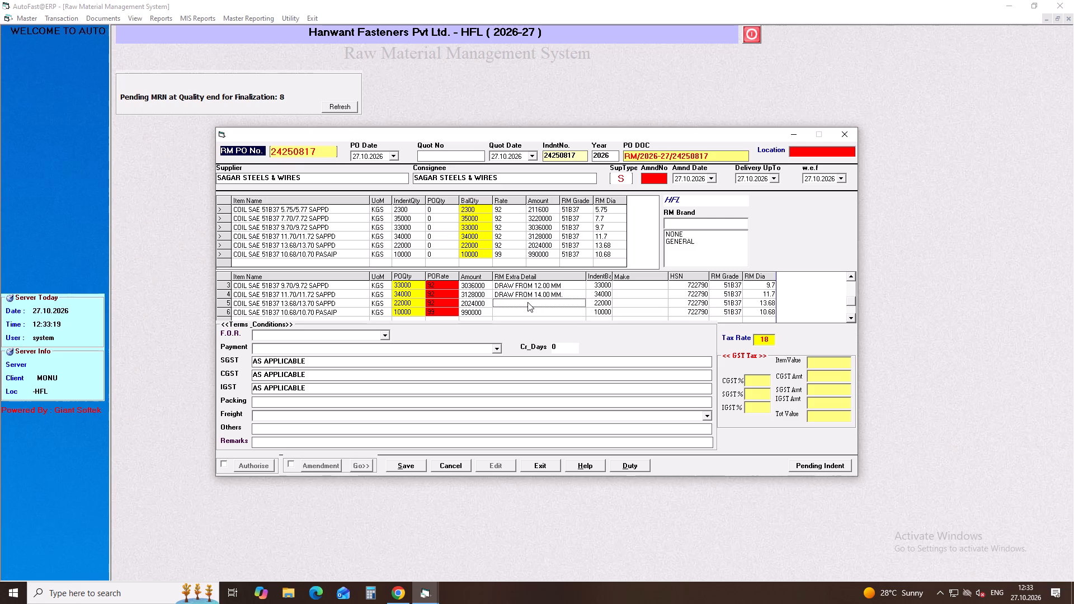
text(DDRAW)
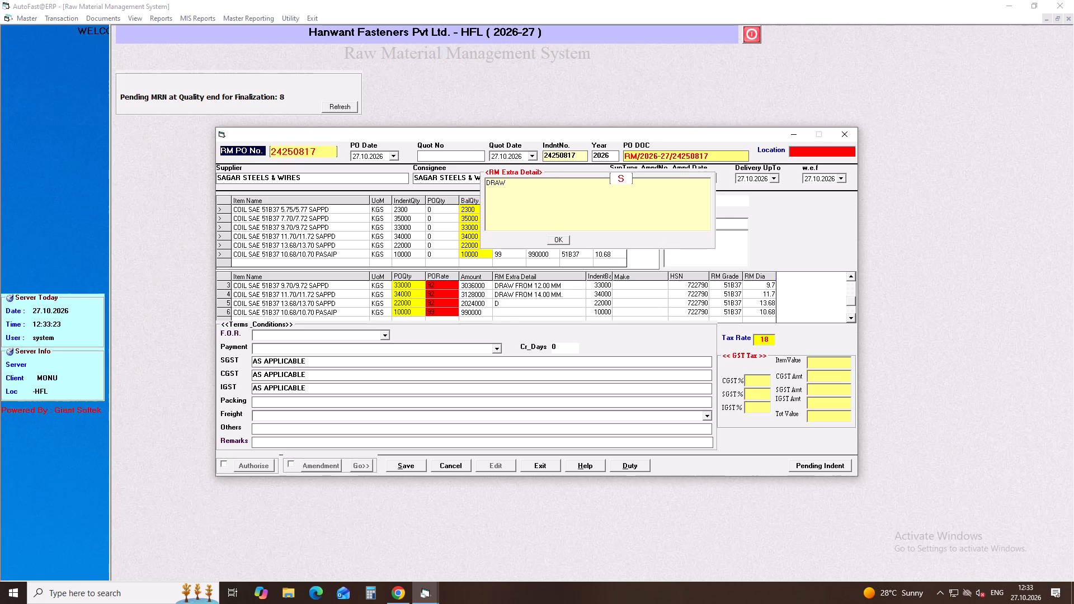
key(space)
text(FROM)
key(space)
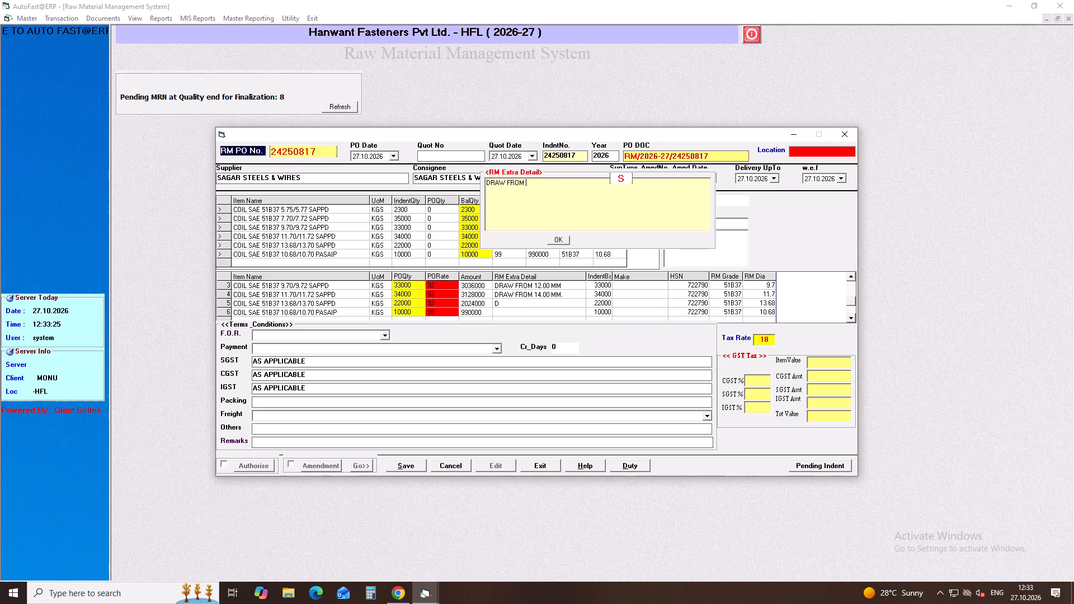
text(16.)
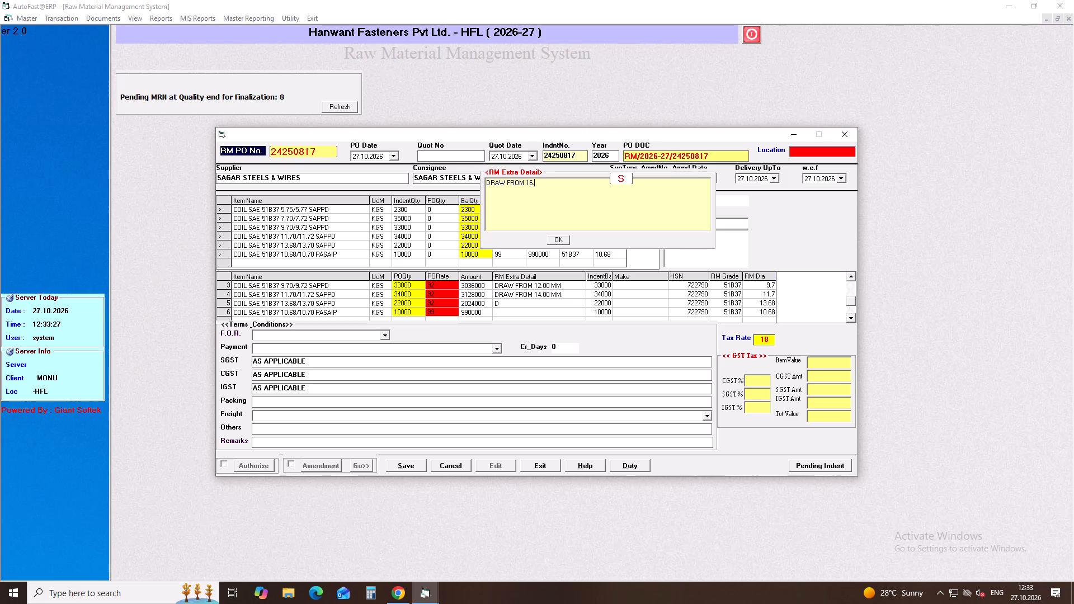
text(00 MM)
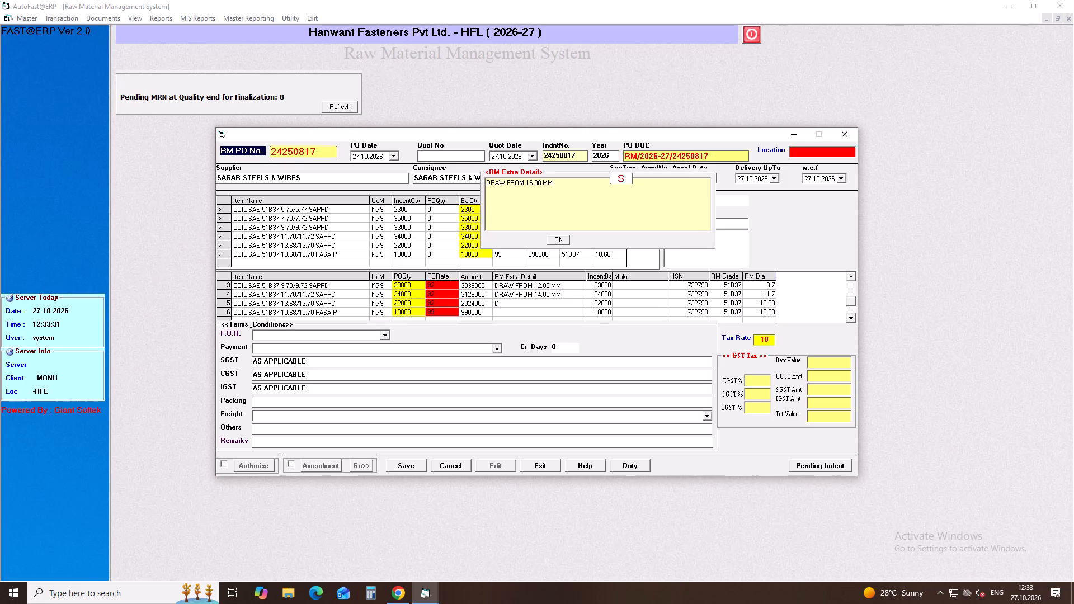
click(560, 239)
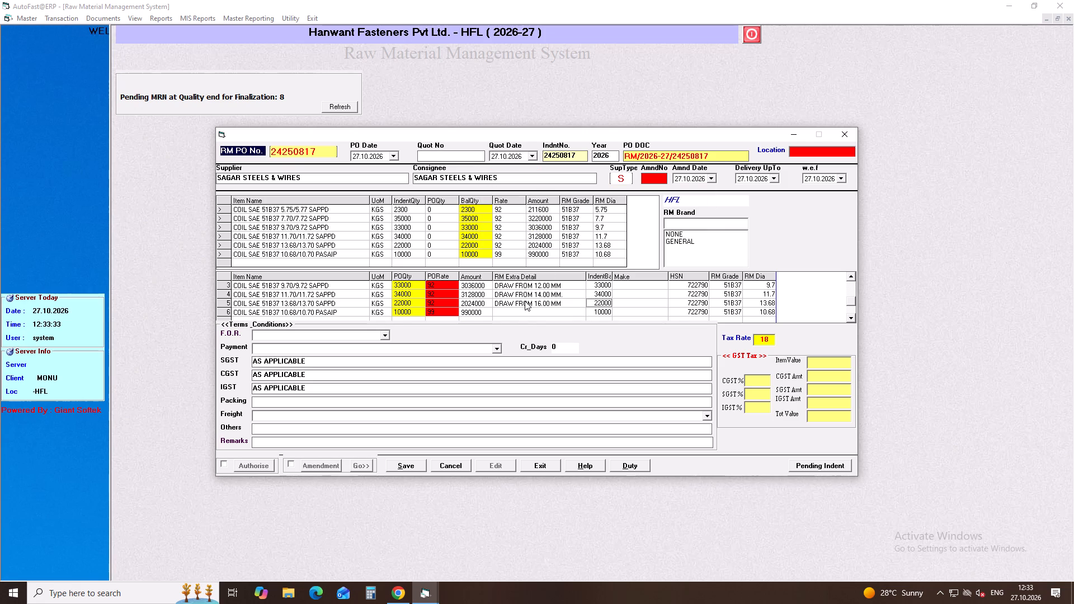
Enter the RM extra detail "DRAW FROM 14.00 MM" for the 10.68/10.70 coil line of the purchase order.
click(517, 309)
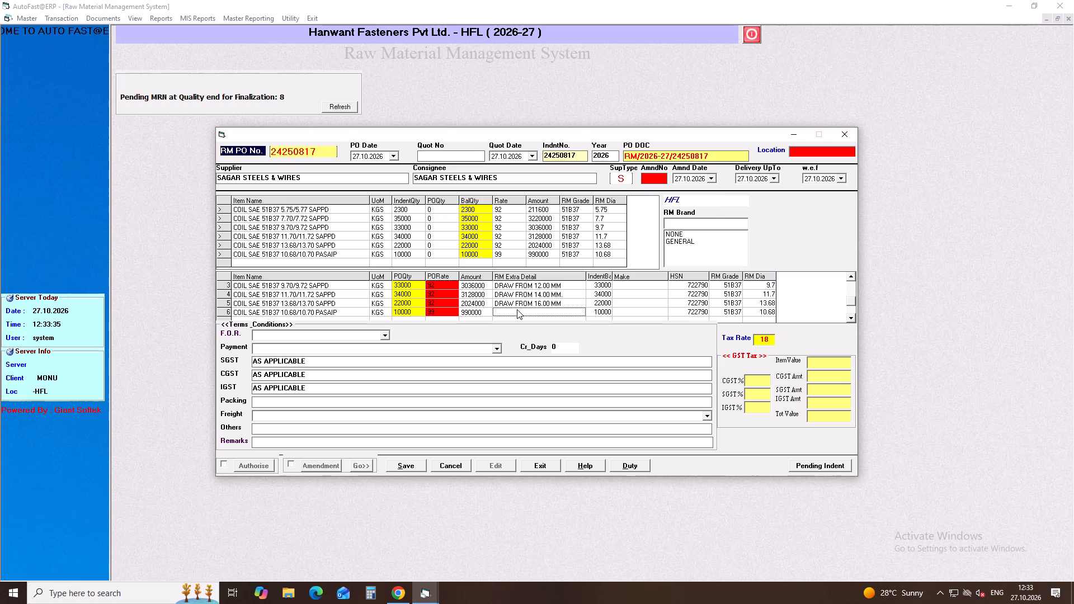
text(DDRAW G)
key(BackSpace)
text(FROM)
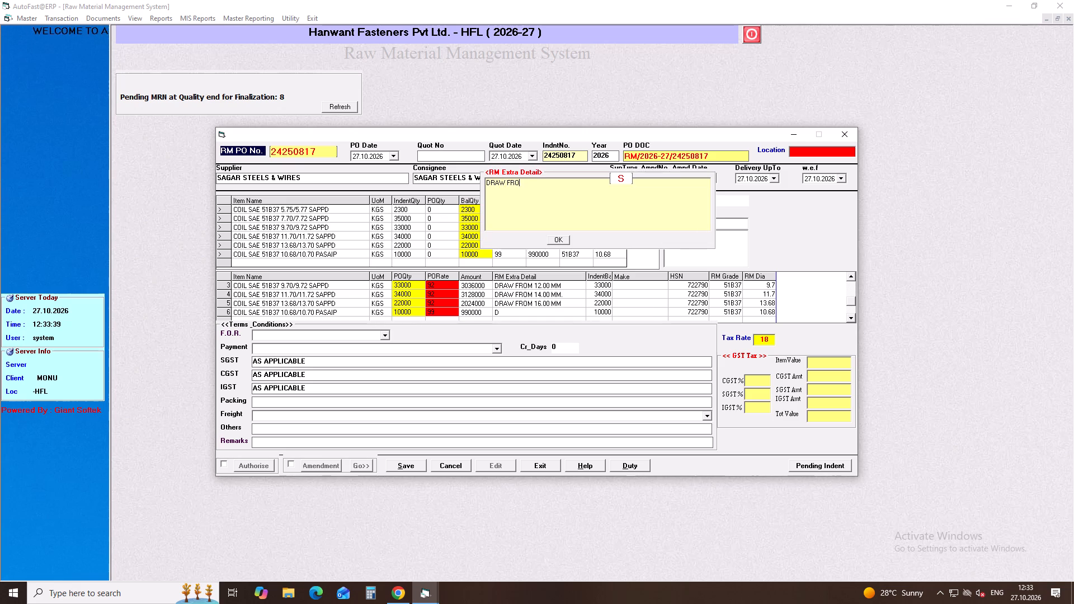
key(space)
text(14)
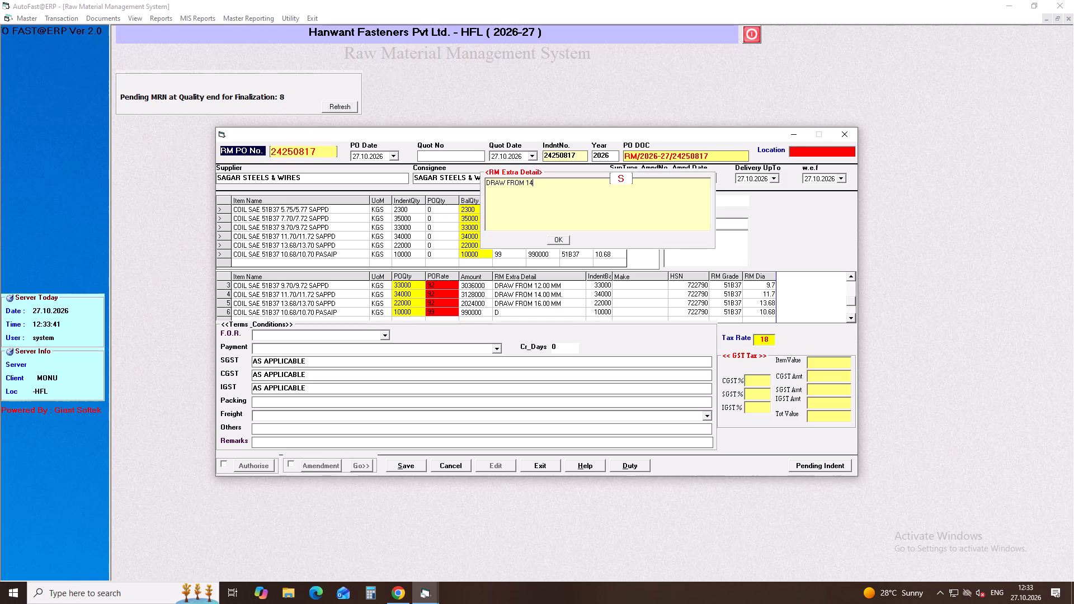
text(.00)
key(space)
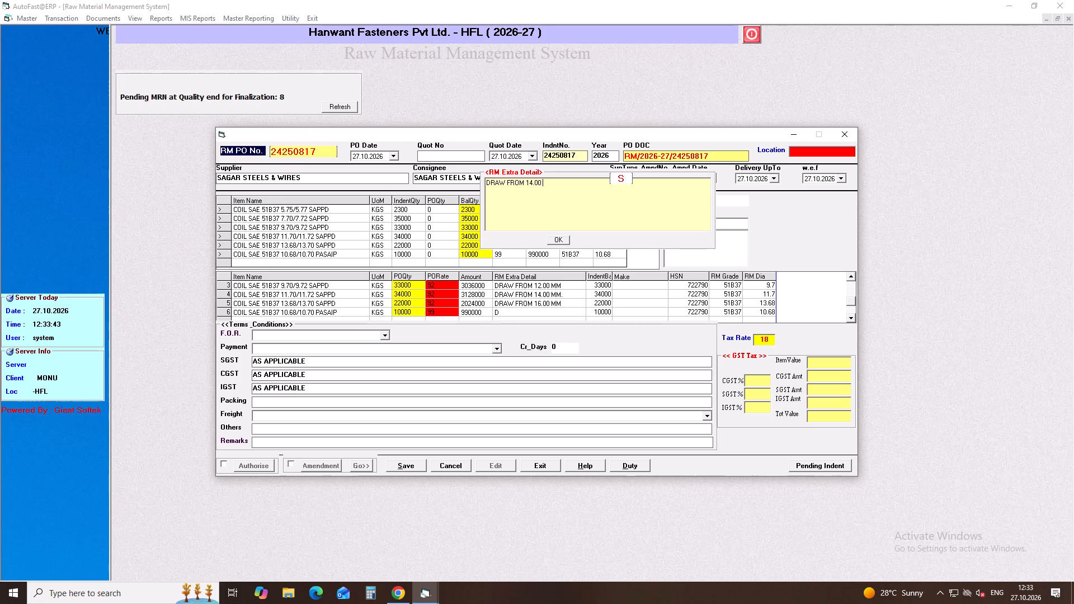
text(MM)
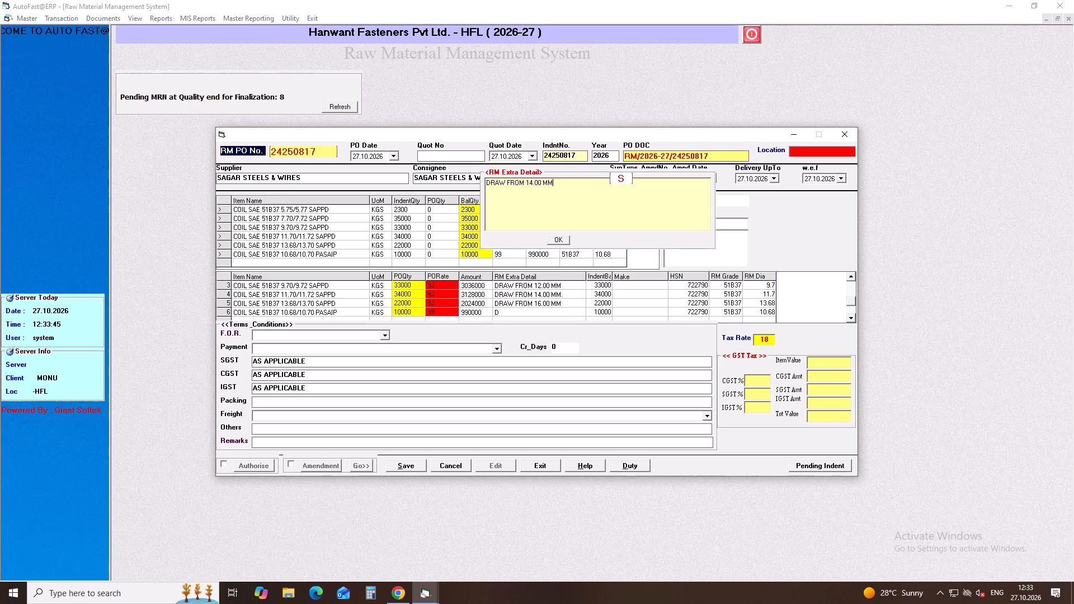
click(560, 241)
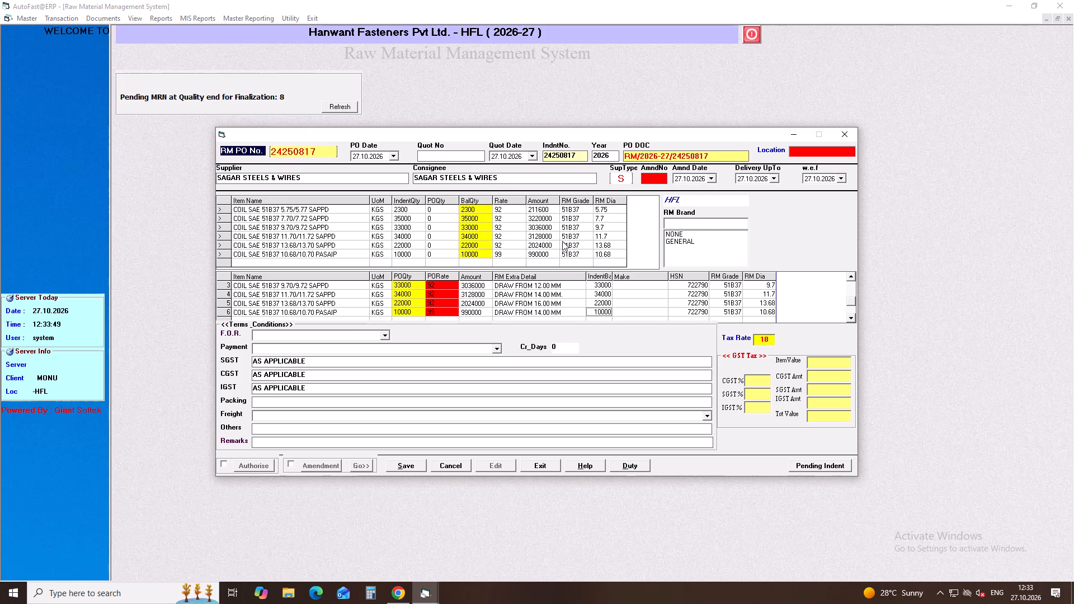
Set the purchase order's F.O.R. term to "-" and its payment term to WITHIN 45 DAYS.
click(338, 337)
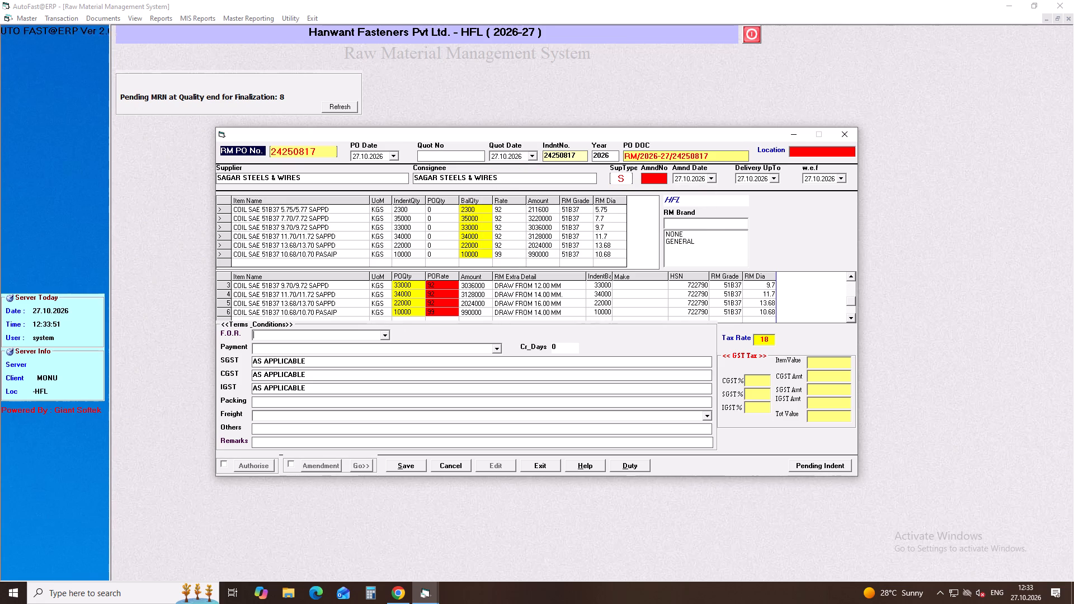
key(minus)
key(Return)
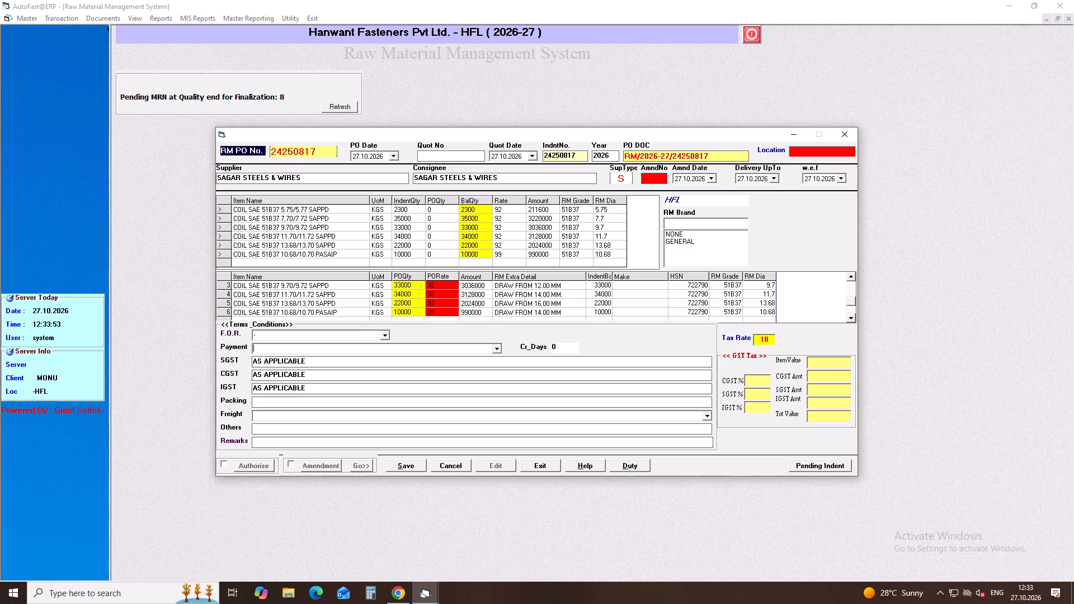
key(Down)
key(Down)
key(Down)
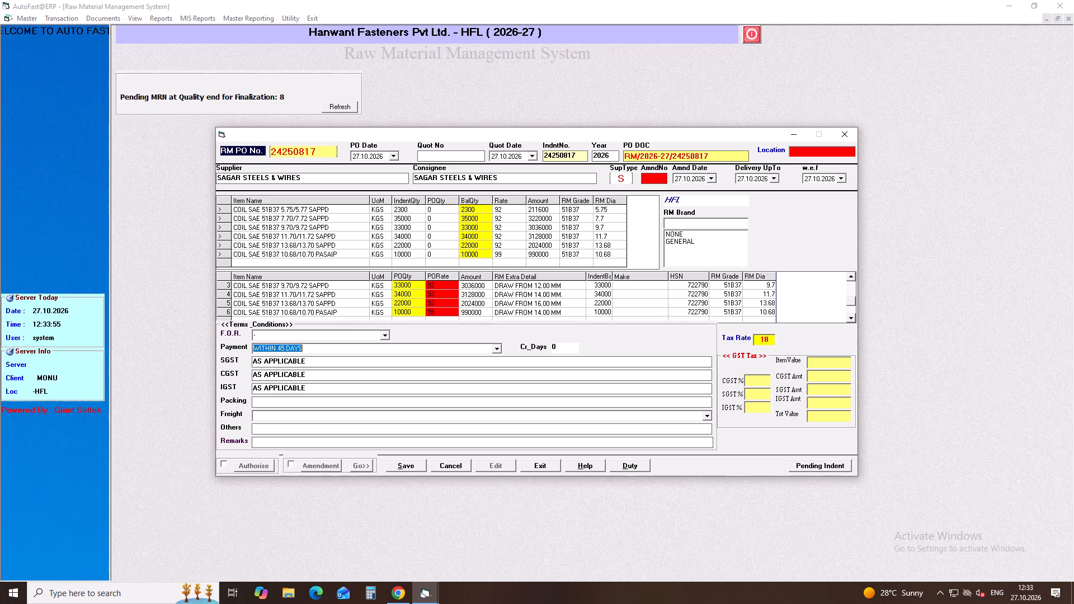
key(Return)
Fill the Packing, Freight, Others and Remarks terms of the purchase order with "-".
key(Return)
key(Return)
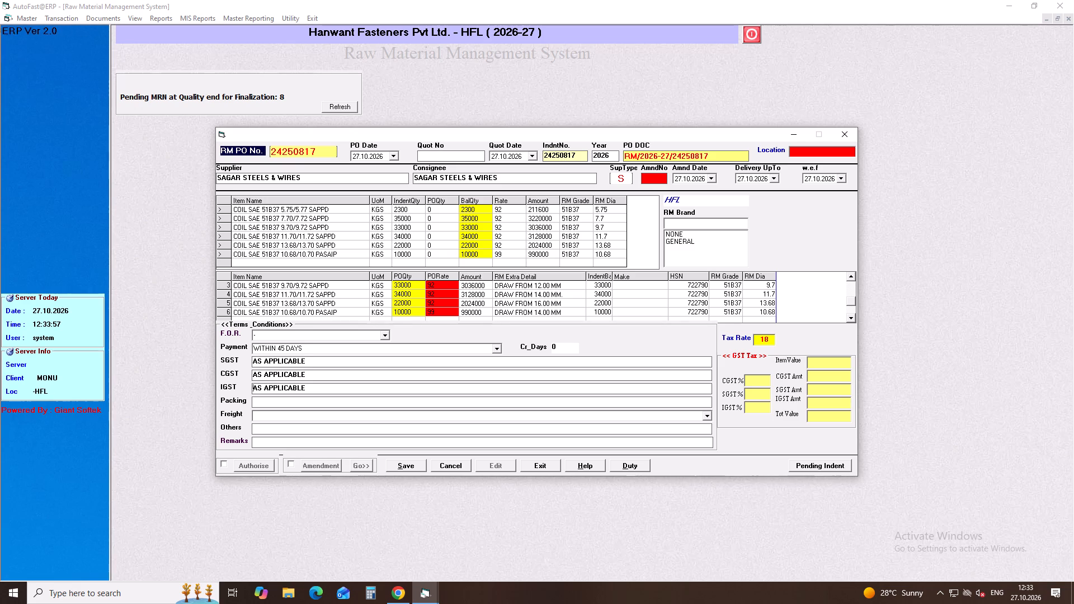
key(Return)
key(minus)
key(Return)
key(minus)
key(Return)
key(minus)
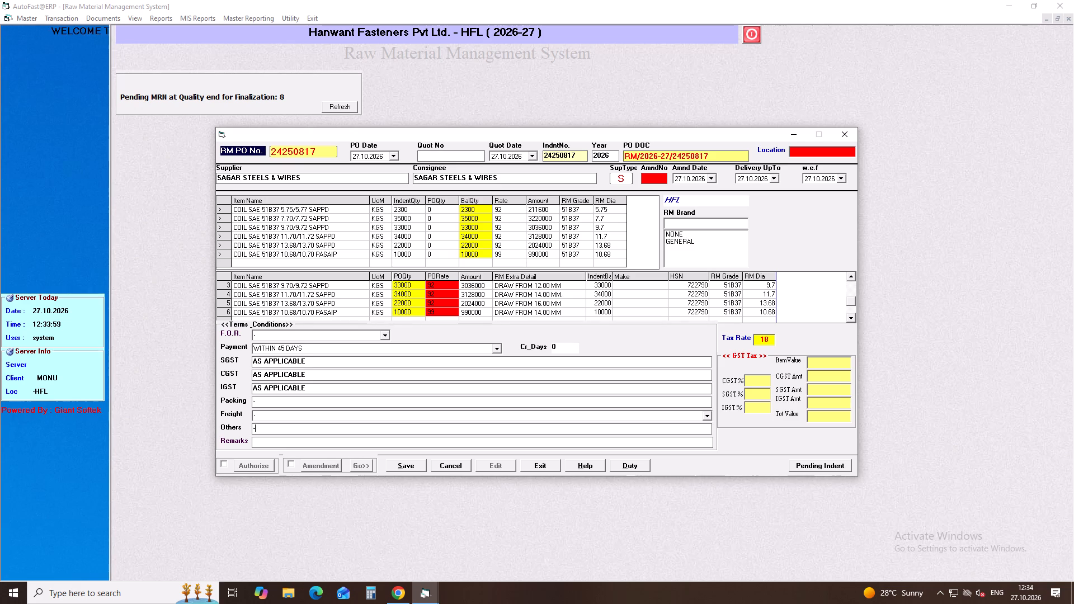
key(Return)
key(minus)
key(Return)
key(minus)
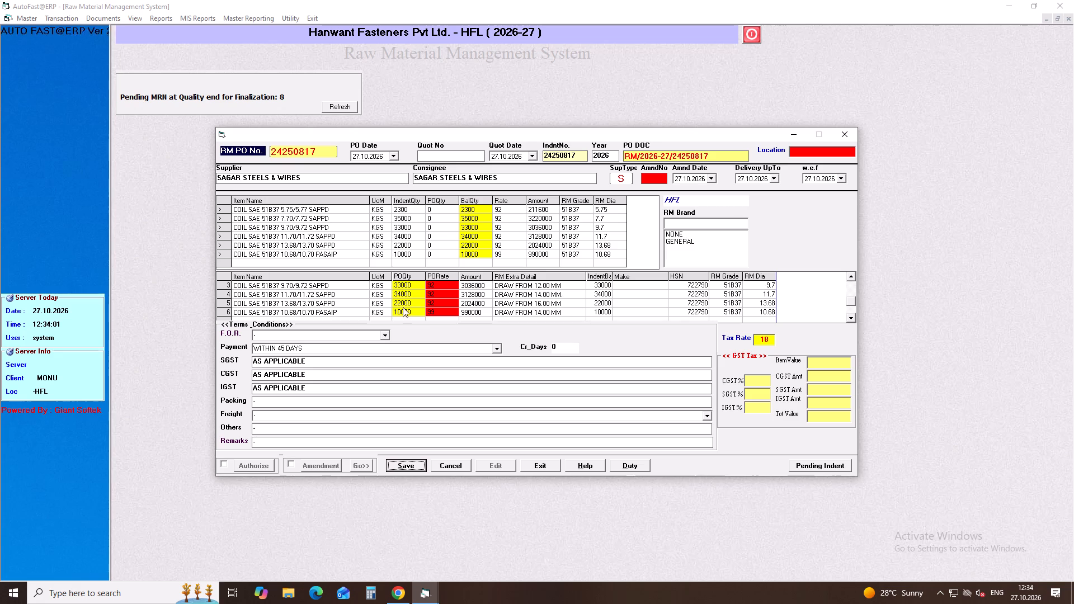
Save the SAGAR STEELS & WIRES raw material purchase order, confirming that it is OK.
scroll(679, 223, up, 1)
scroll(686, 230, down, 1)
click(410, 465)
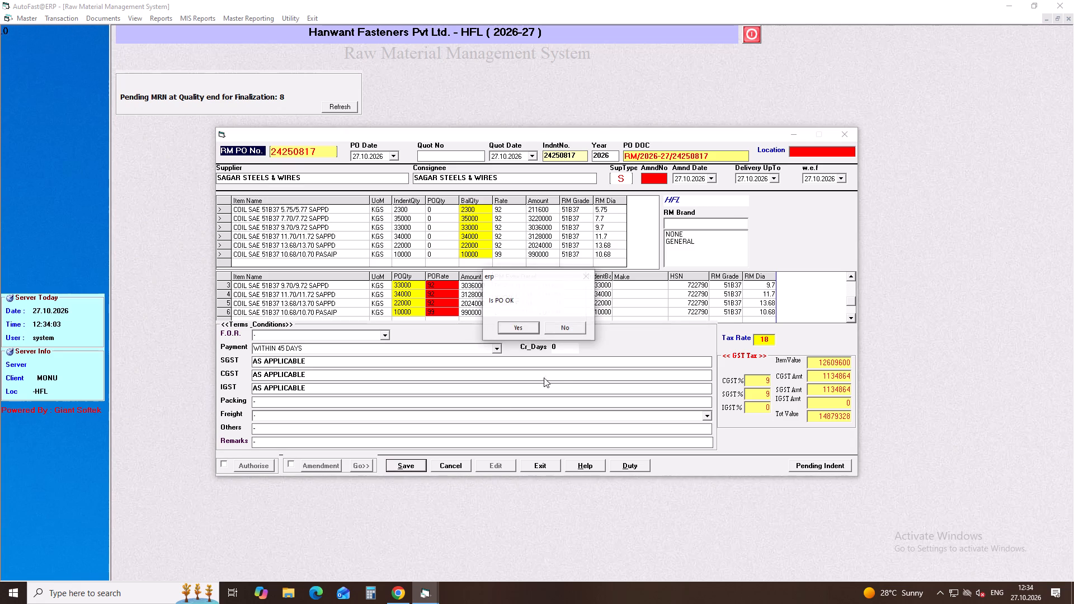
click(524, 330)
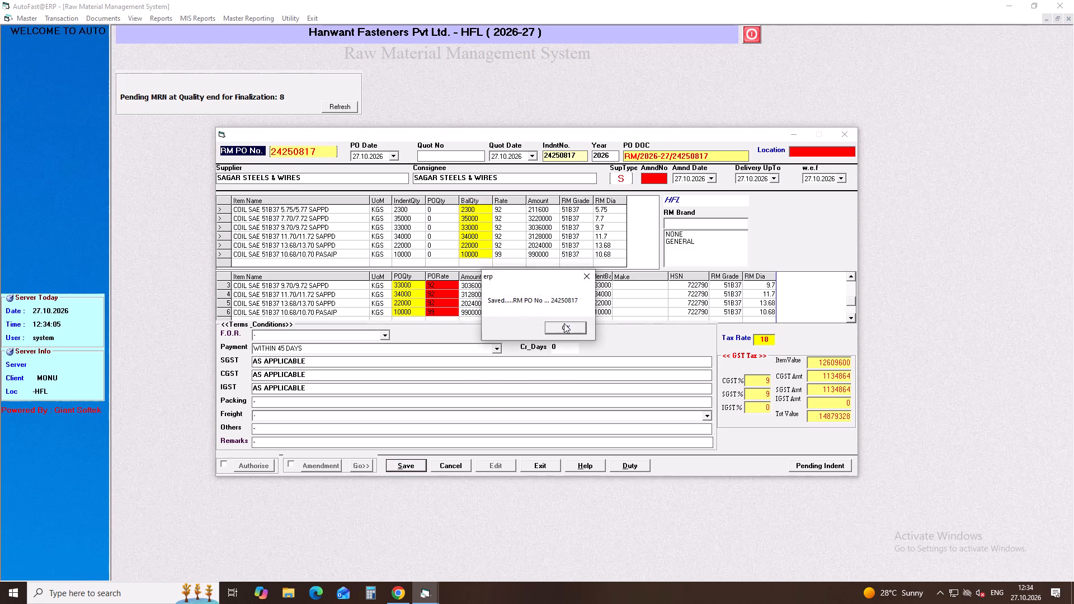
click(564, 323)
Authorise the saved raw material purchase order without sending an email, and close its window.
click(222, 464)
click(242, 468)
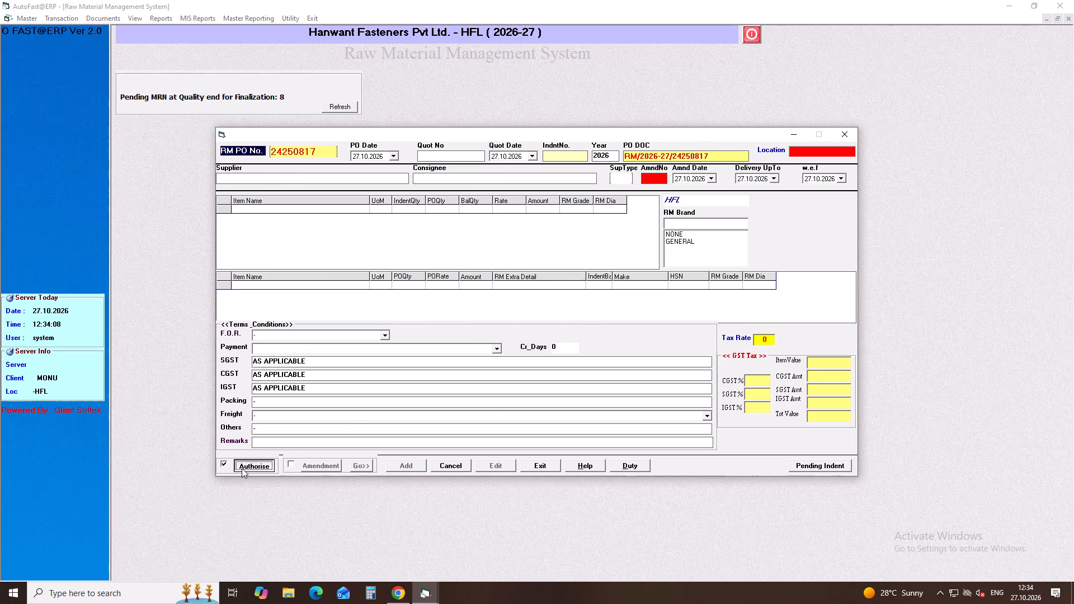
click(520, 329)
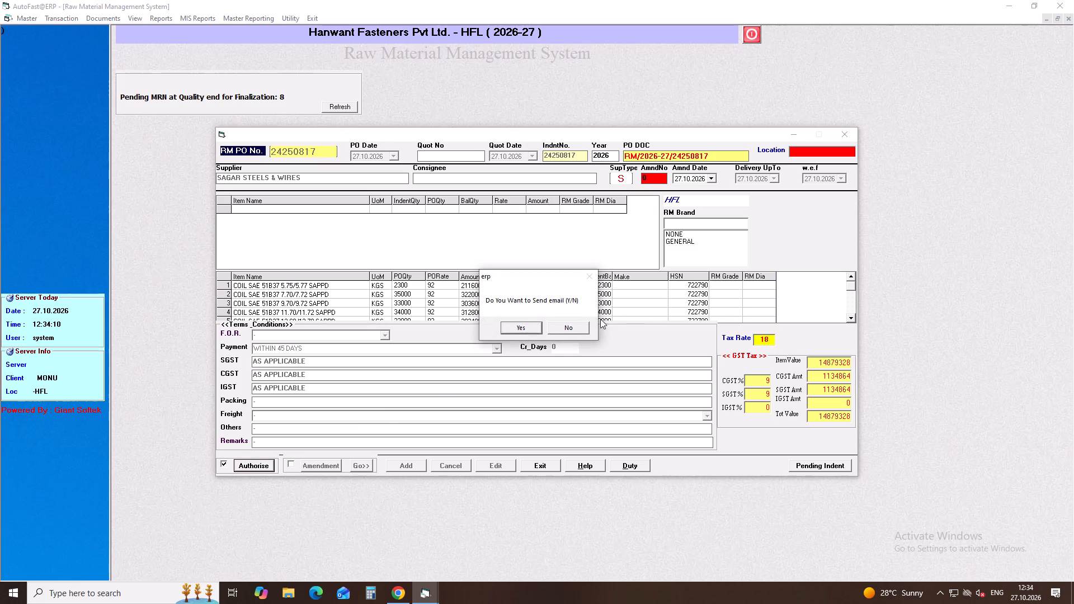
click(572, 330)
click(849, 138)
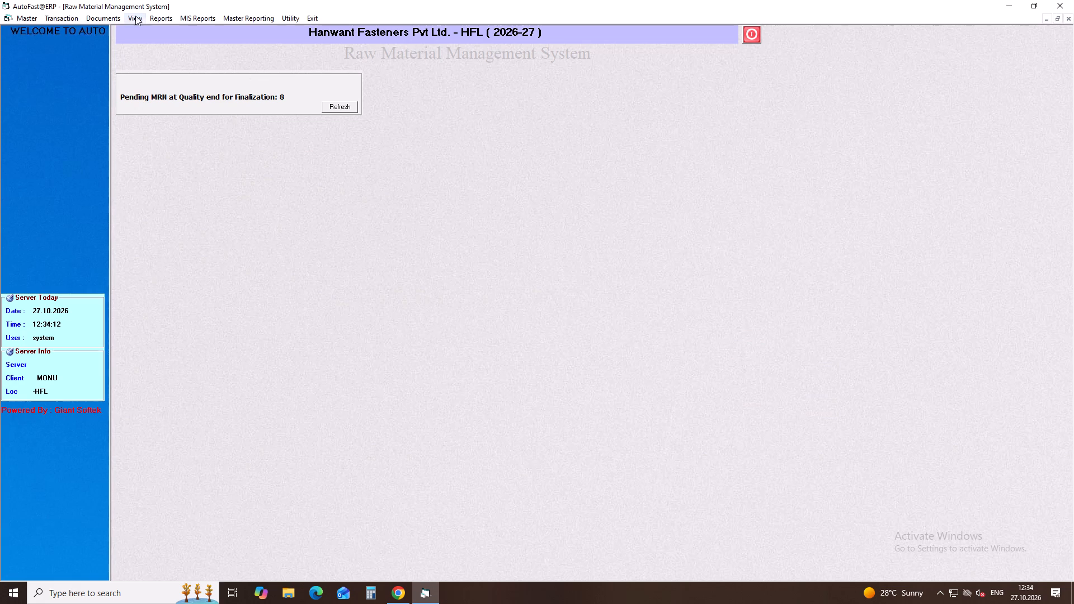
Start a new raw material (RM) supplier schedule in the Supplier Schedule Addition form.
click(68, 21)
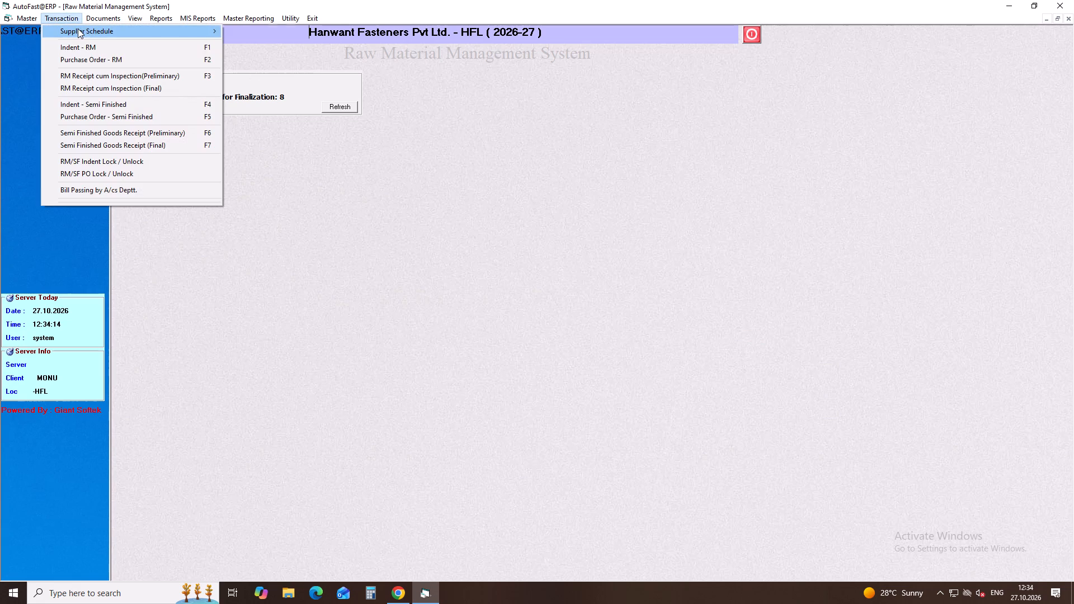
click(78, 29)
click(260, 27)
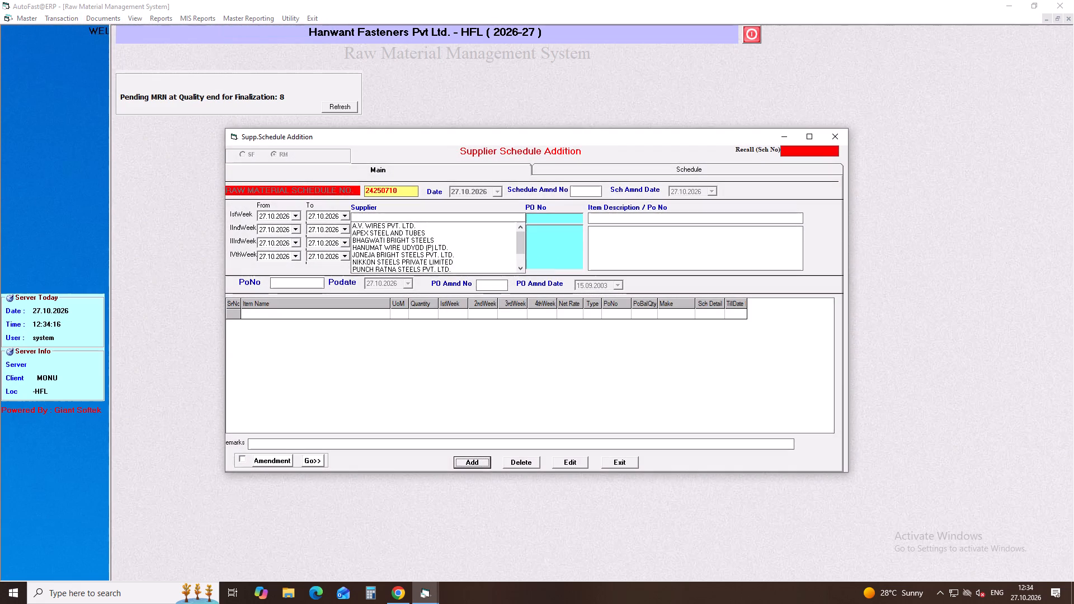
key(Return)
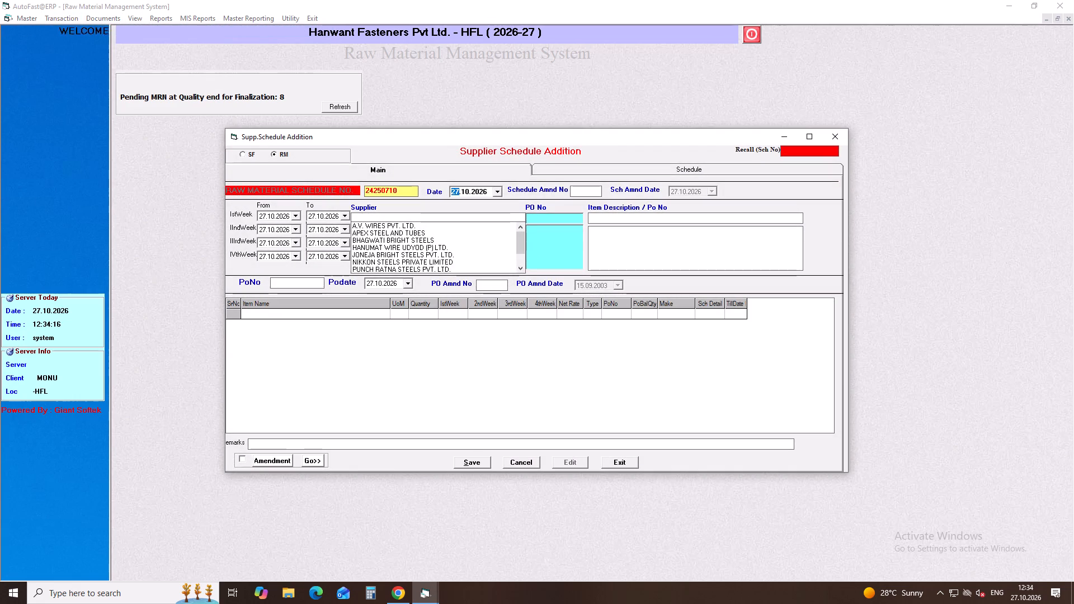
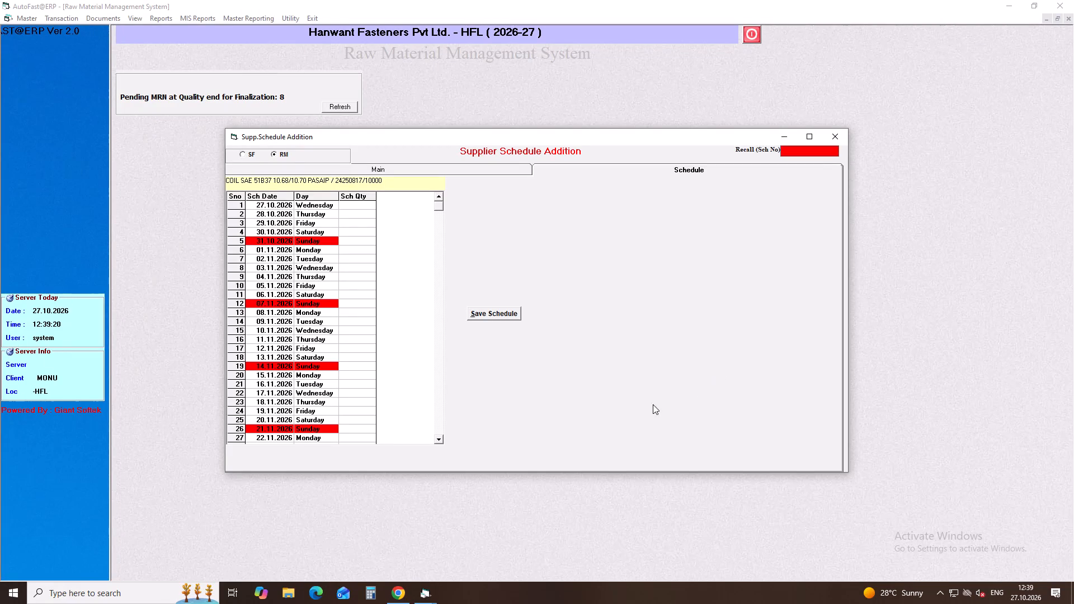
Schedule 10000 for COIL SAE 51B37 10.68/10.70 PASAIP on 27.11.2026 and save that item's schedule.
click(438, 438)
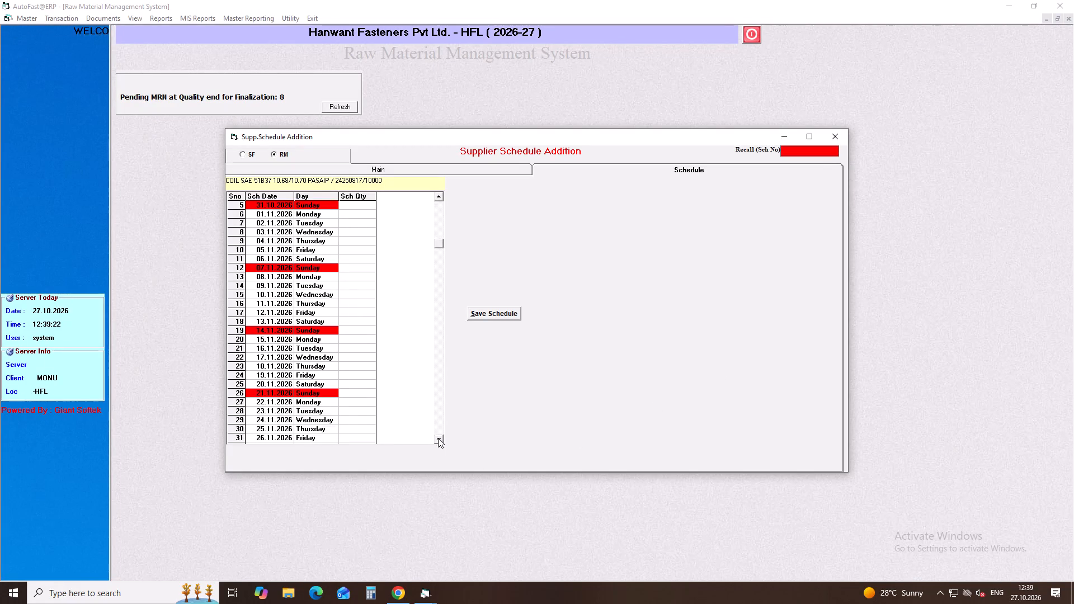
click(438, 438)
click(359, 437)
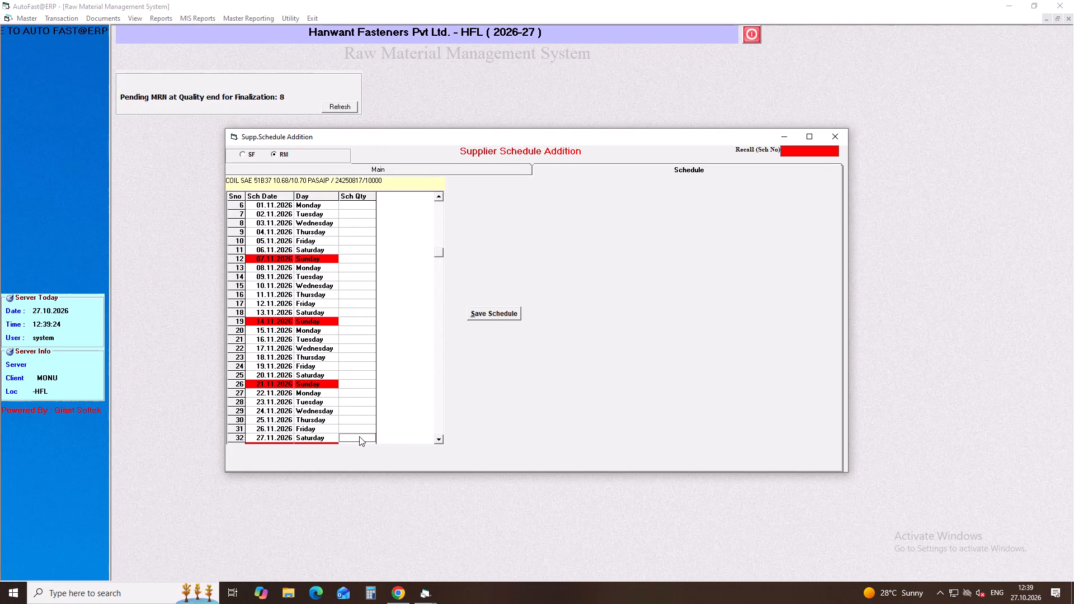
text(10000)
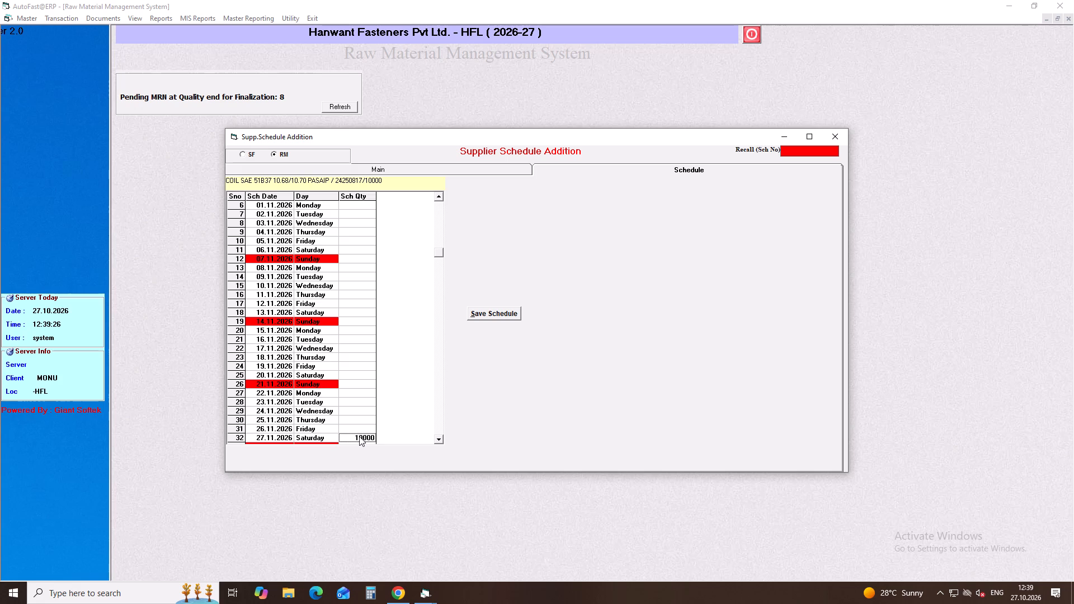
click(498, 316)
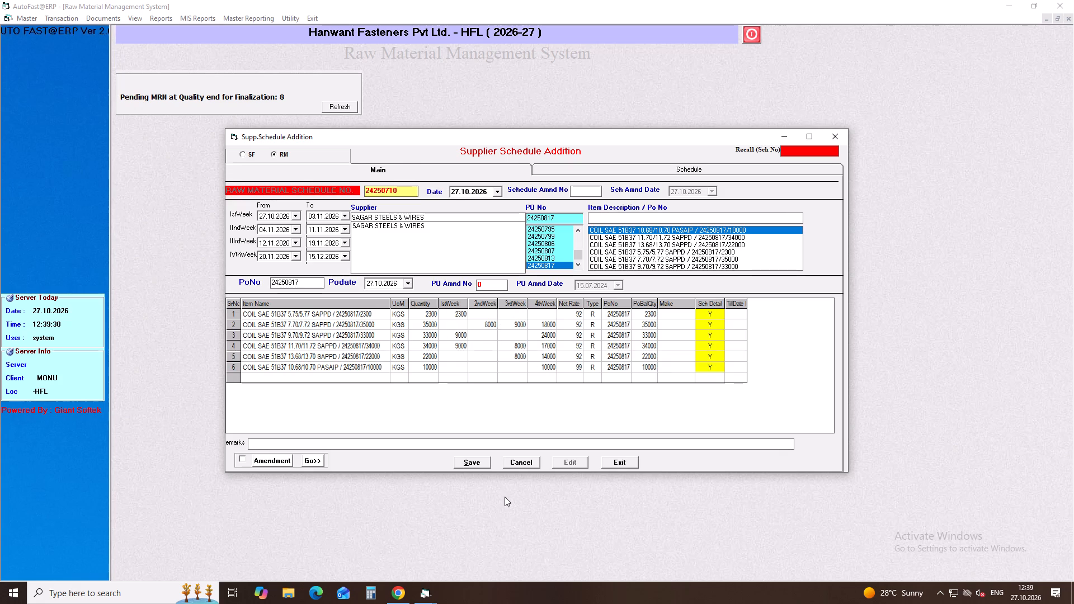
Save the SAGAR STEELS & WIRES raw material supplier schedule, confirm it, and close the Supplier Schedule Addition form.
click(474, 463)
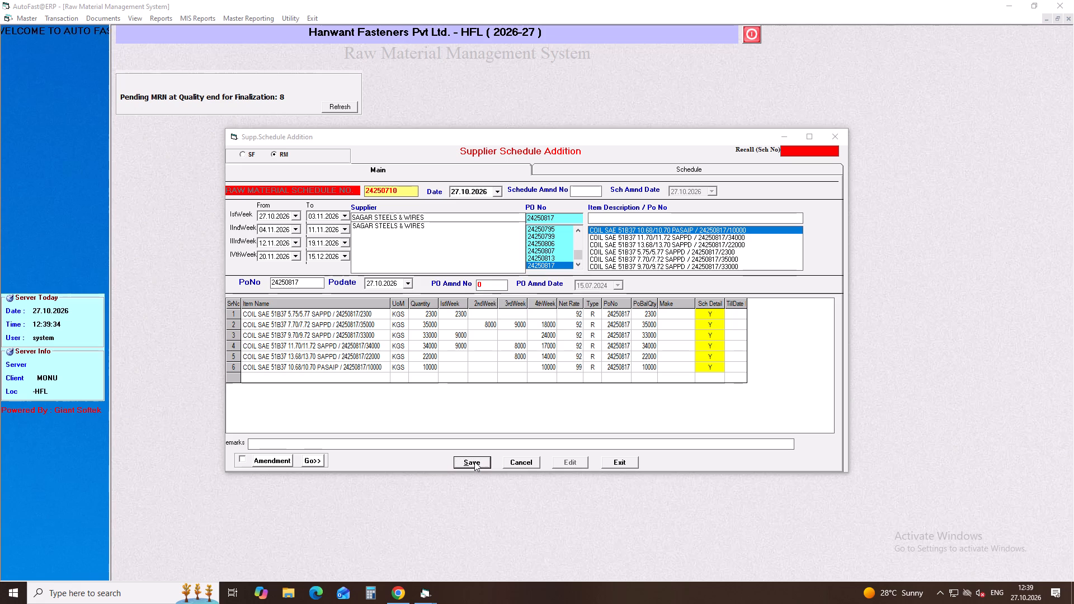
click(563, 328)
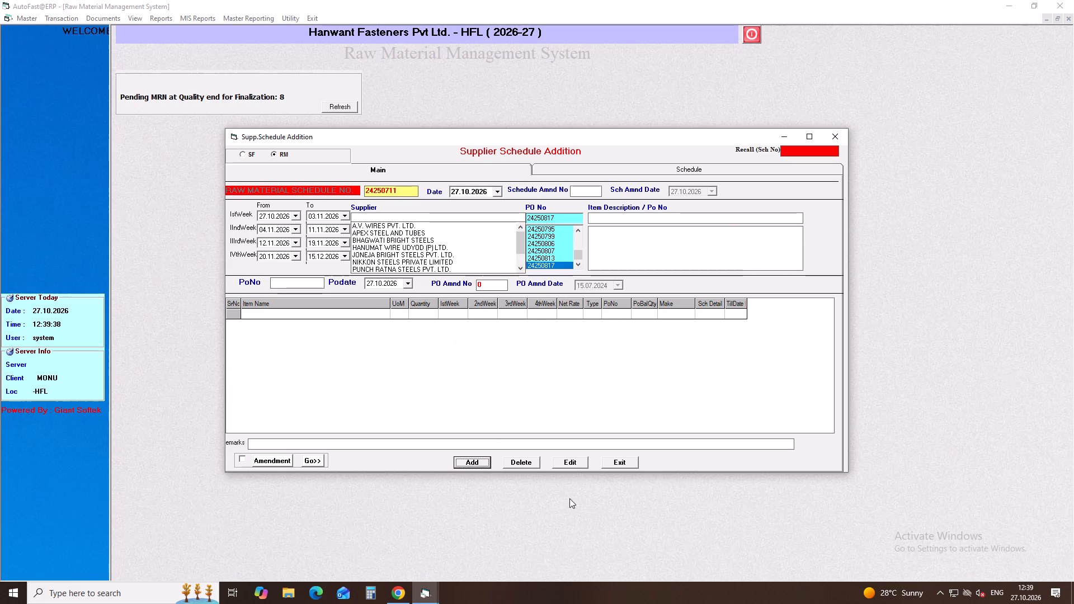
click(842, 139)
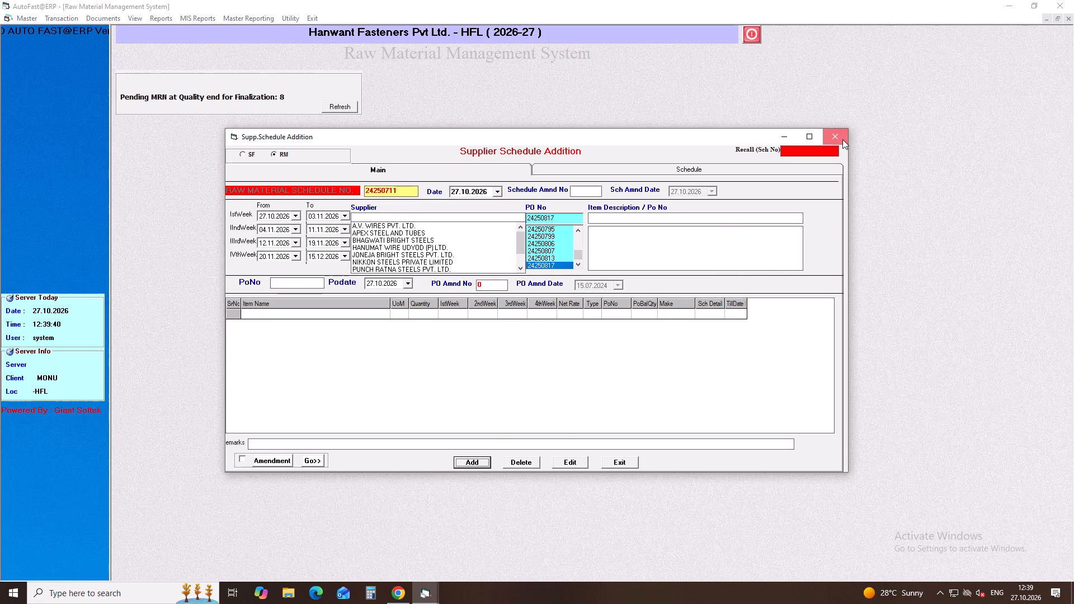
click(842, 139)
Display the final RM purchase order 24250817 of SAGAR STEELS & WIRES, dated 27.10.2026, from the purchase order print form.
click(77, 22)
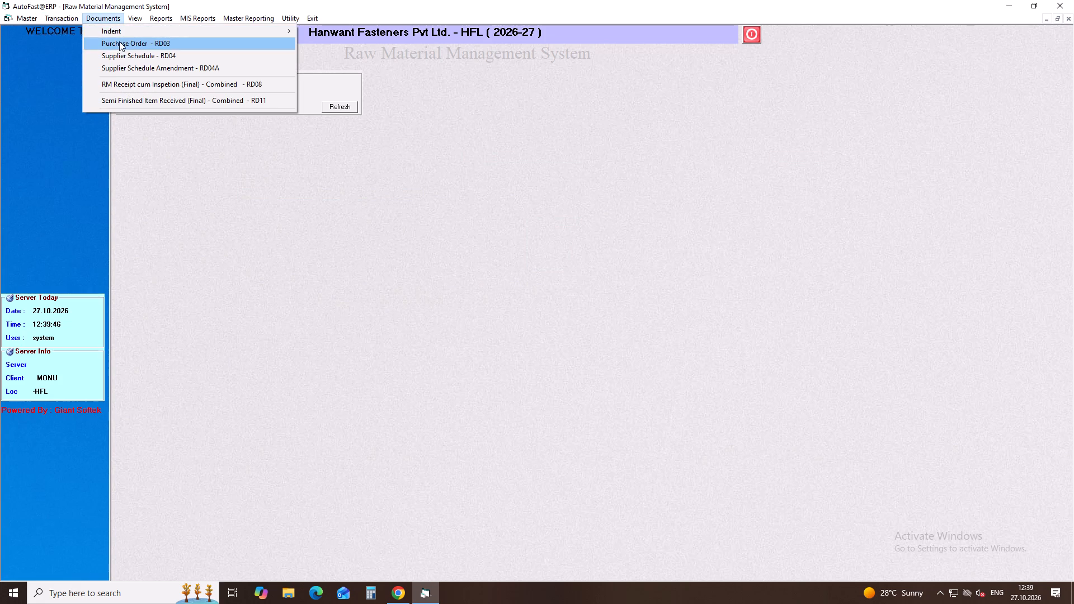
click(119, 41)
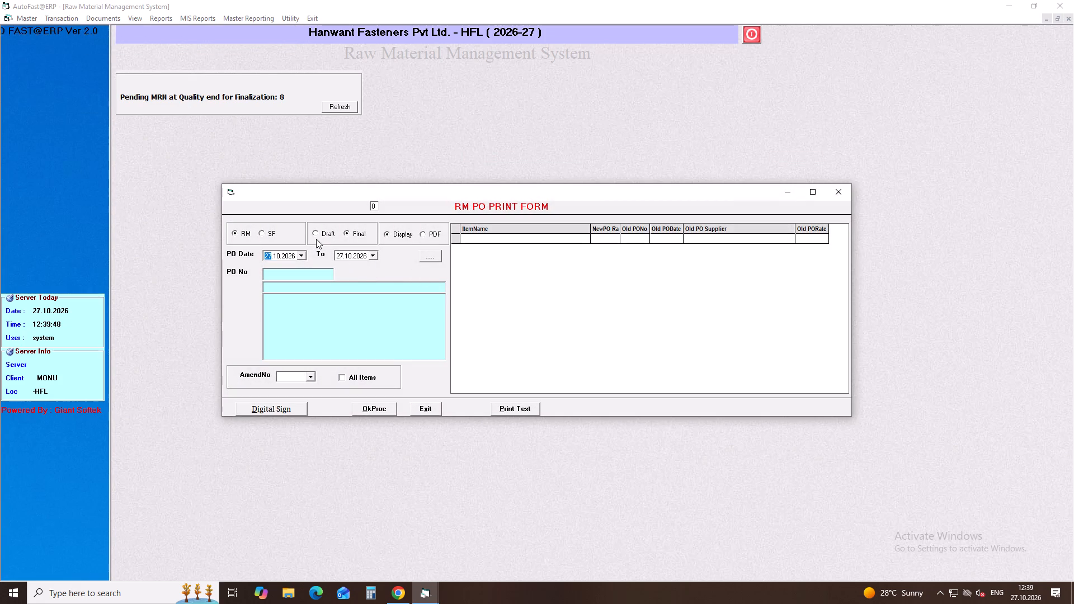
key(Return)
key(Return)
key(Return)
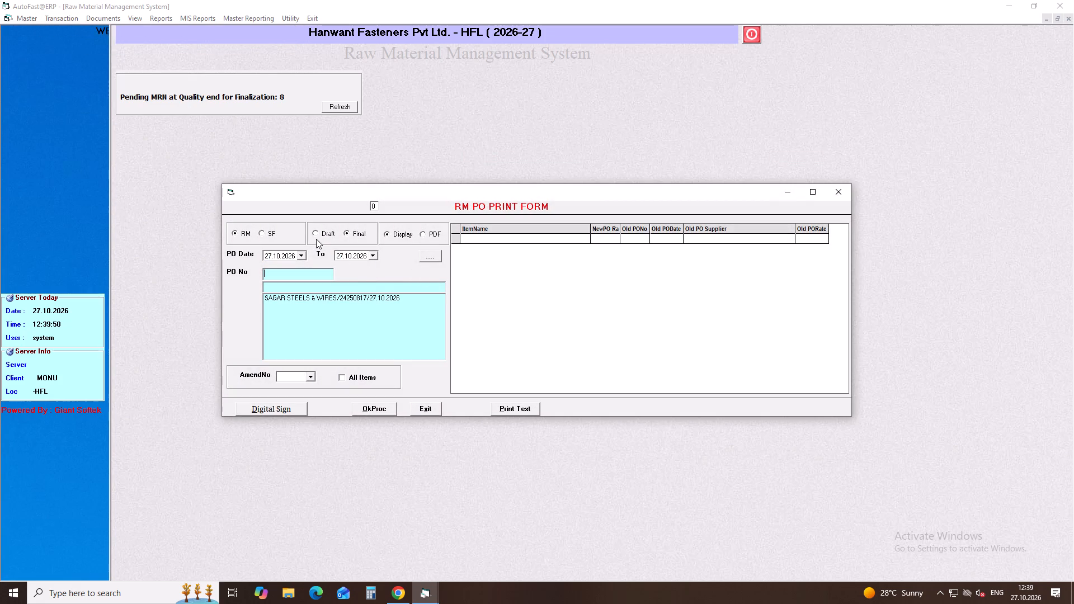
click(327, 298)
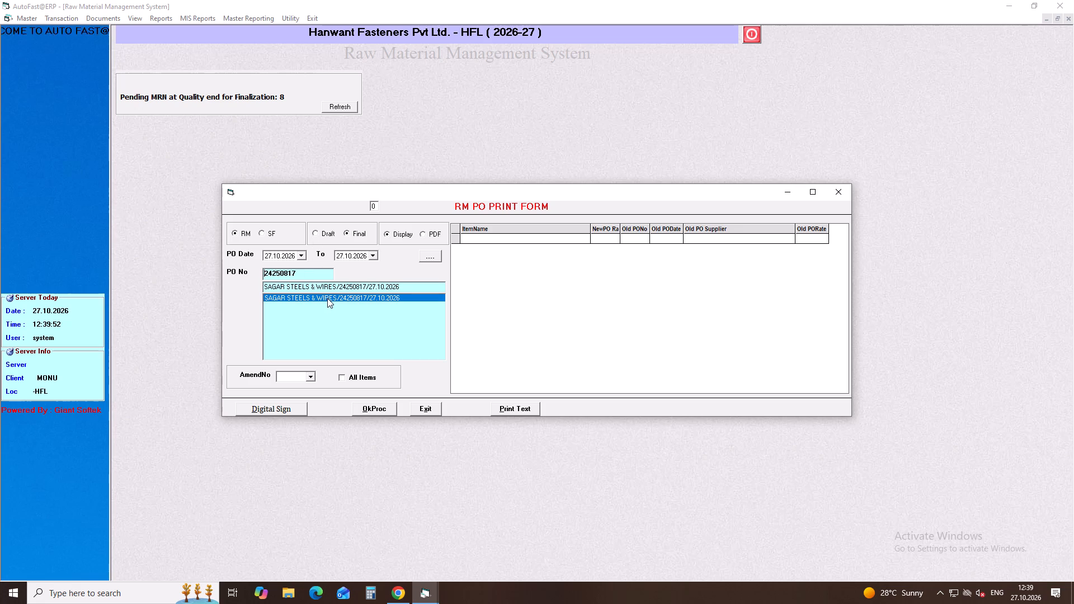
key(Return)
key(Return)
key(Return)
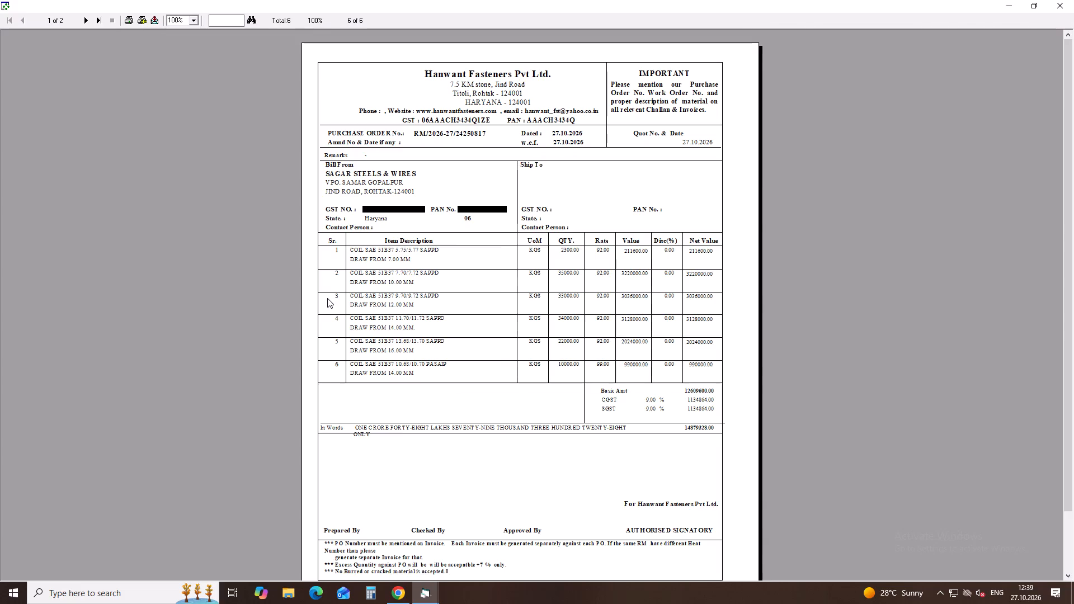
Enlarge the purchase order preview to 150% and print one copy on the system printer.
click(193, 23)
click(190, 51)
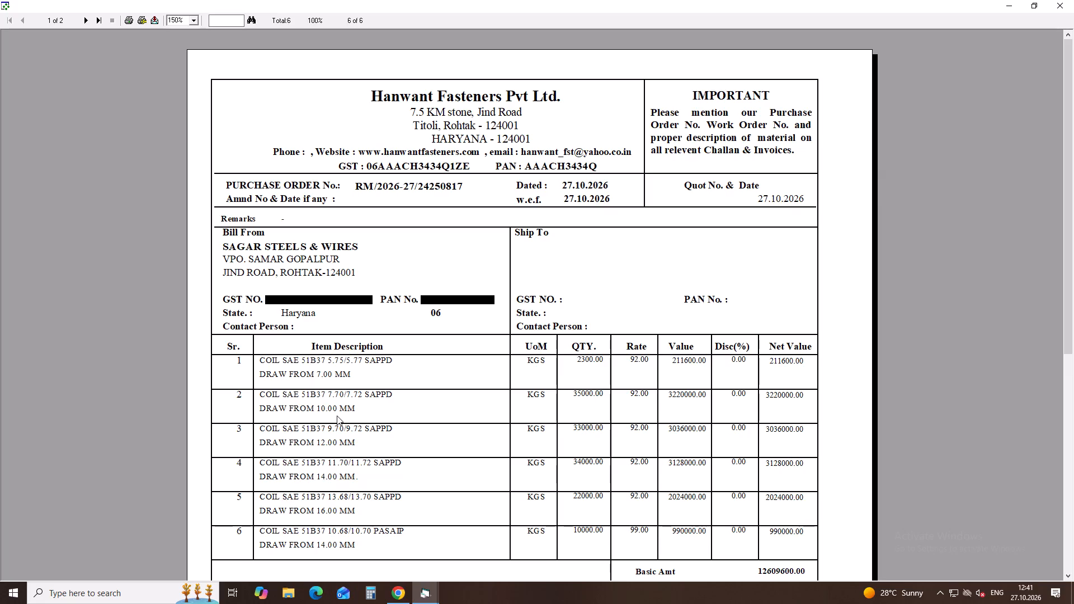
click(131, 19)
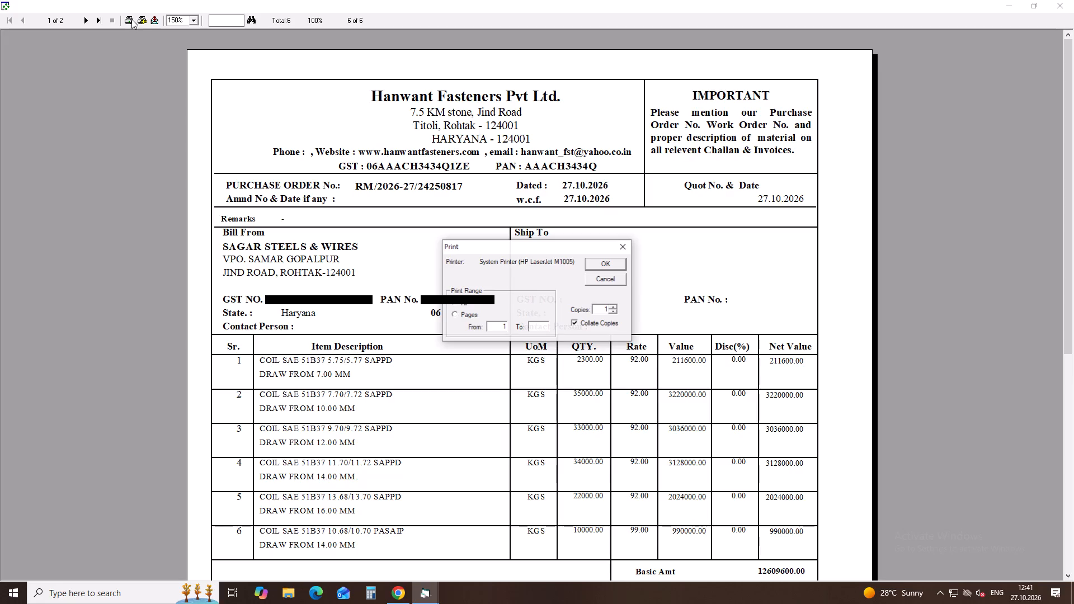
click(611, 266)
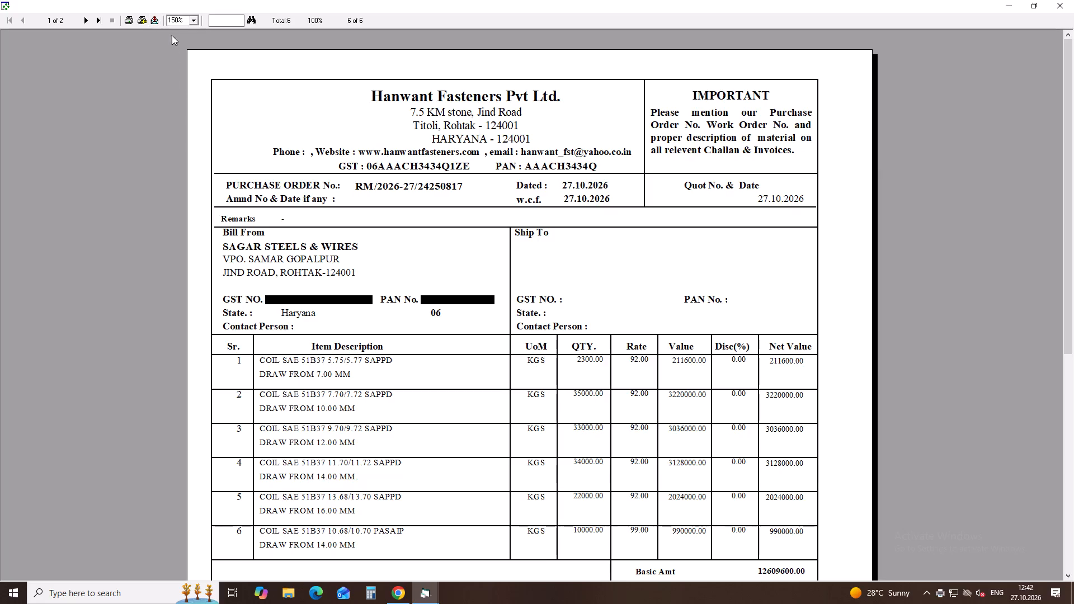
Export all pages of the purchase order as a PDF named PurchaseOrderHFL on the Desktop, and close the preview and print form.
click(158, 22)
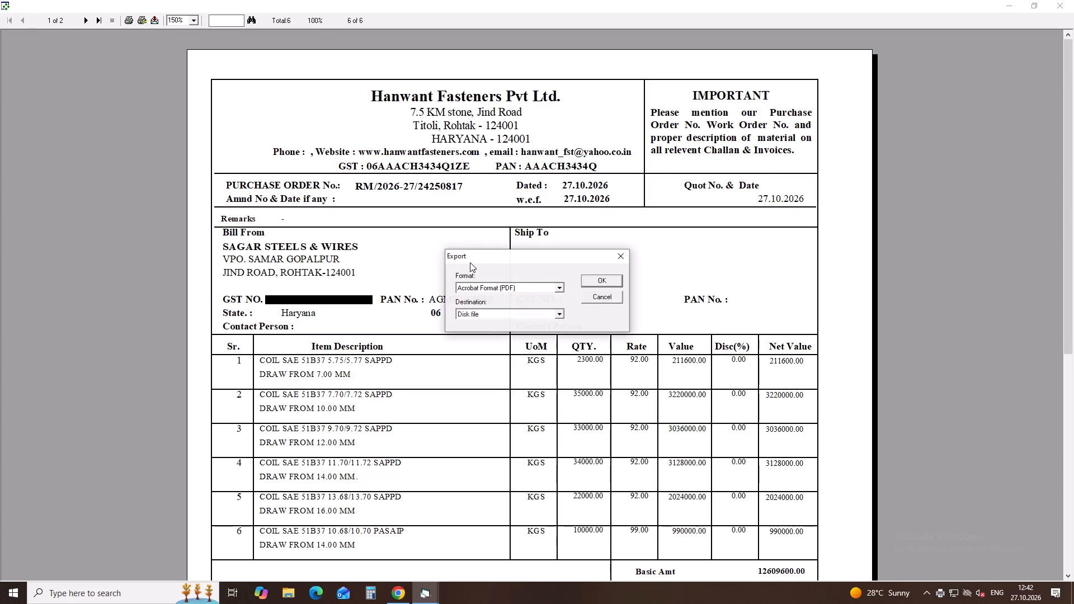
click(601, 284)
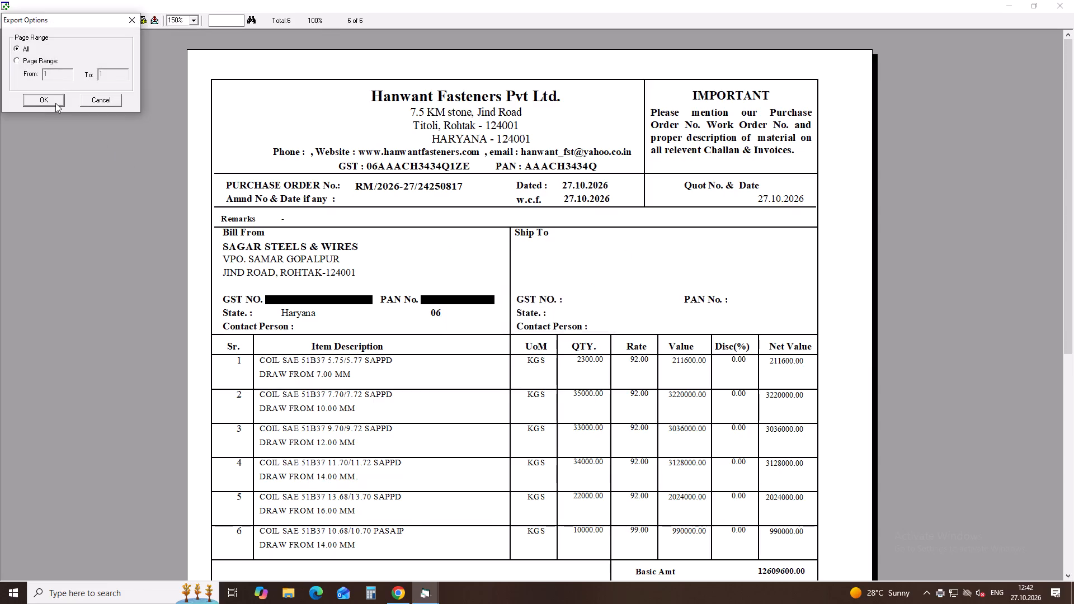
click(55, 103)
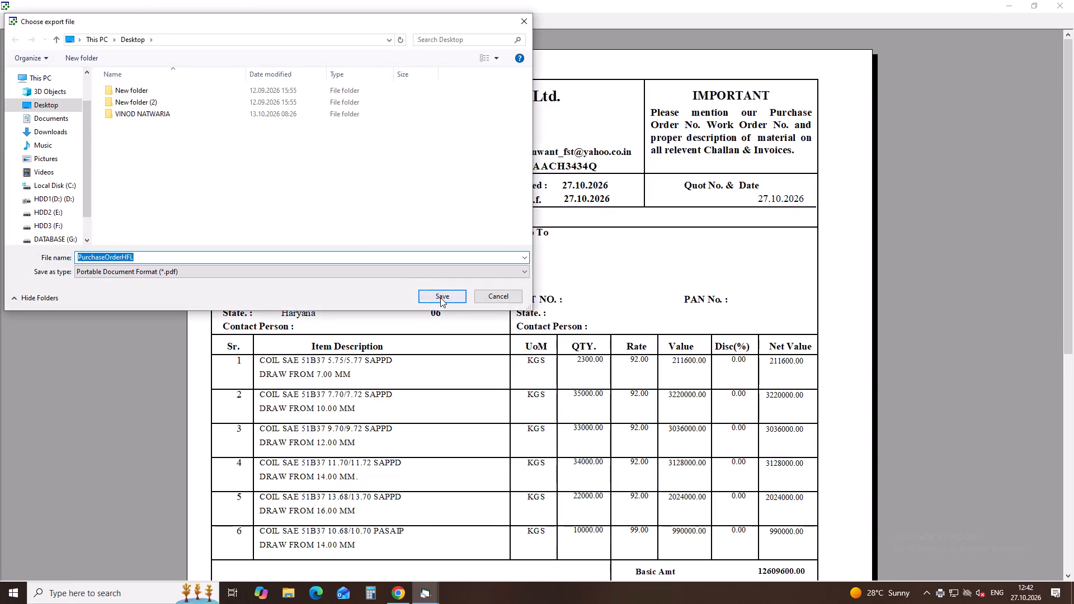
click(440, 298)
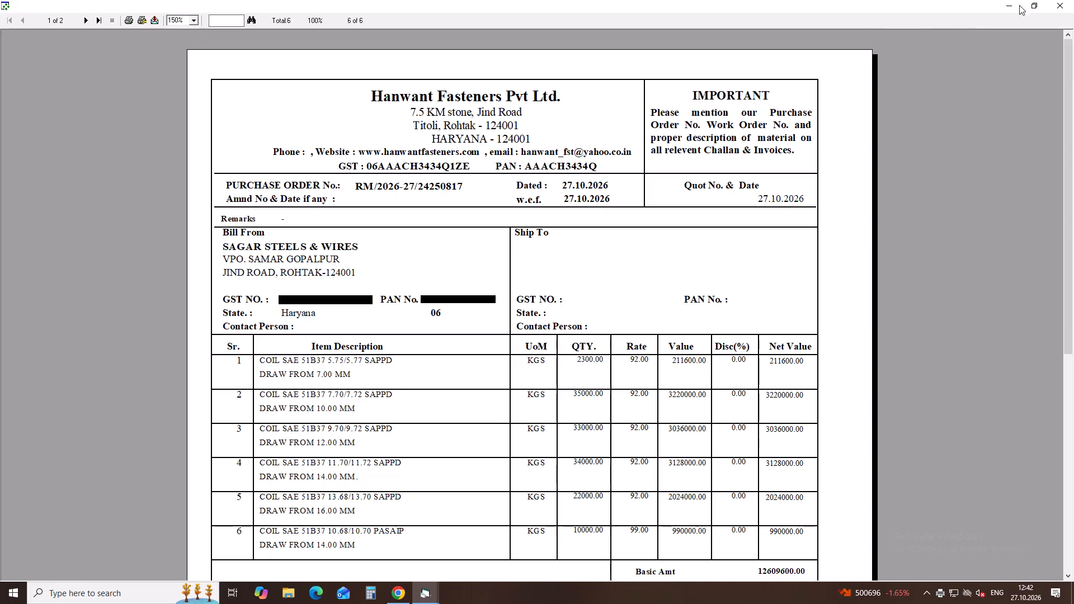
click(1060, 0)
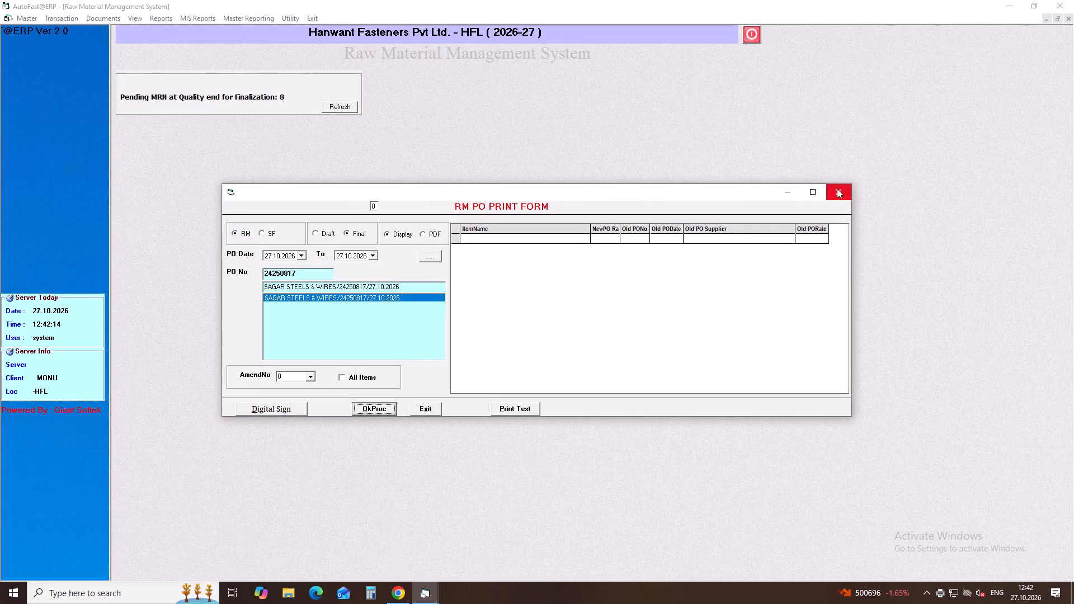
click(837, 188)
Display the confirmed RM supplier schedule 24250710 of SAGAR STEELS & WIRES from the supplier schedule print form.
click(112, 20)
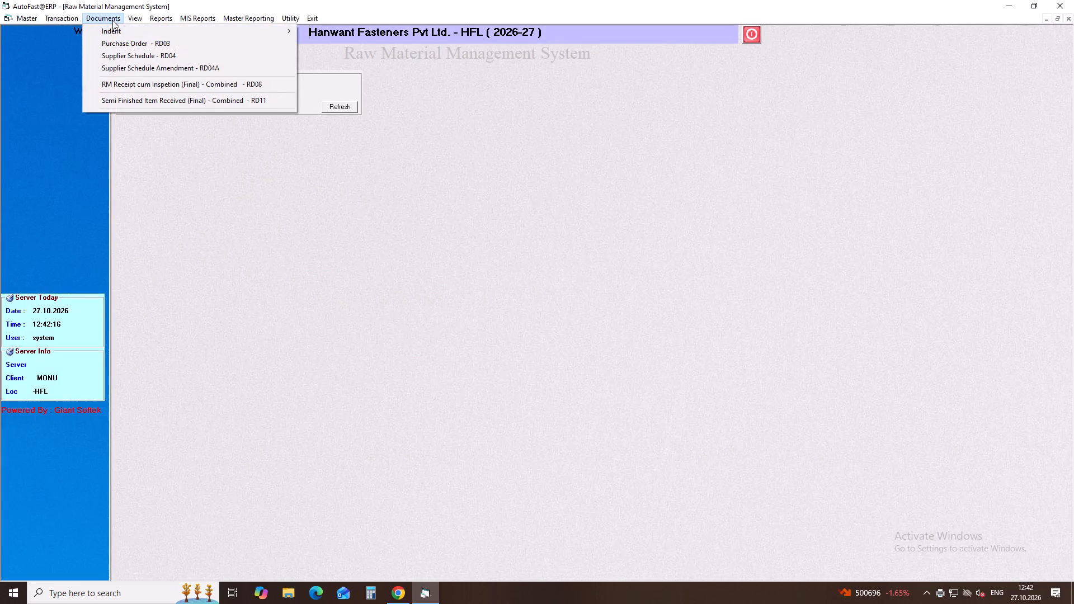
click(123, 56)
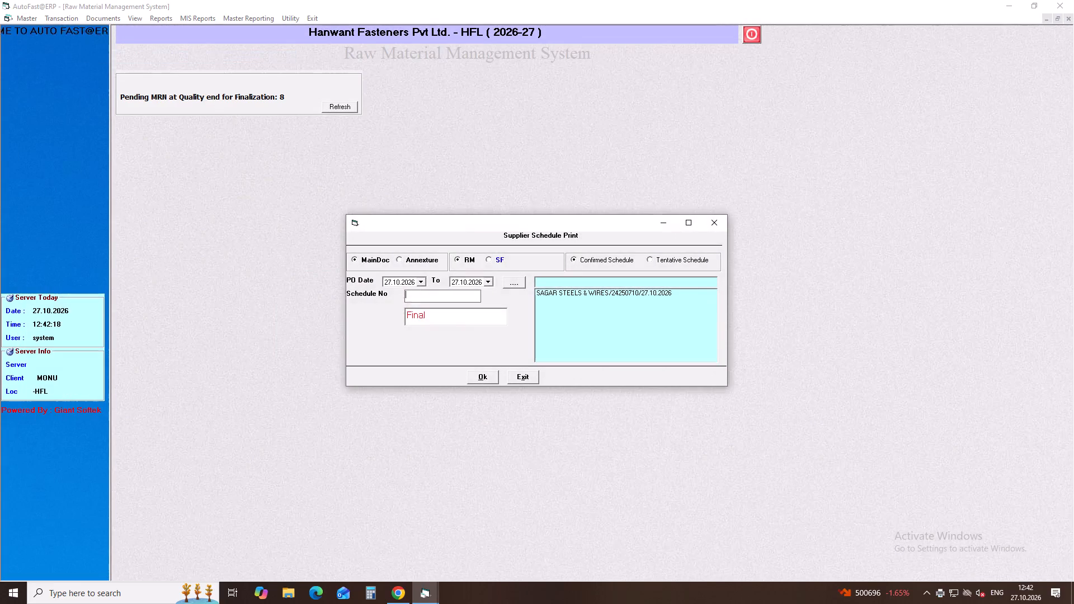
click(560, 294)
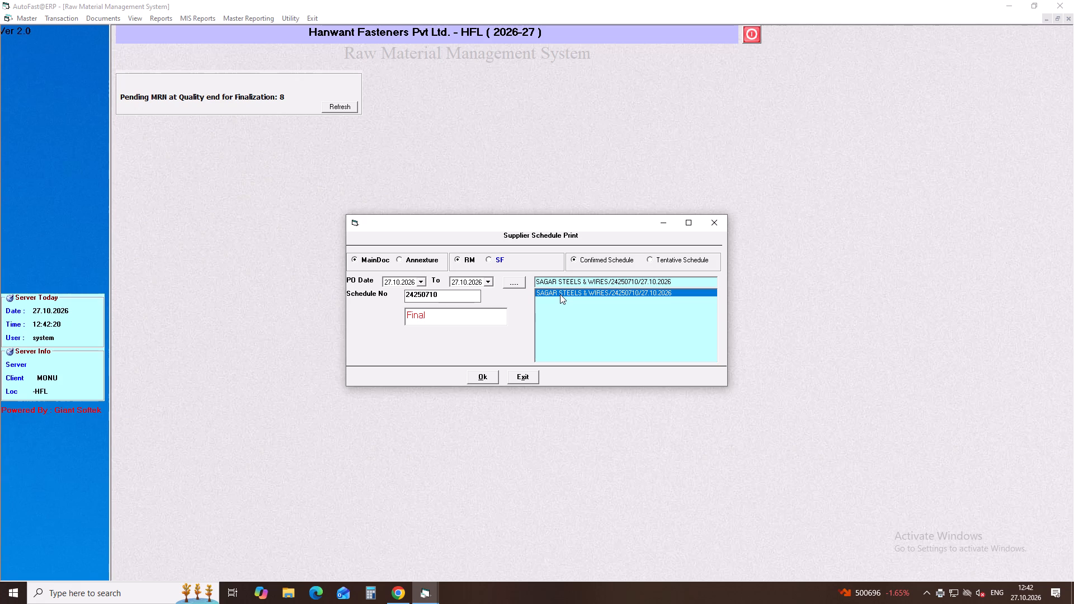
key(Return)
key(Return)
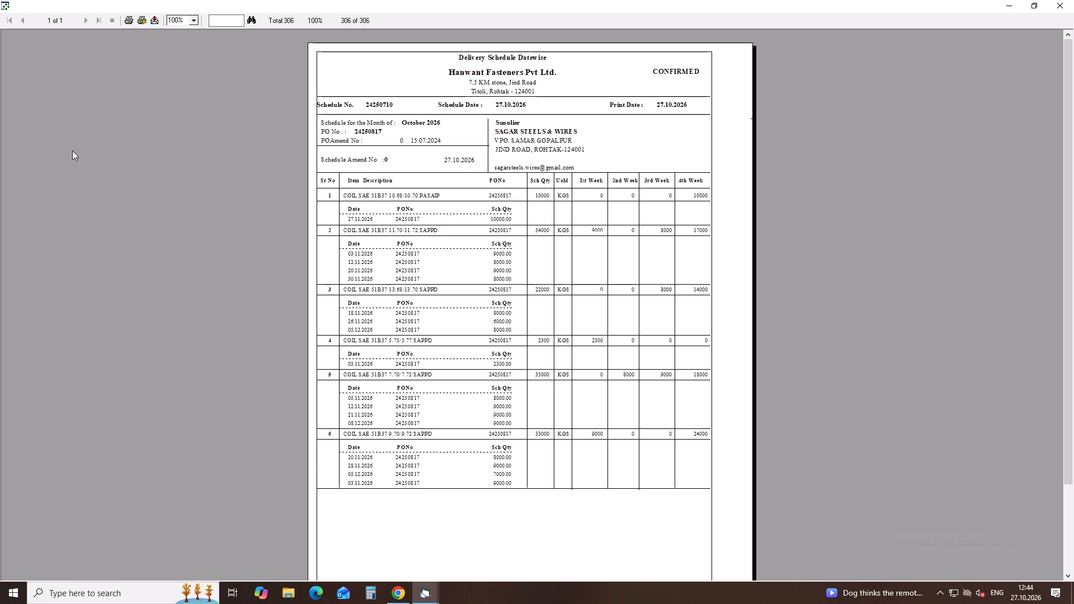
Print page 1 to 1 of the supplier schedule and dismiss the printer's status message.
click(129, 23)
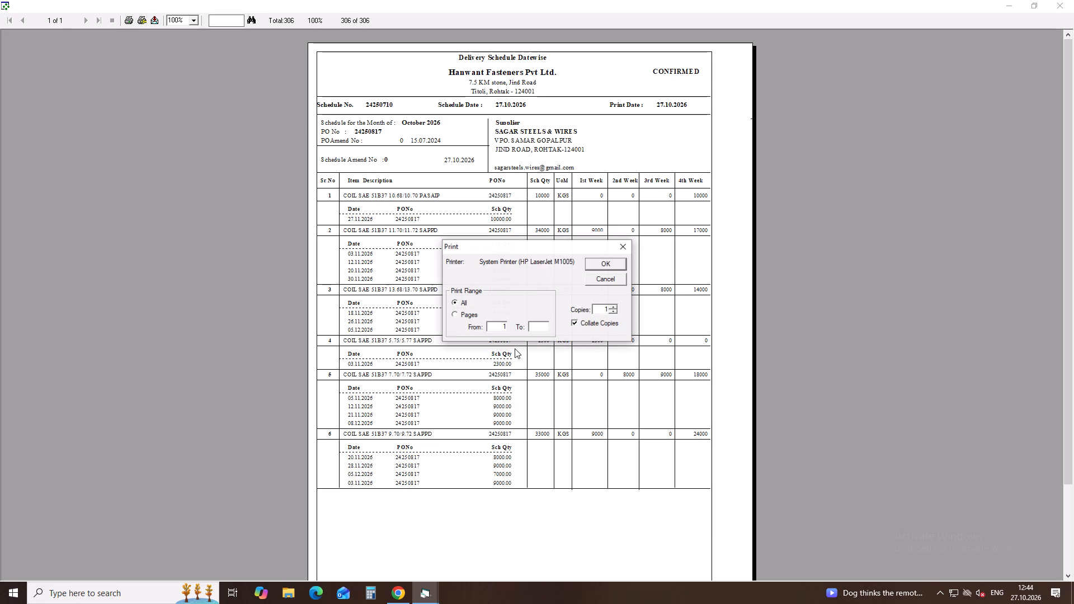
click(535, 328)
key(1)
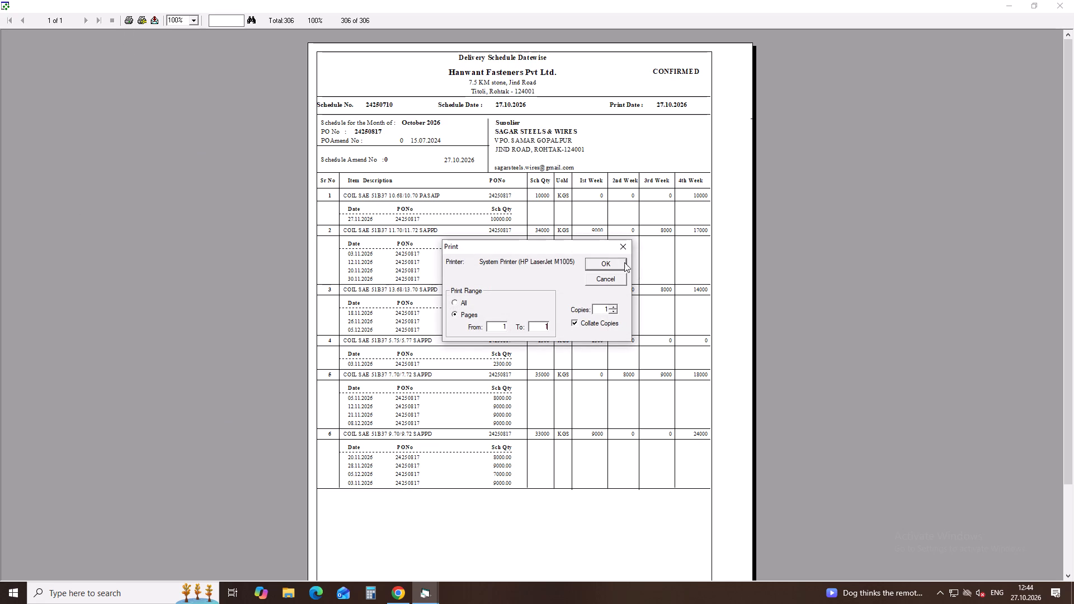
click(611, 258)
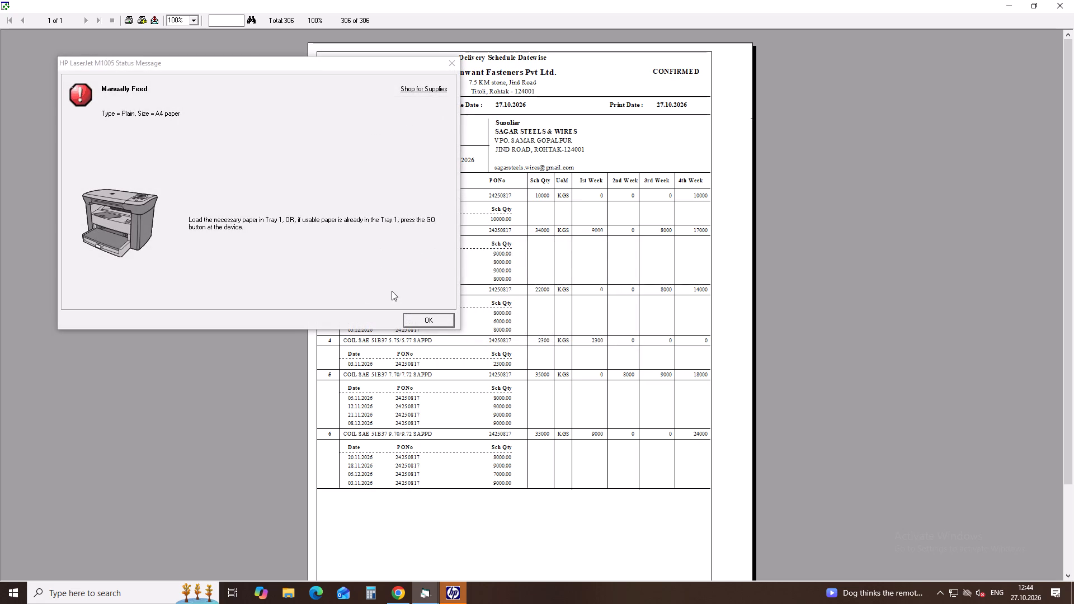
click(428, 318)
Export all pages of the supplier schedule as a PDF disk file, and minimise the preview and ERP windows to reach the desktop.
click(158, 23)
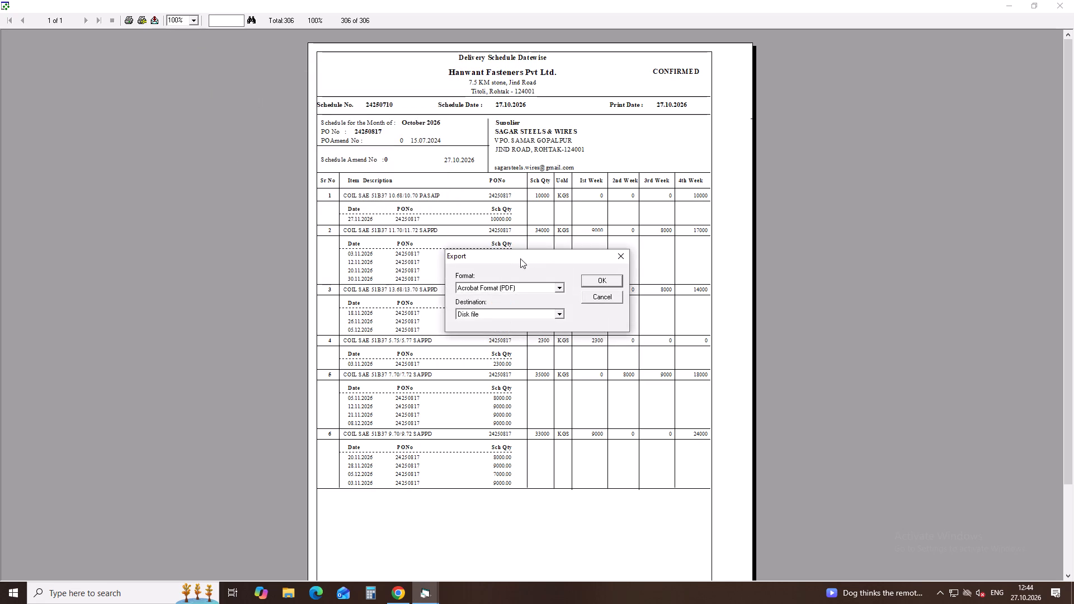
click(609, 281)
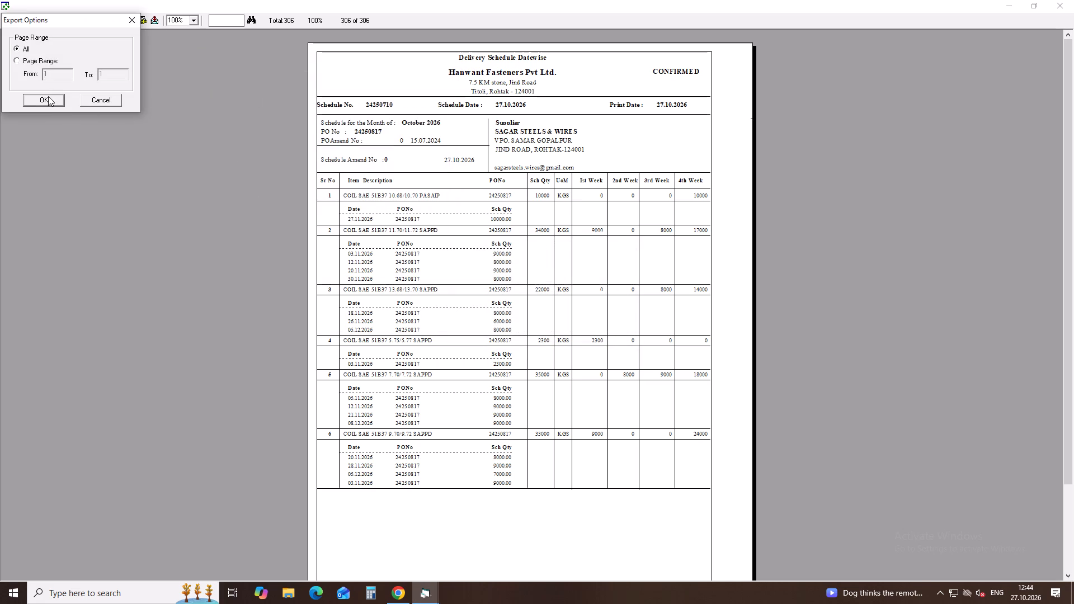
click(48, 97)
click(450, 300)
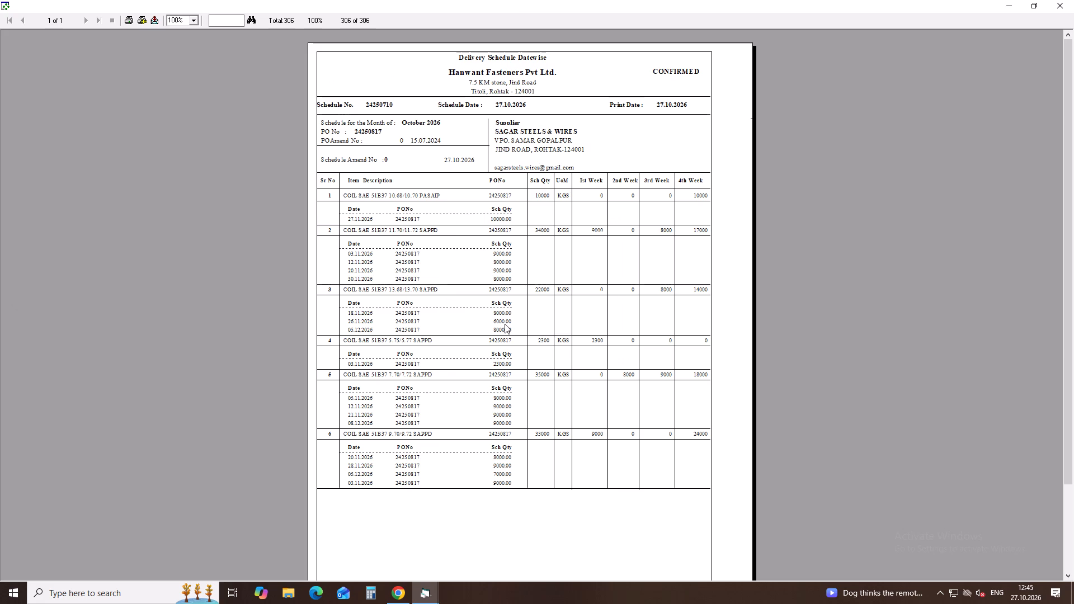
click(1014, 4)
click(1012, 5)
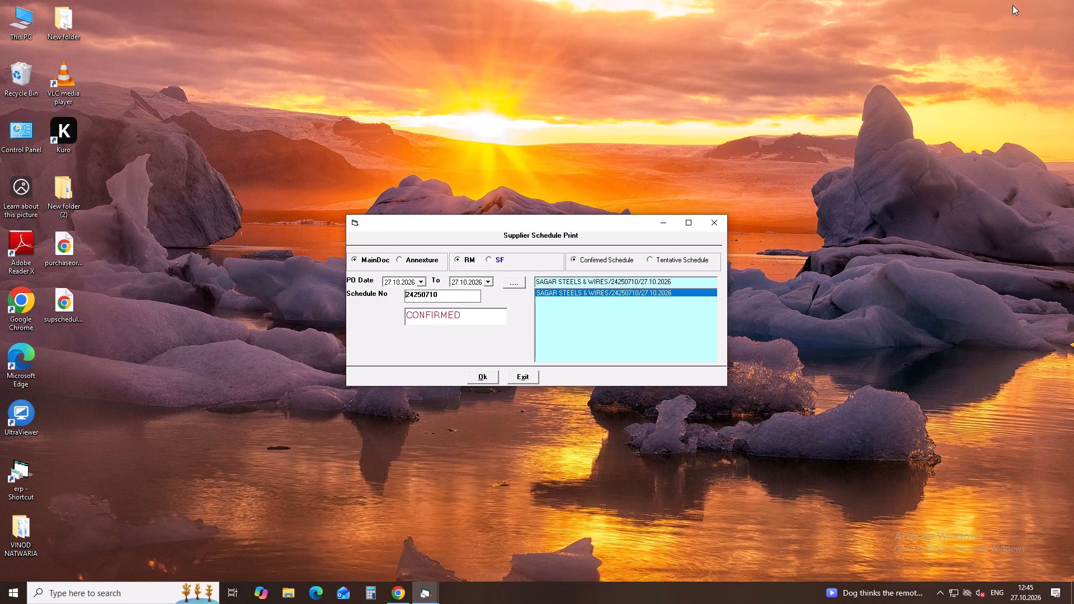
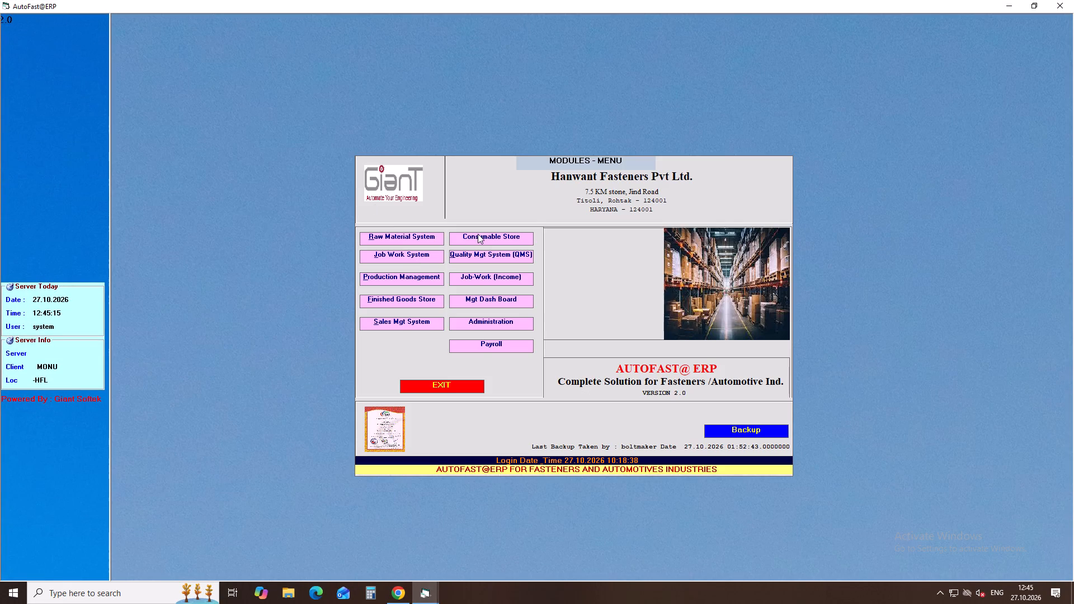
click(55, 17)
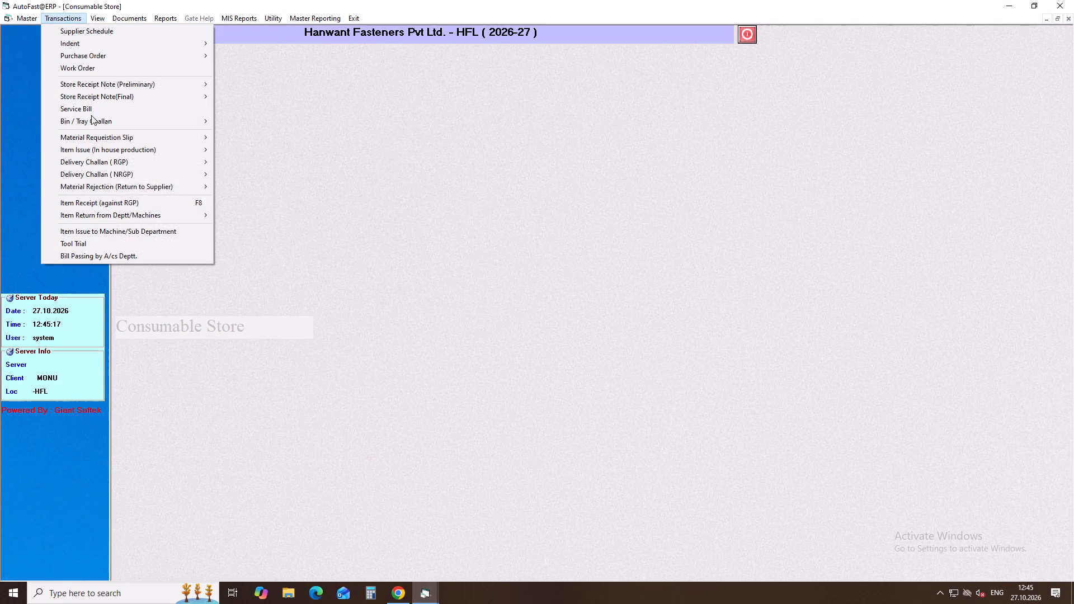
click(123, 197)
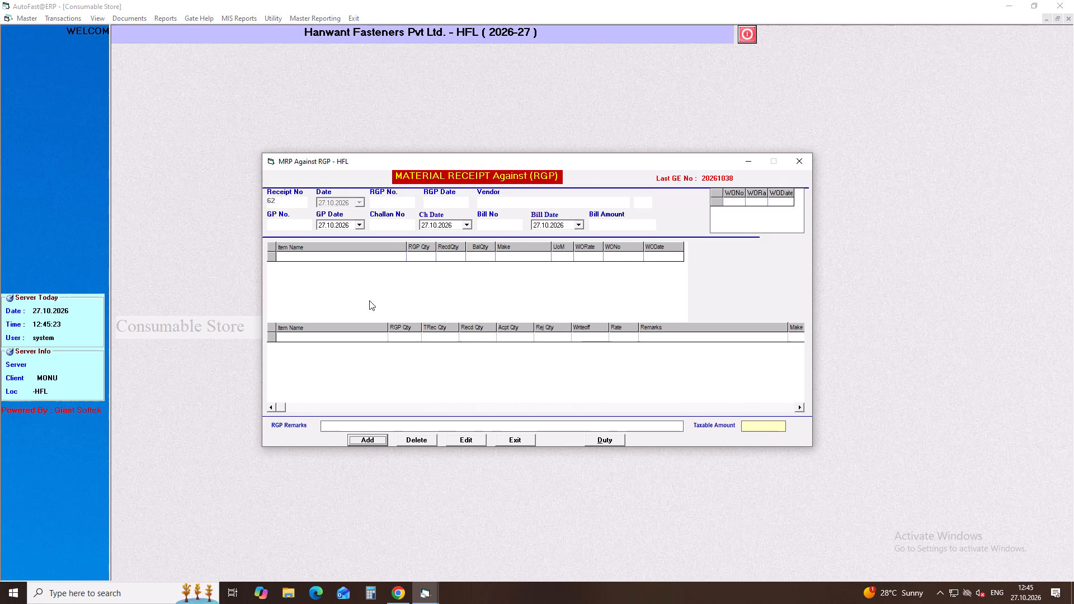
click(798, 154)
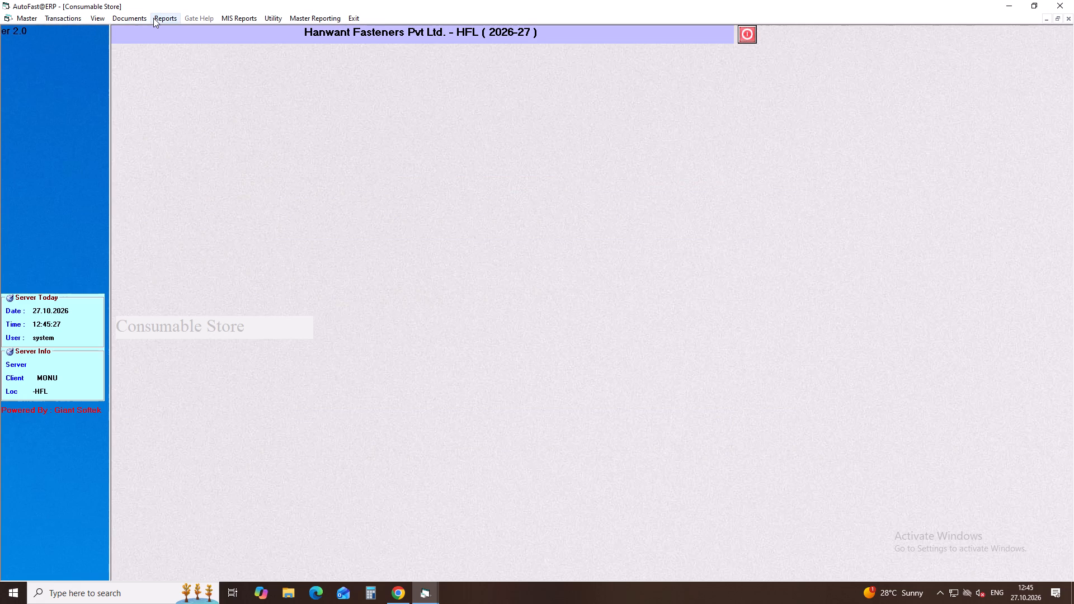
Start a new returnable delivery challan (RGP) with the last listed person and vendor DURGA TECH COMPONENTS.
click(64, 21)
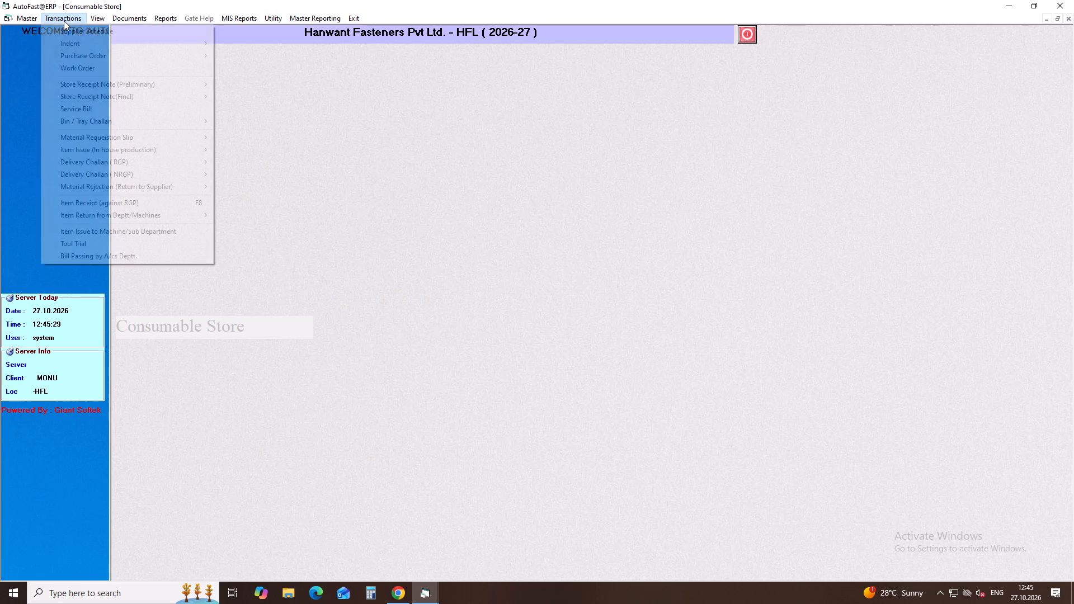
click(130, 163)
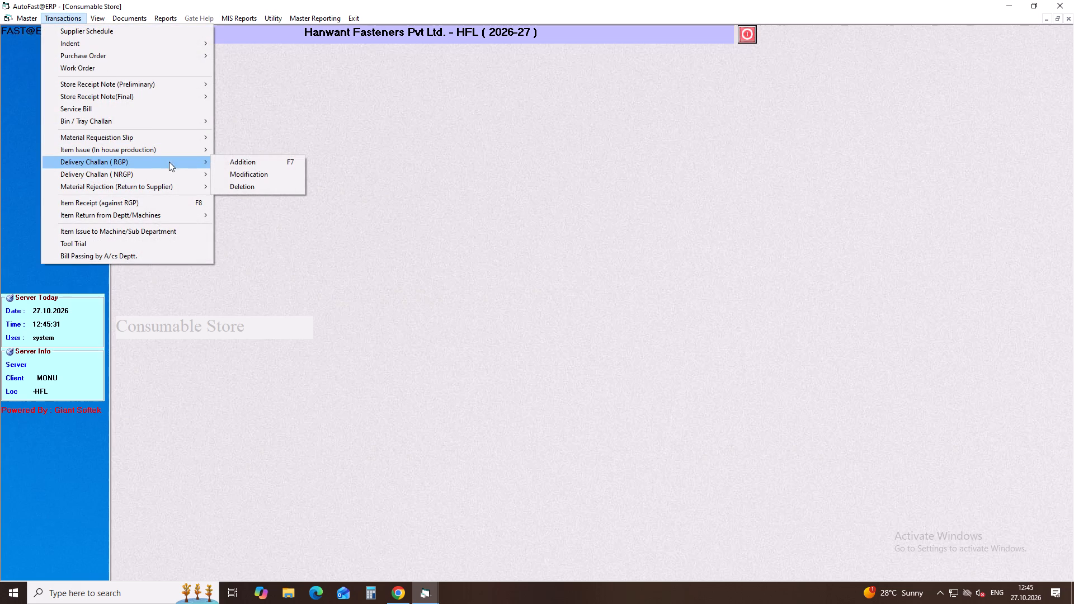
click(242, 162)
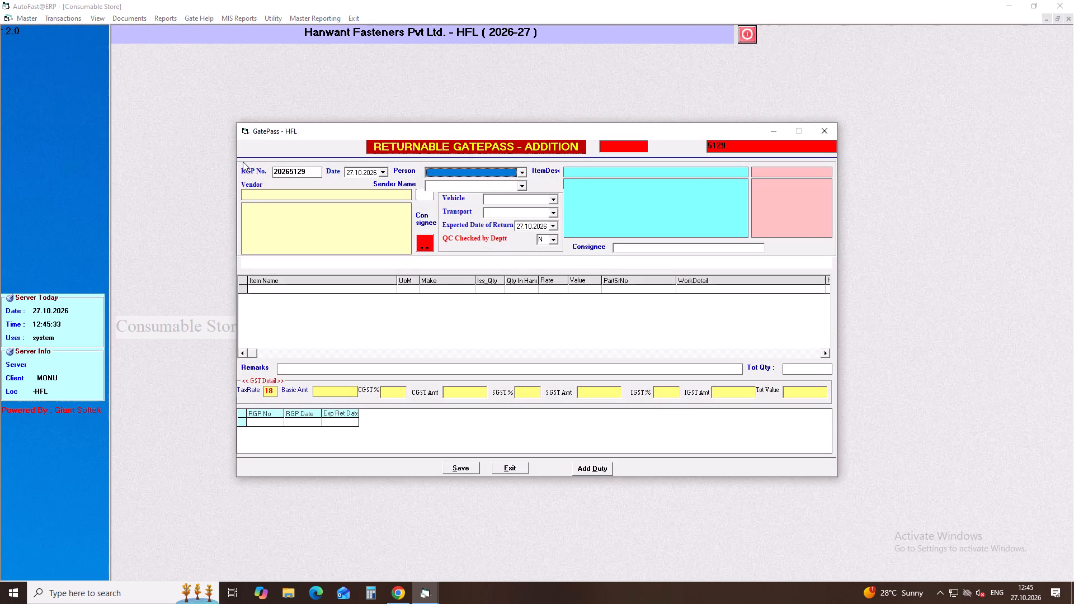
key(Return)
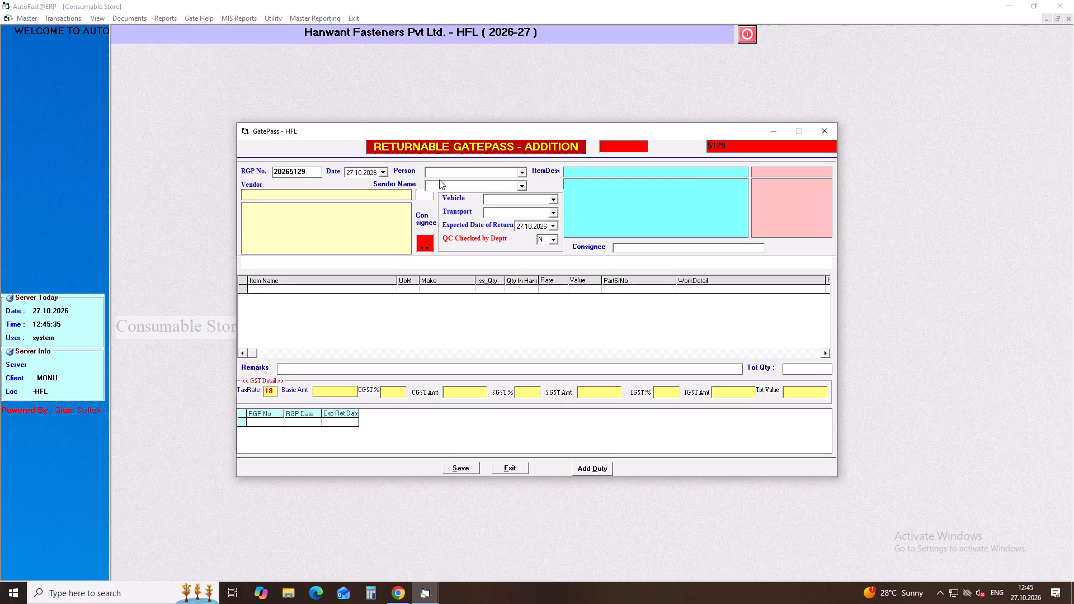
click(442, 174)
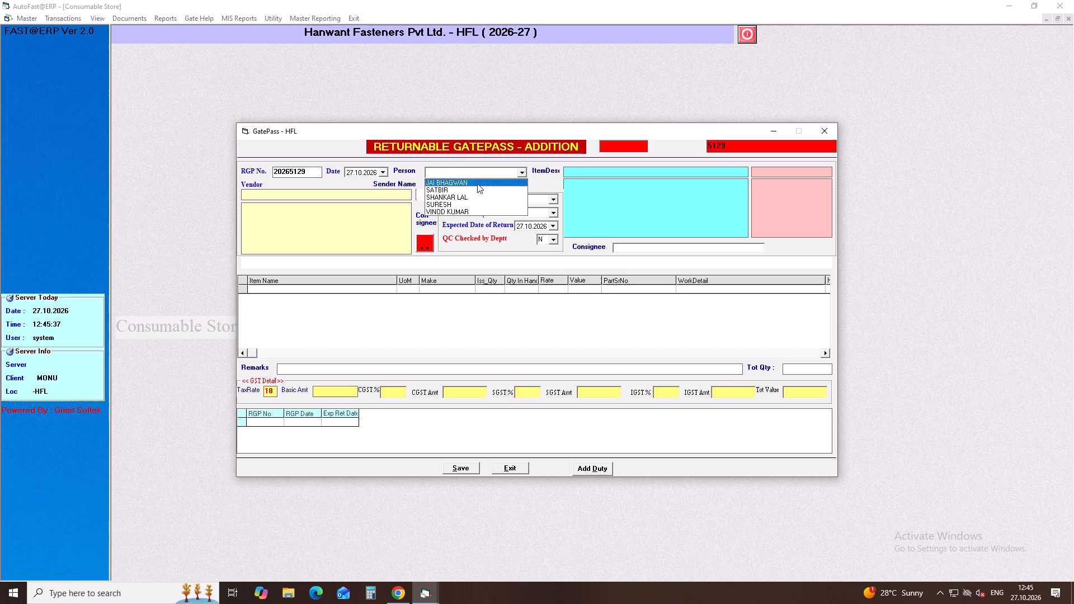
click(465, 211)
key(Return)
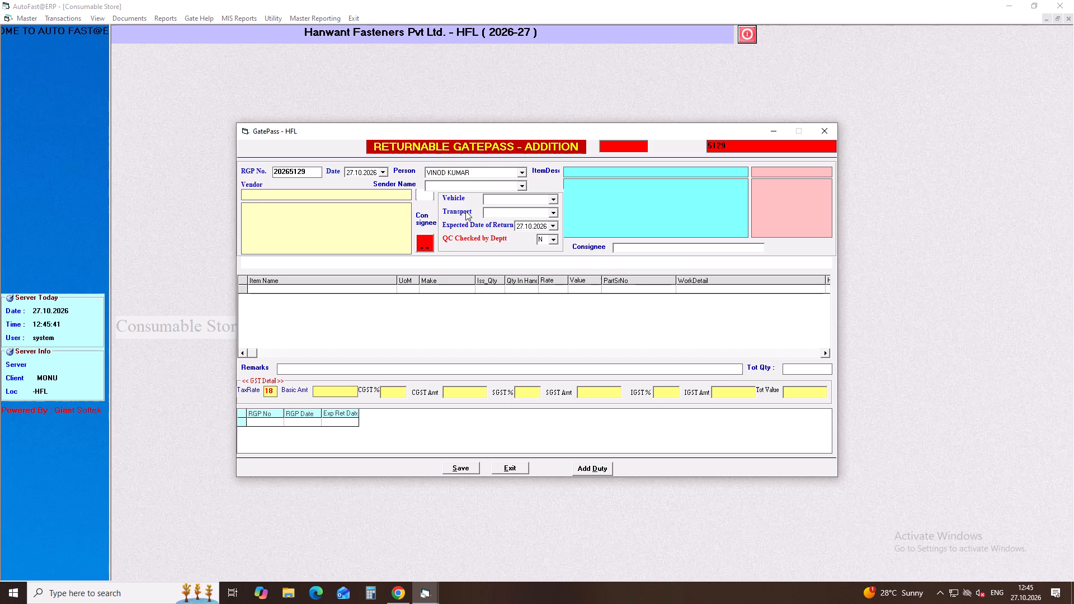
key(d)
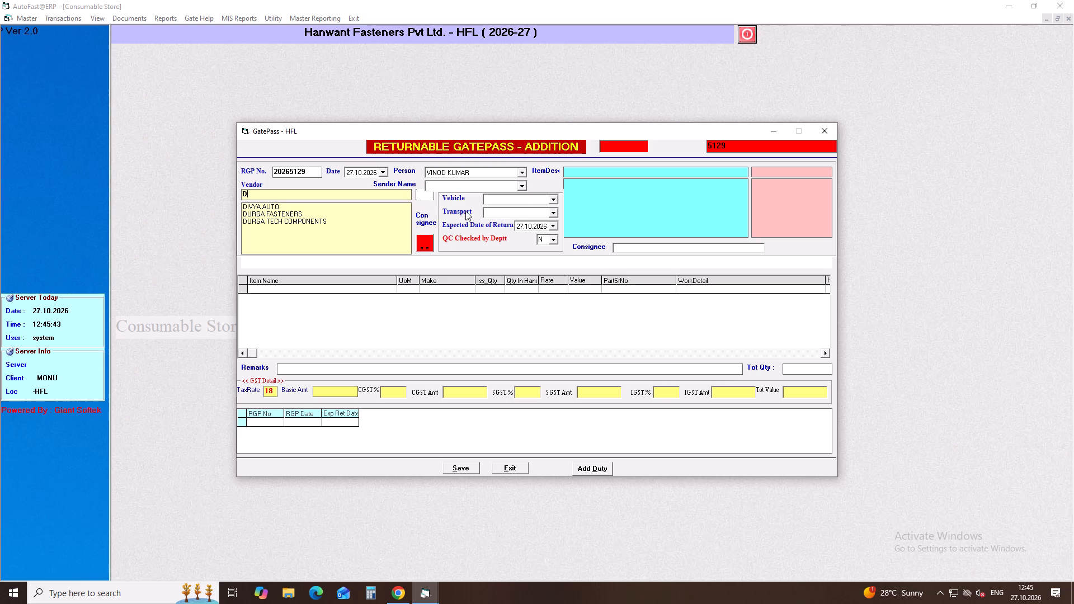
key(Down)
key(Down)
key(Down)
key(Down)
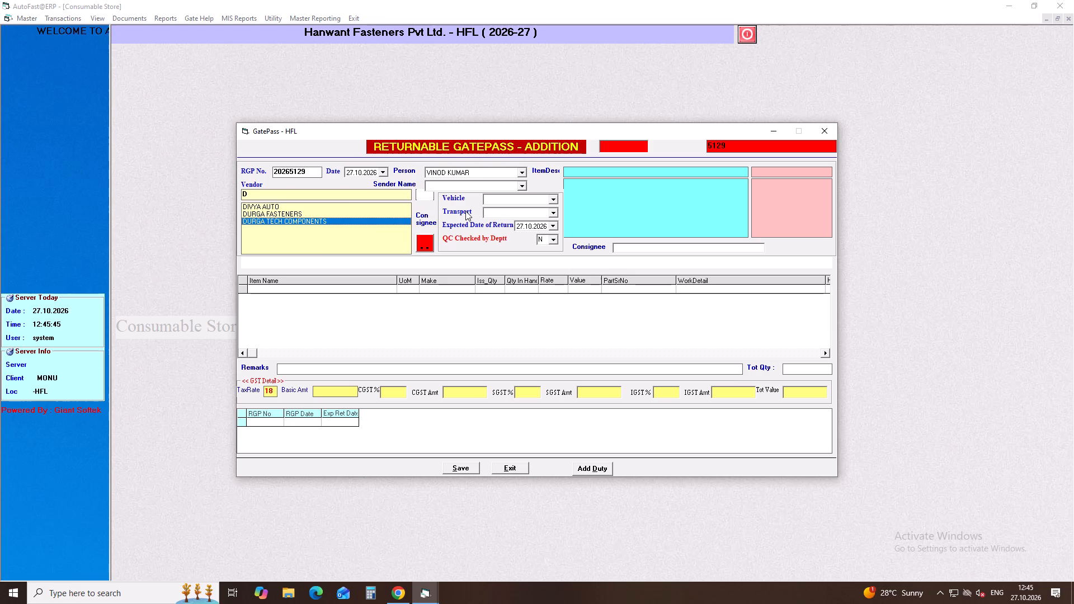
key(Return)
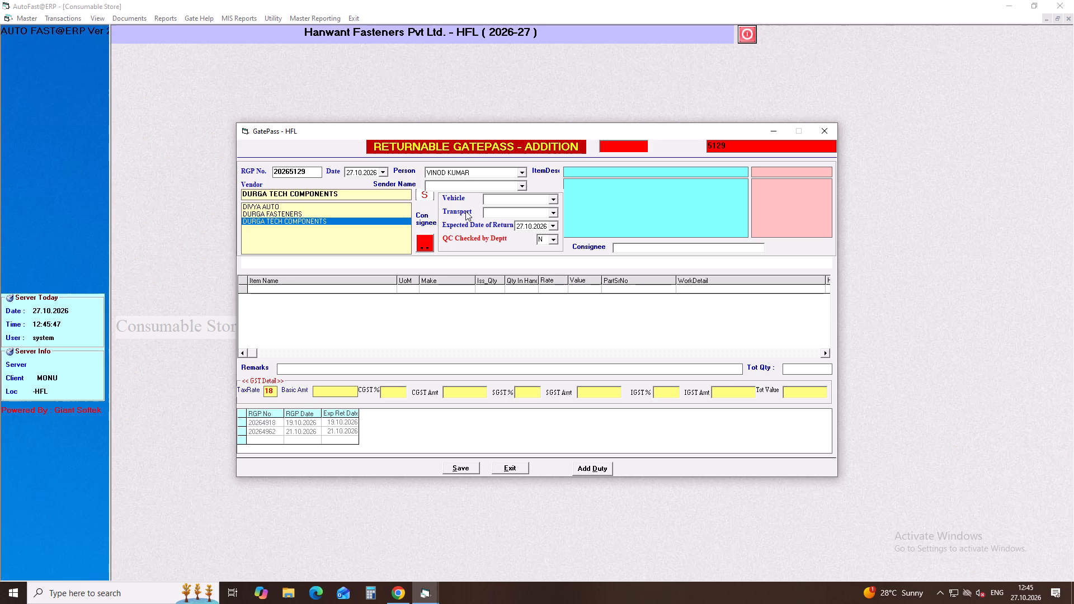
Set the gate pass sender to the same person and enter the vehicle registration number, leaving transport, expected return date and QC check at their defaults.
key(Down)
key(Down)
key(Down)
key(Down)
key(Down)
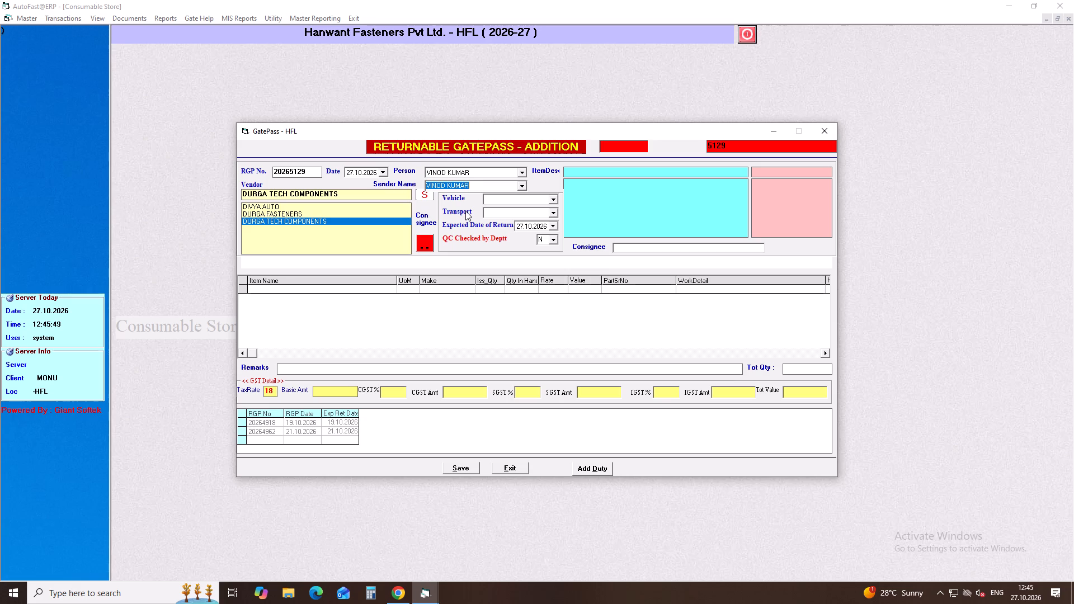
key(Return)
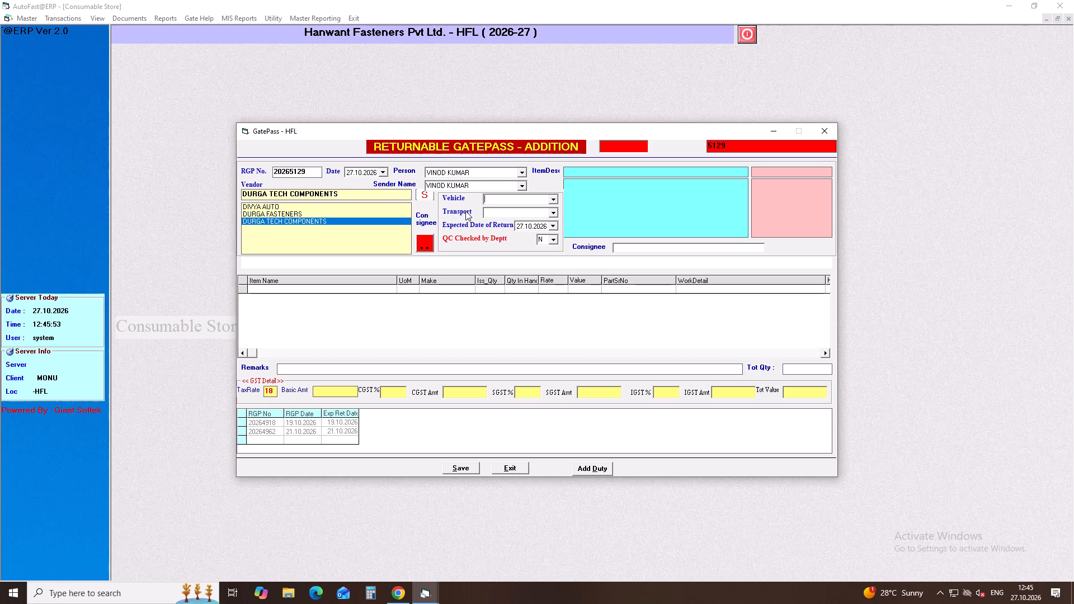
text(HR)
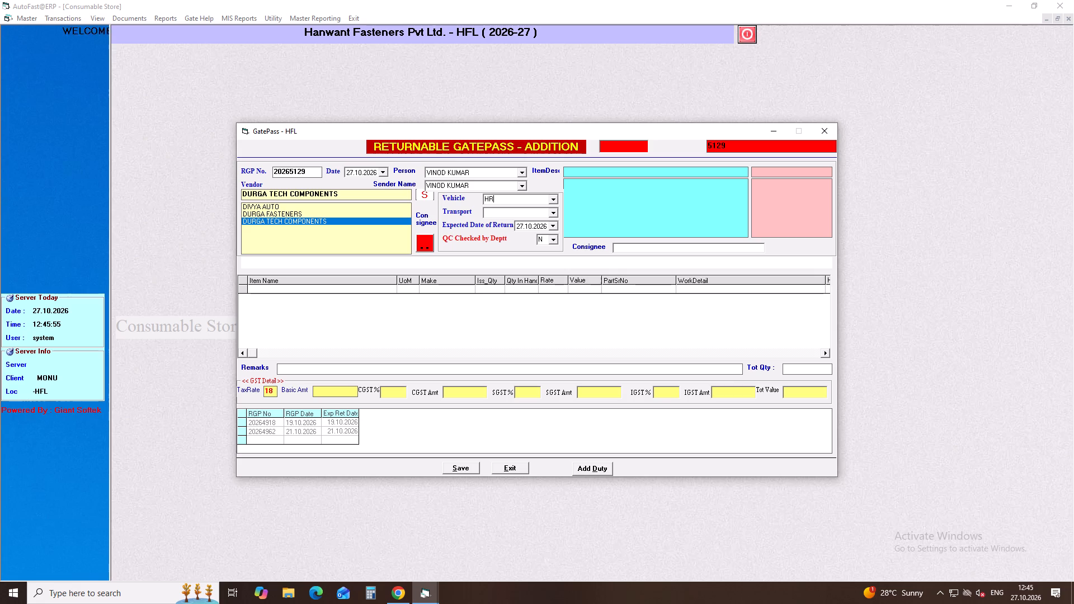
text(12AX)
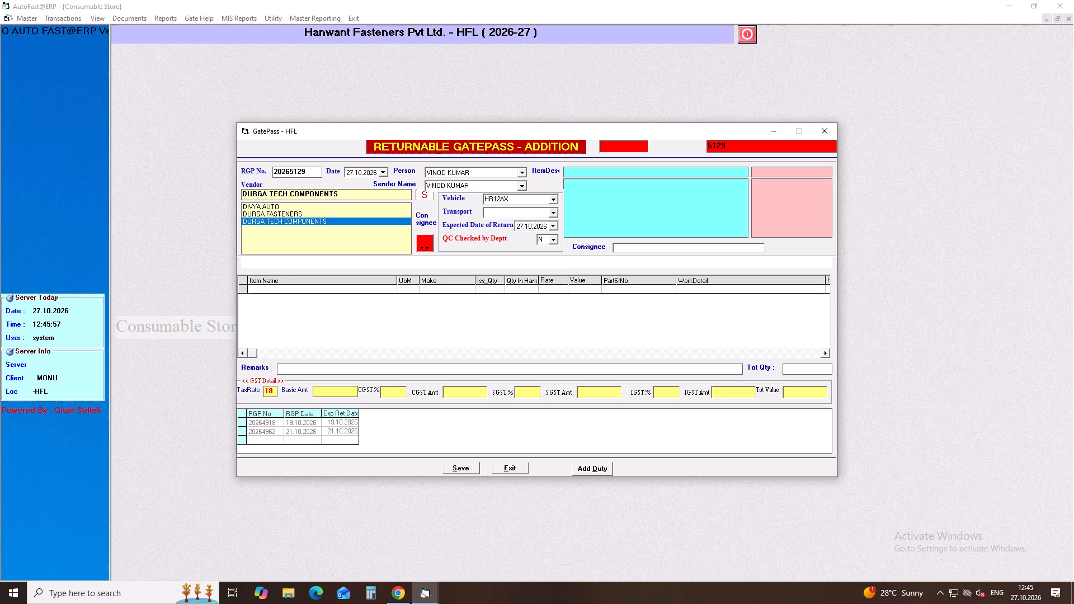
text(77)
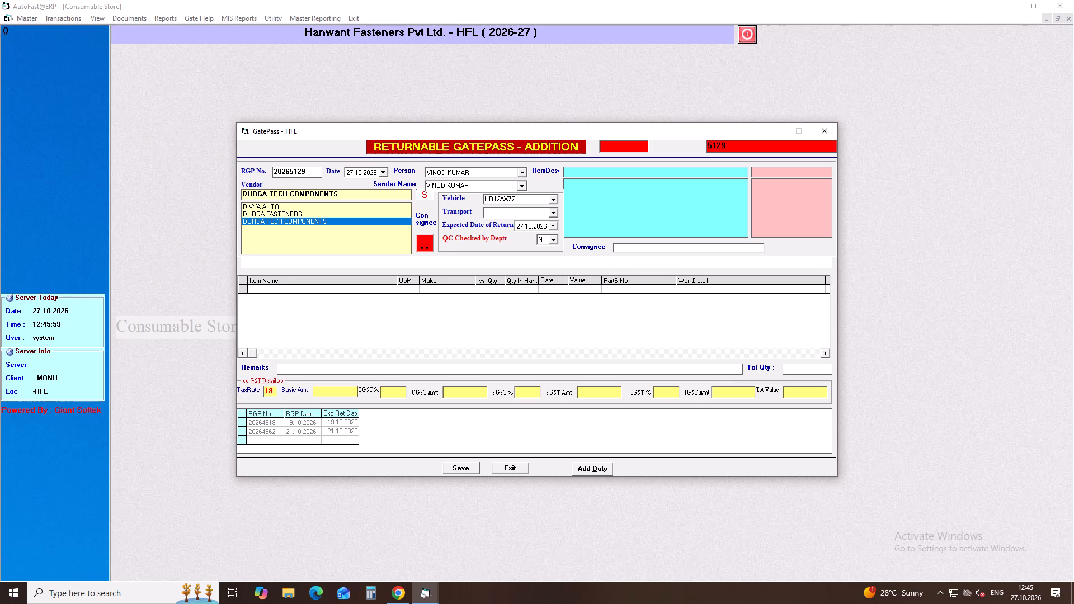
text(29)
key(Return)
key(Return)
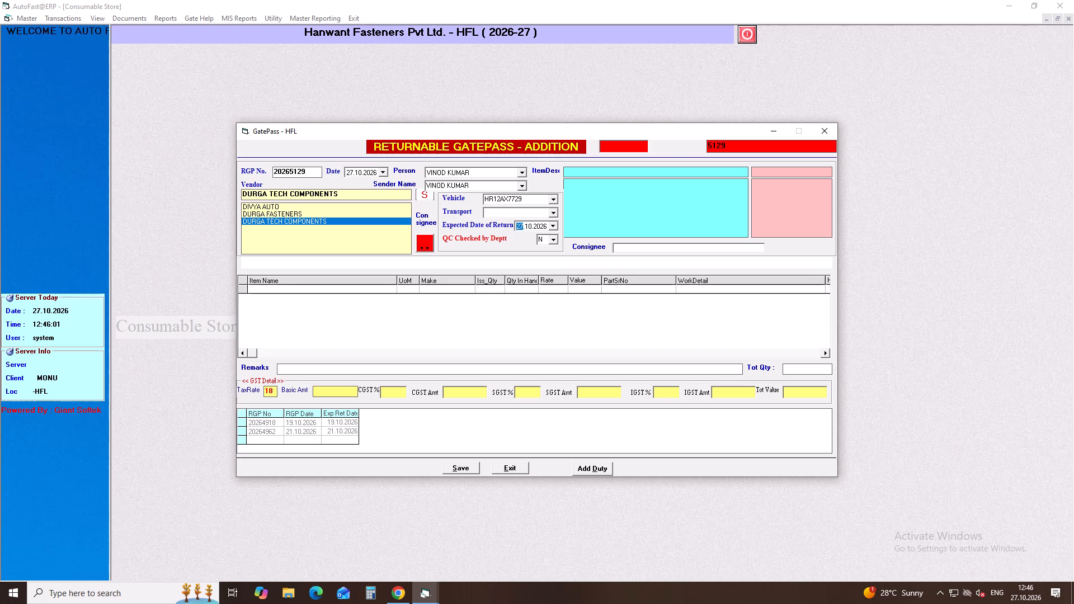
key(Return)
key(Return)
Add the item TANKI of make GENERAL to the gate pass with an issue quantity of 4.
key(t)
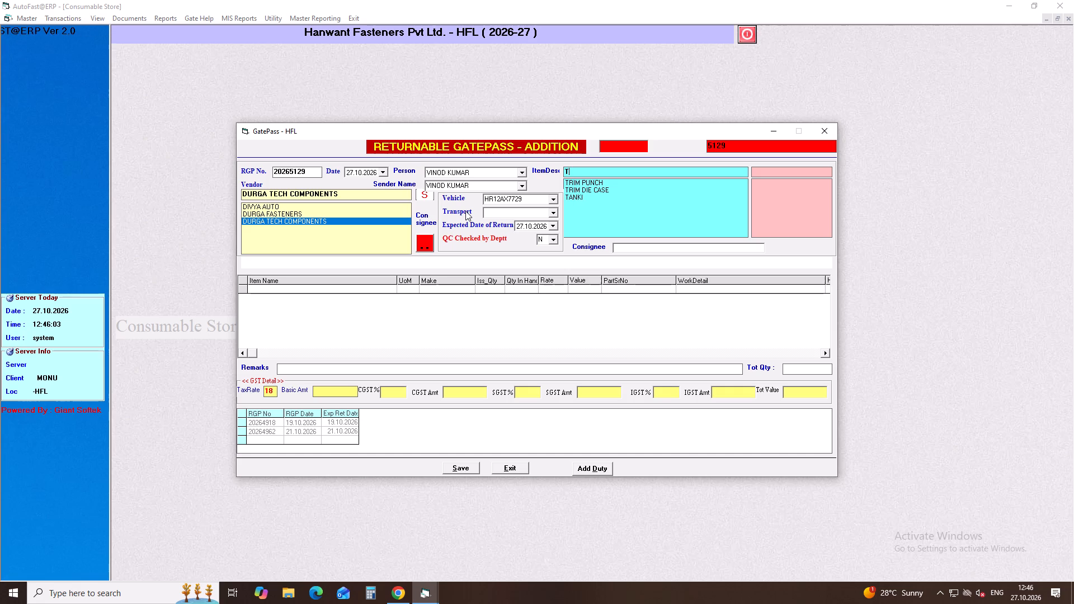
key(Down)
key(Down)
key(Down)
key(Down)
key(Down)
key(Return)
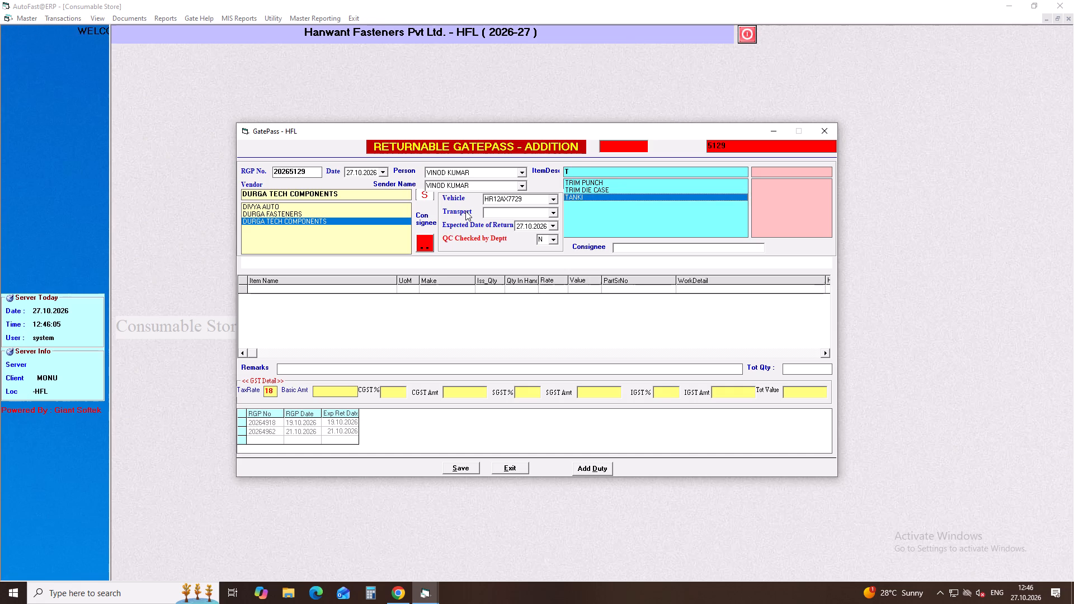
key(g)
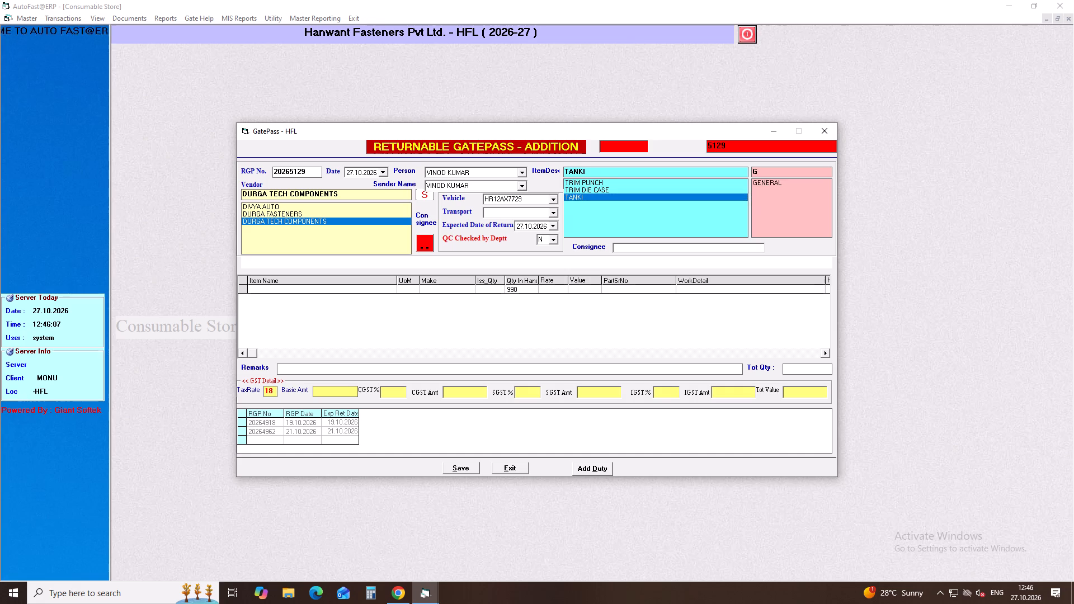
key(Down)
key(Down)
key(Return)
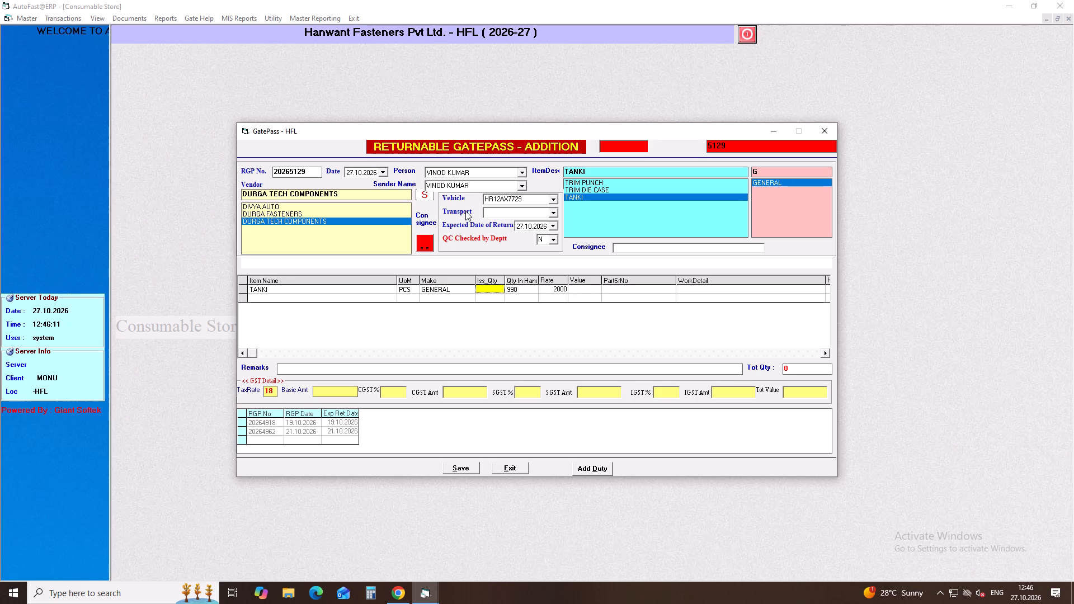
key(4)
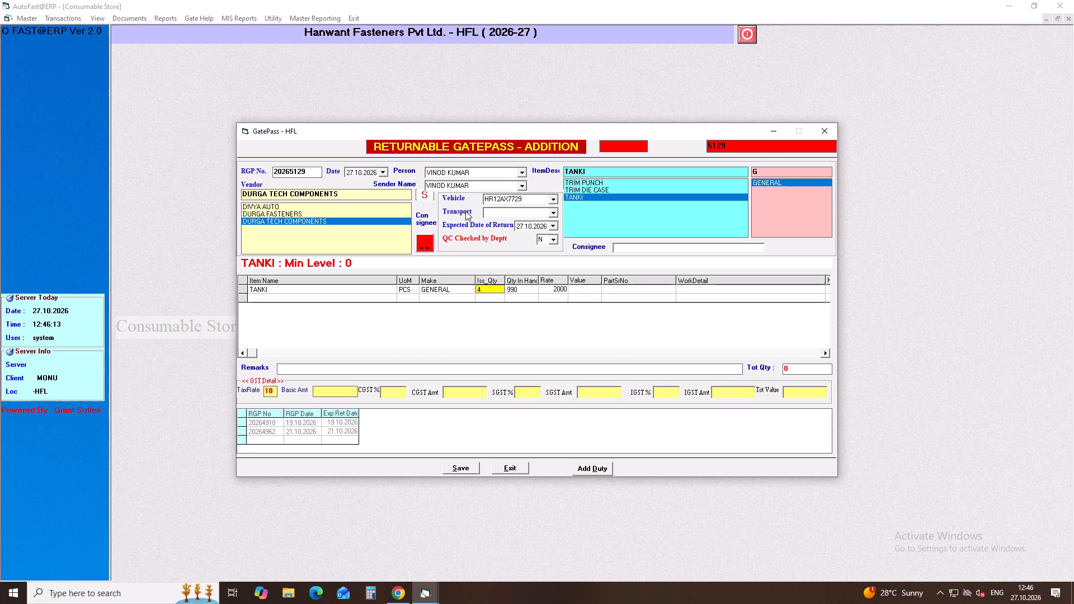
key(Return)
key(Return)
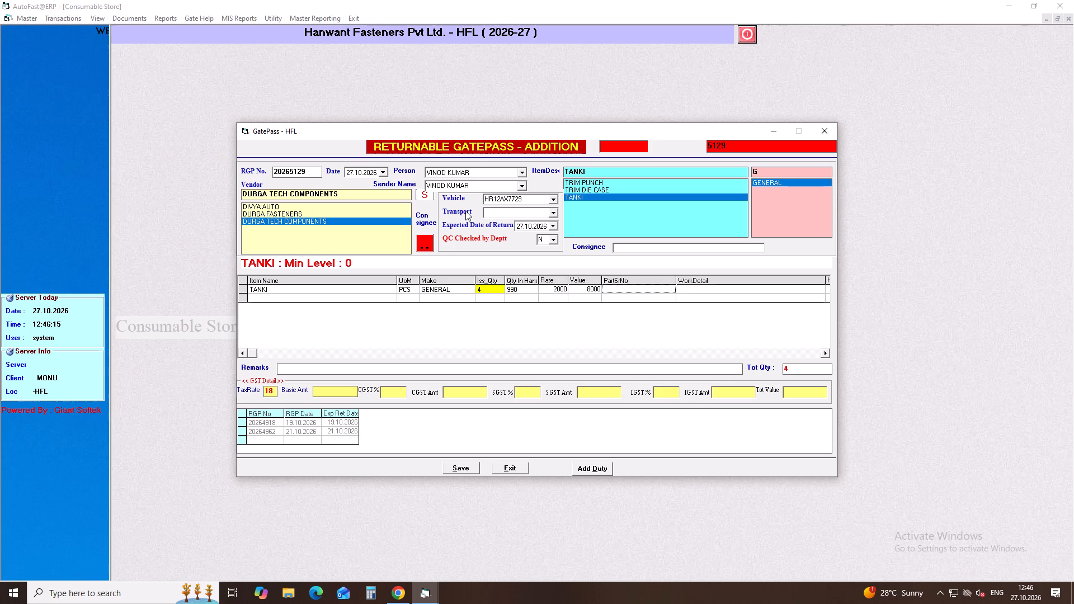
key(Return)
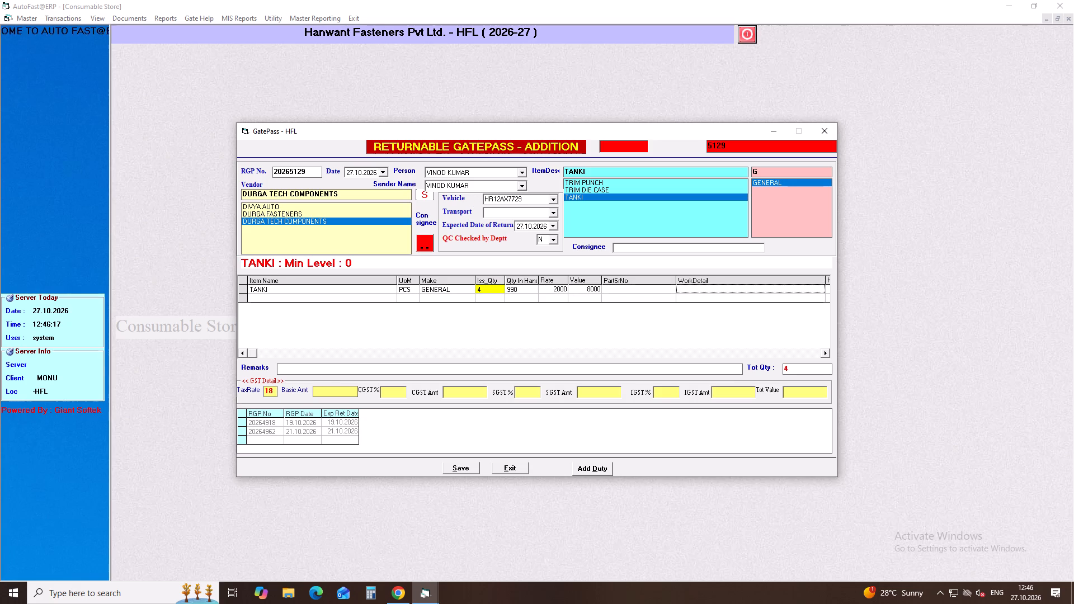
Enter the gate pass remark "NOT FOR SALE ONLY FOR MATERIAL FILLING.".
click(308, 372)
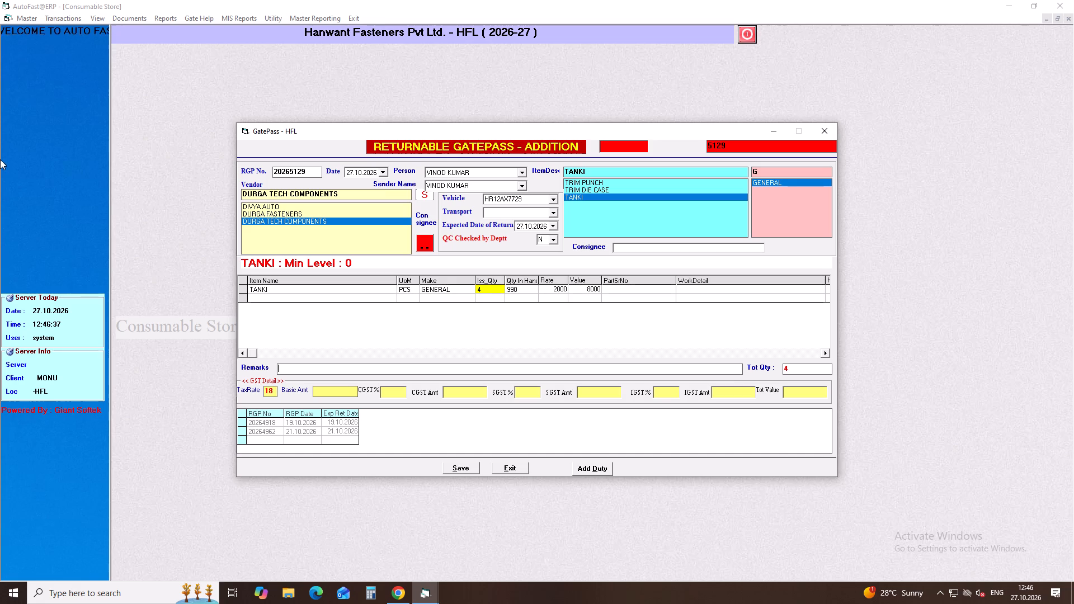
text(NOT)
key(space)
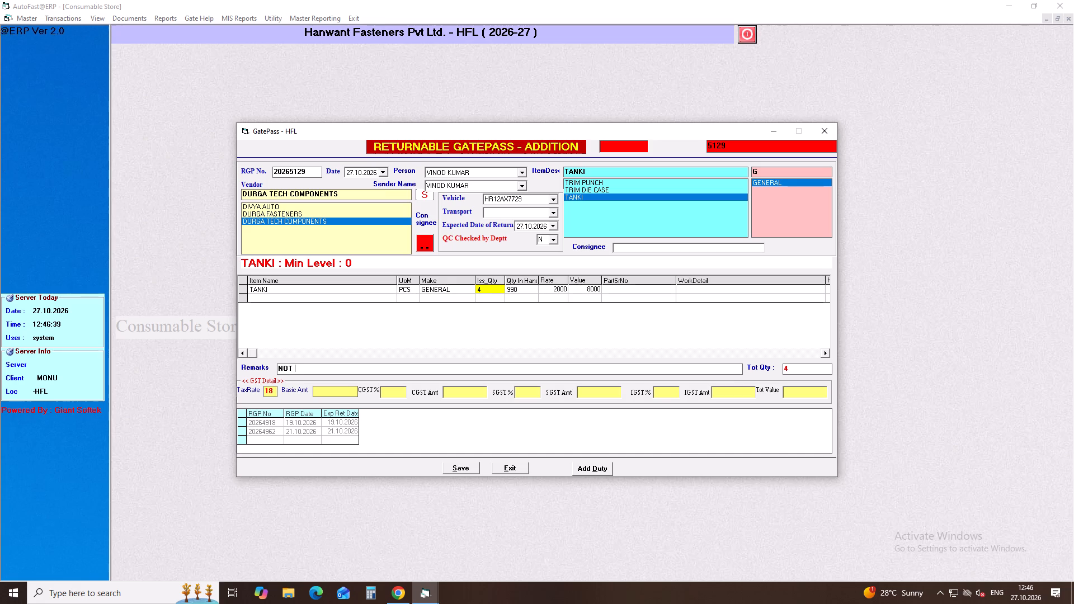
key(s)
key(BackSpace)
text(FOE)
key(space)
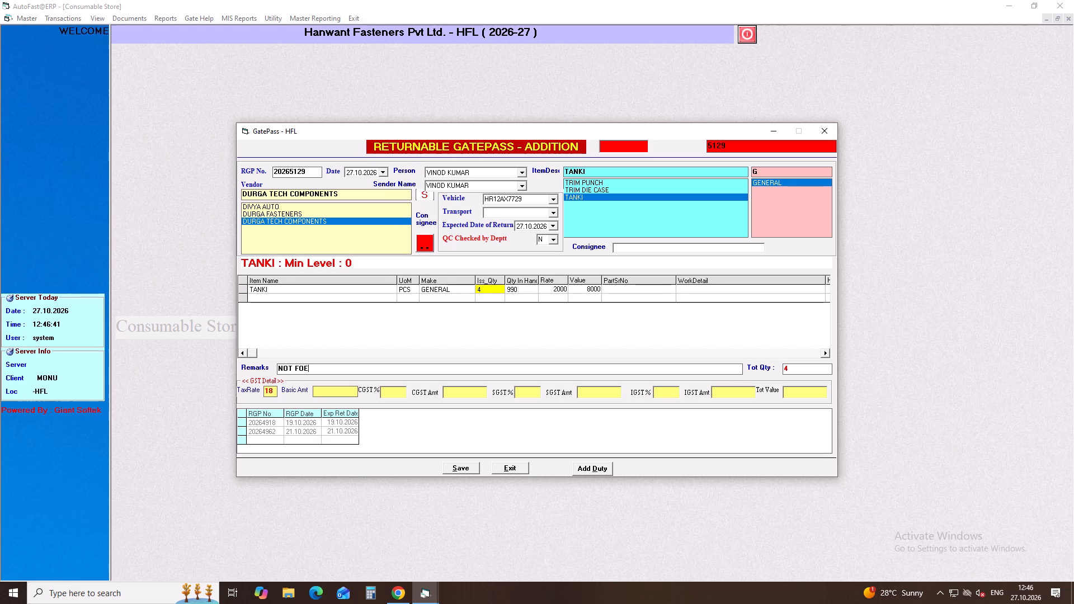
key(BackSpace)
key(BackSpace)
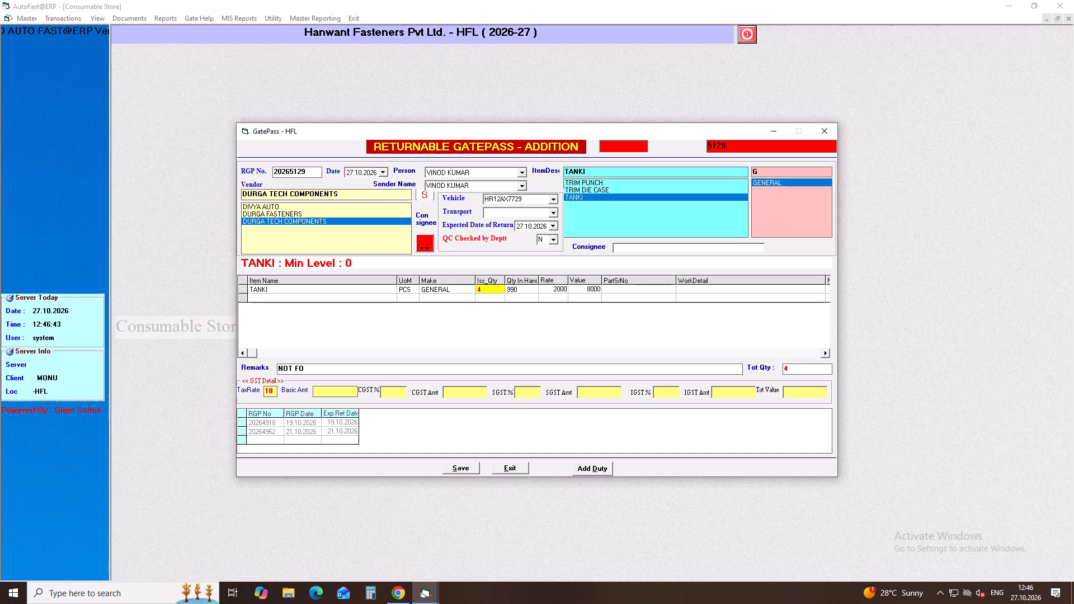
text(R SALE ONLT)
key(BackSpace)
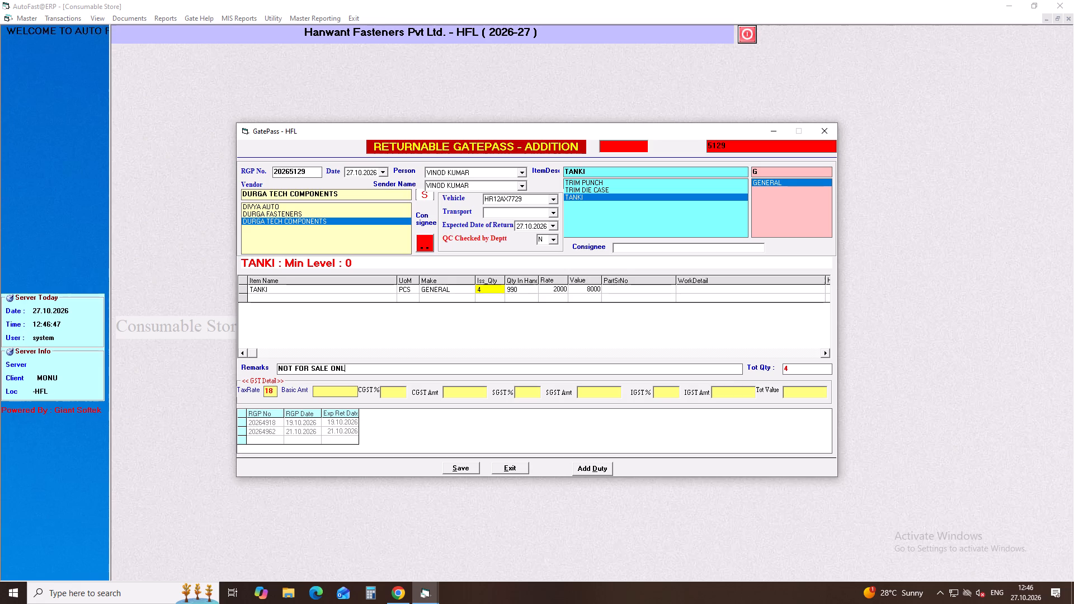
text(Y O)
key(BackSpace)
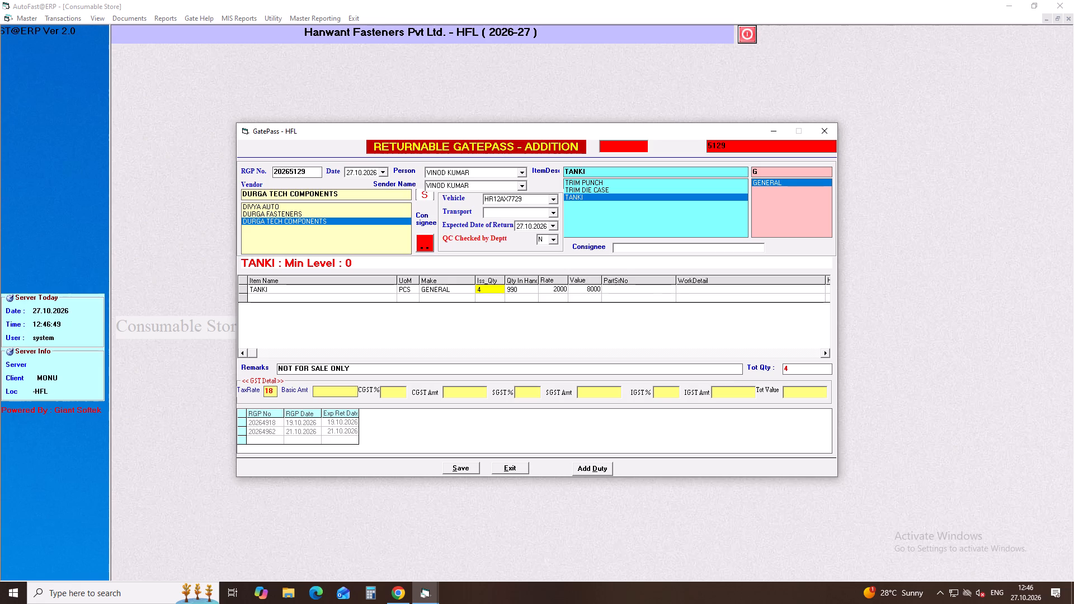
key(d)
key(BackSpace)
text(FOR)
key(space)
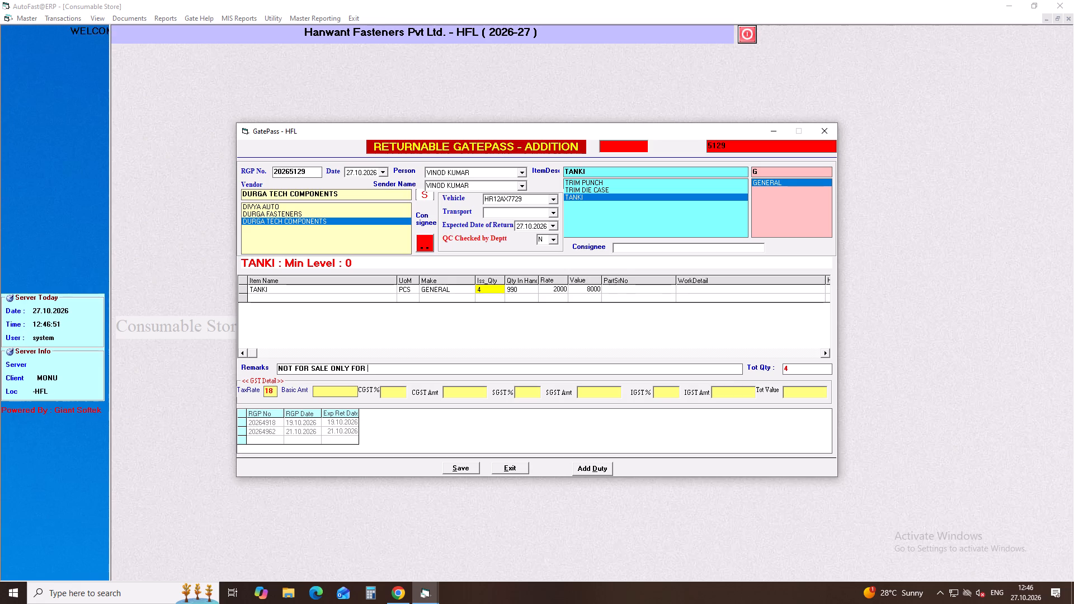
text(MATER)
text(IAL FILLO)
key(BackSpace)
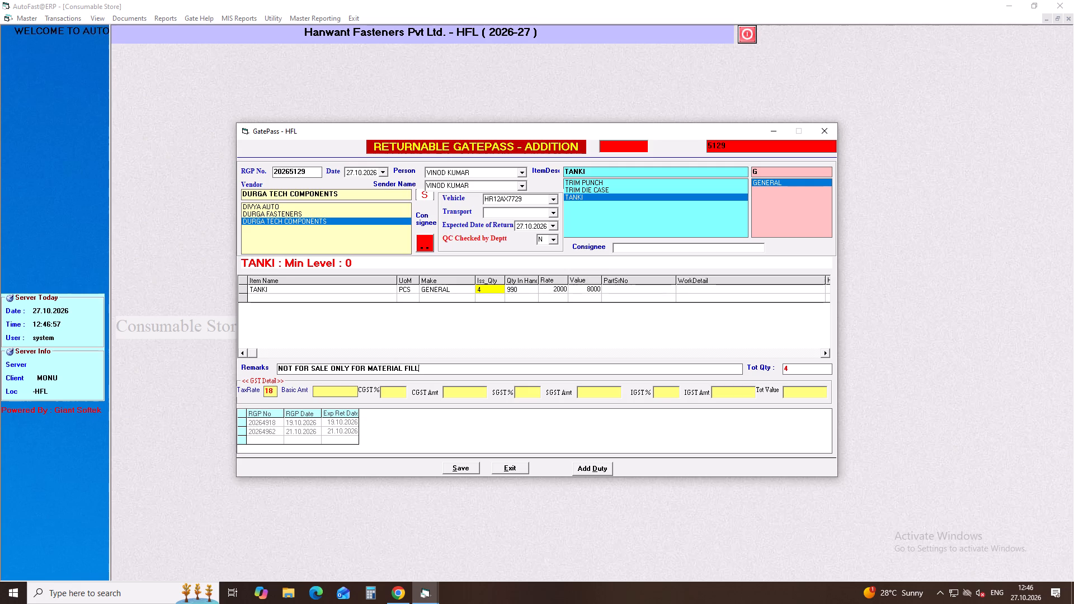
text(ING)
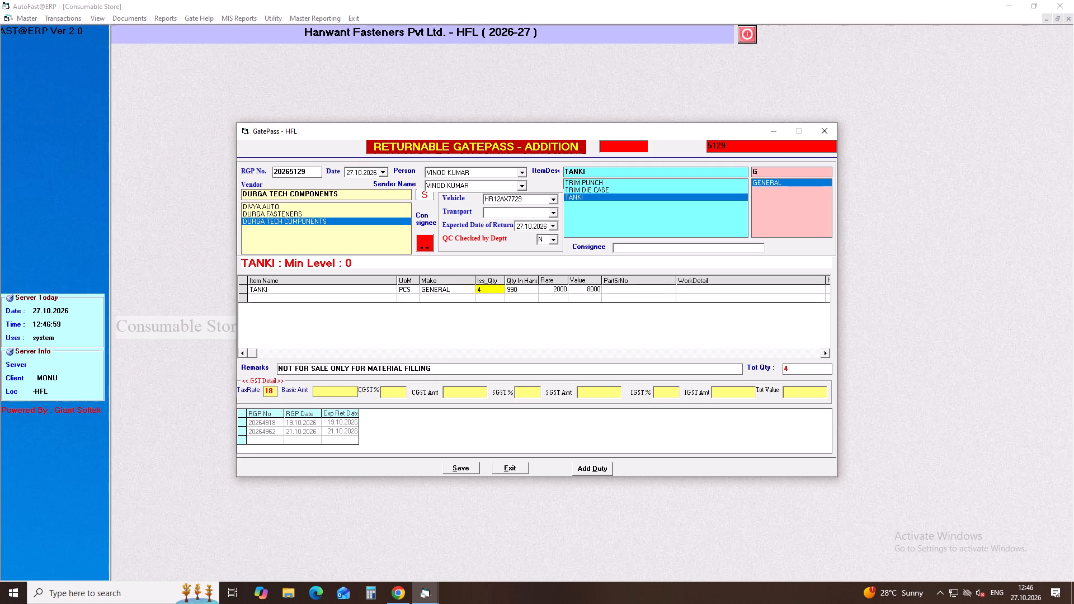
key(period)
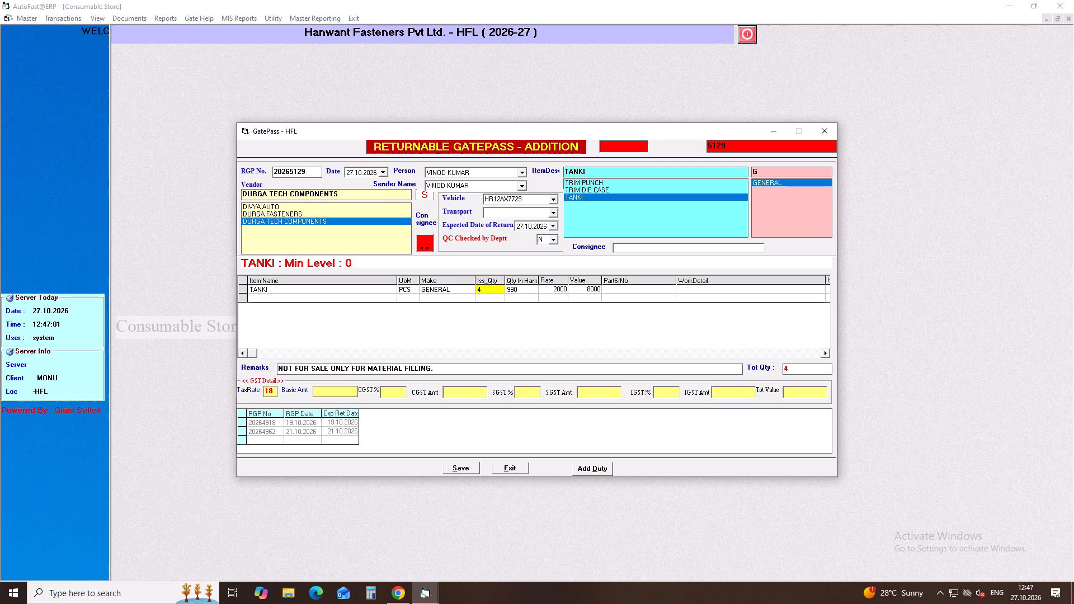
Set the gate pass tax rate to 0, save the gate pass, and close the entry form.
click(272, 394)
key(BackSpace)
key(BackSpace)
key(0)
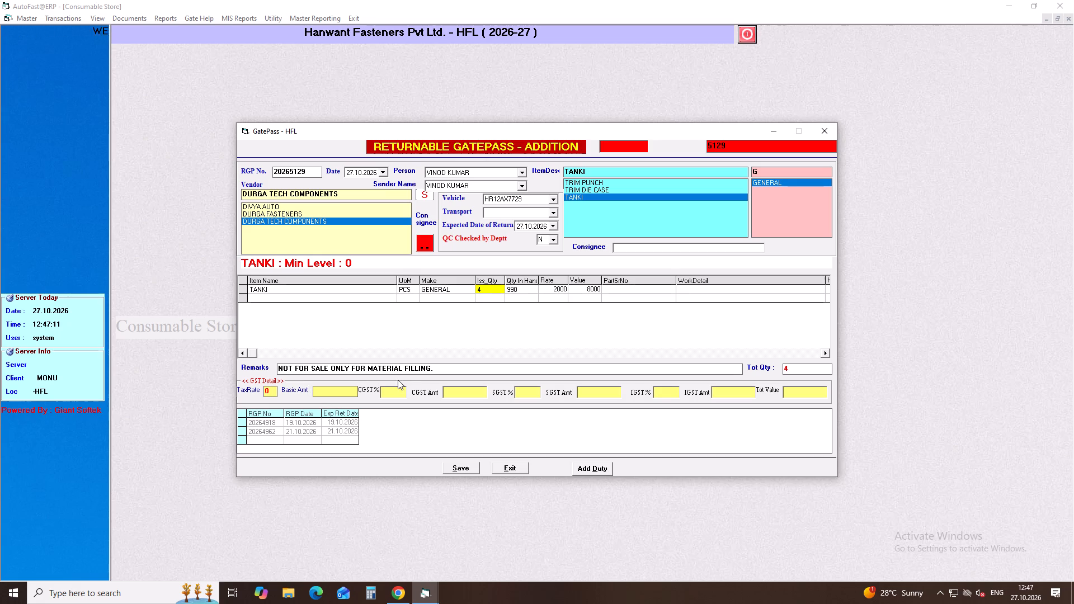
click(465, 472)
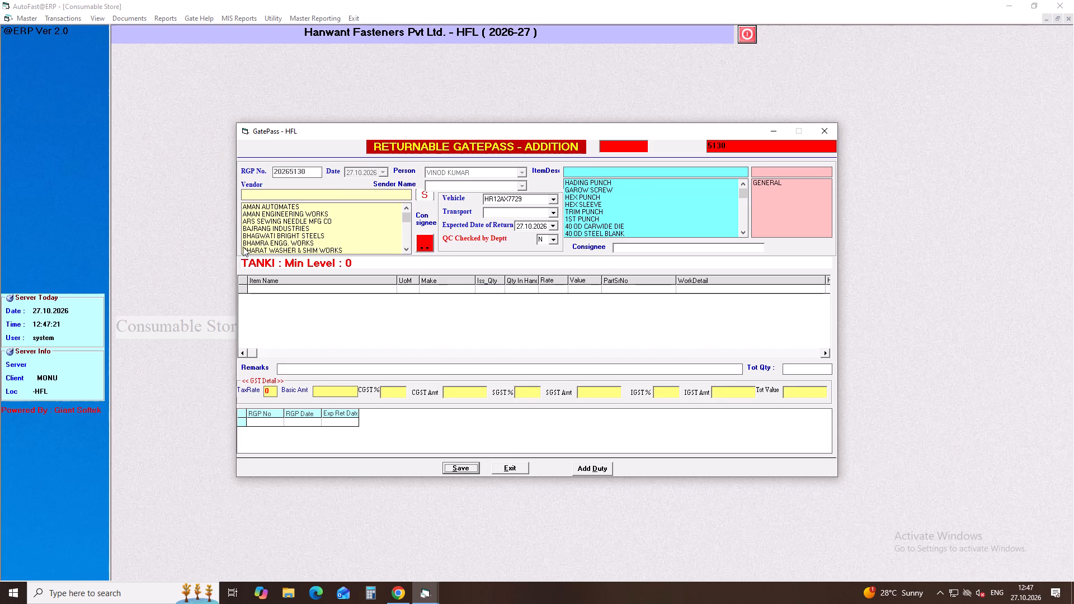
click(827, 133)
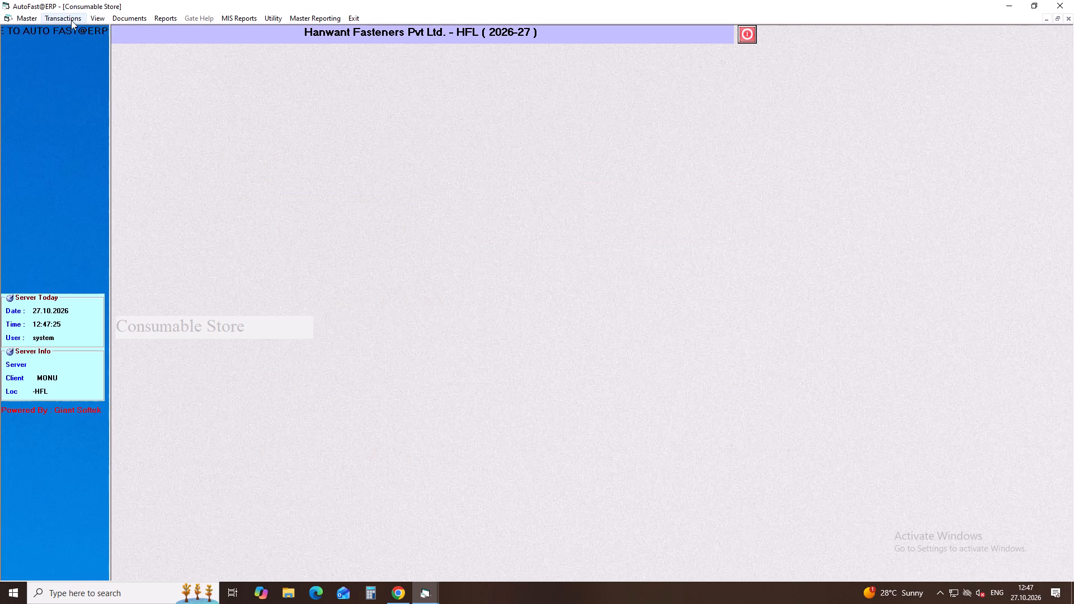
Generate the returnable gate pass document for challan number 20265129 in CR format.
click(117, 17)
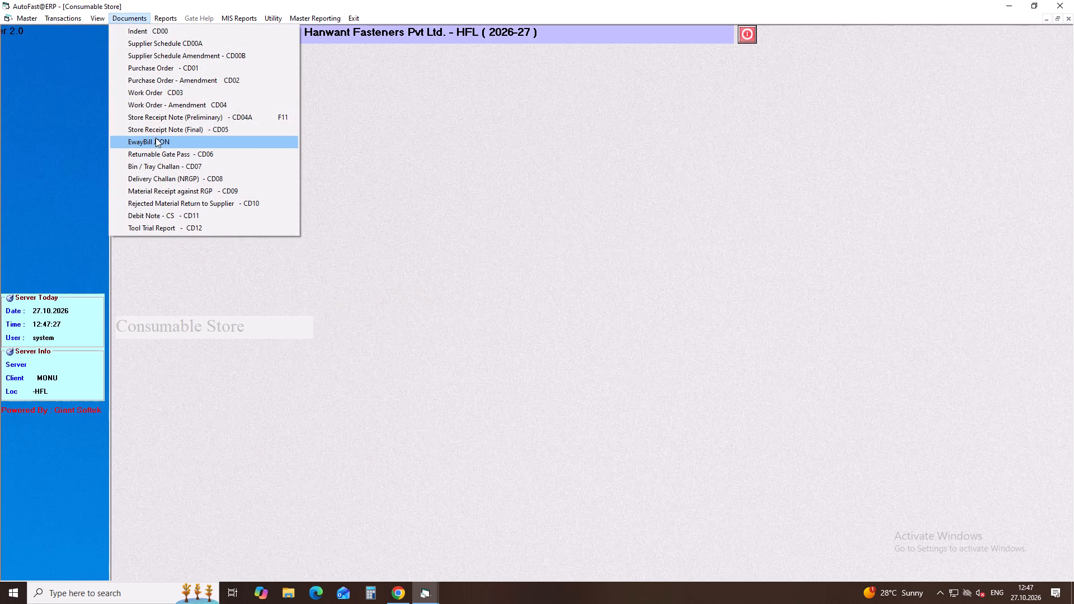
click(163, 153)
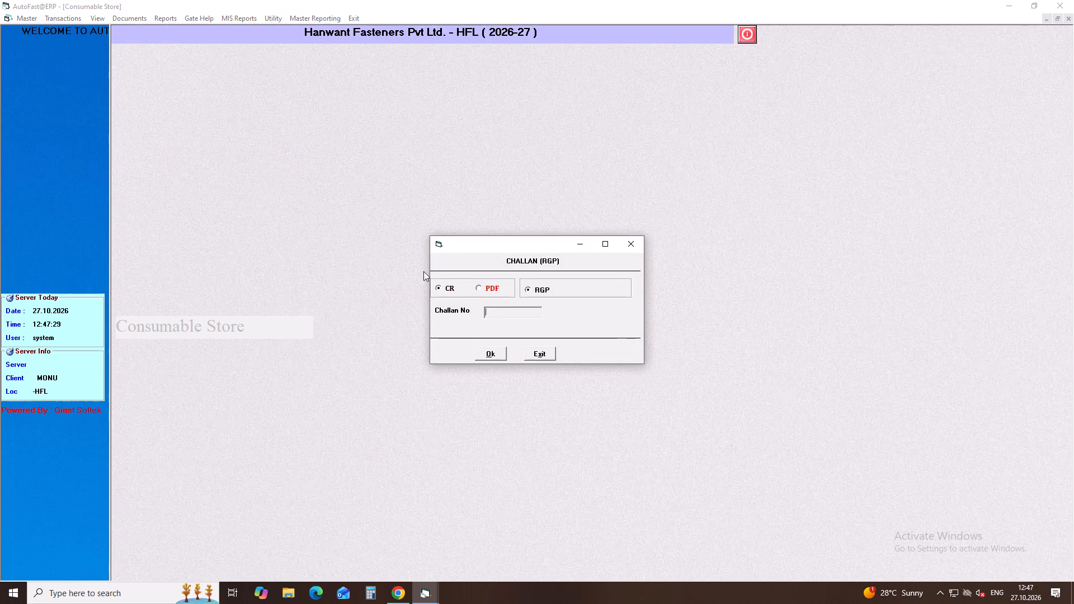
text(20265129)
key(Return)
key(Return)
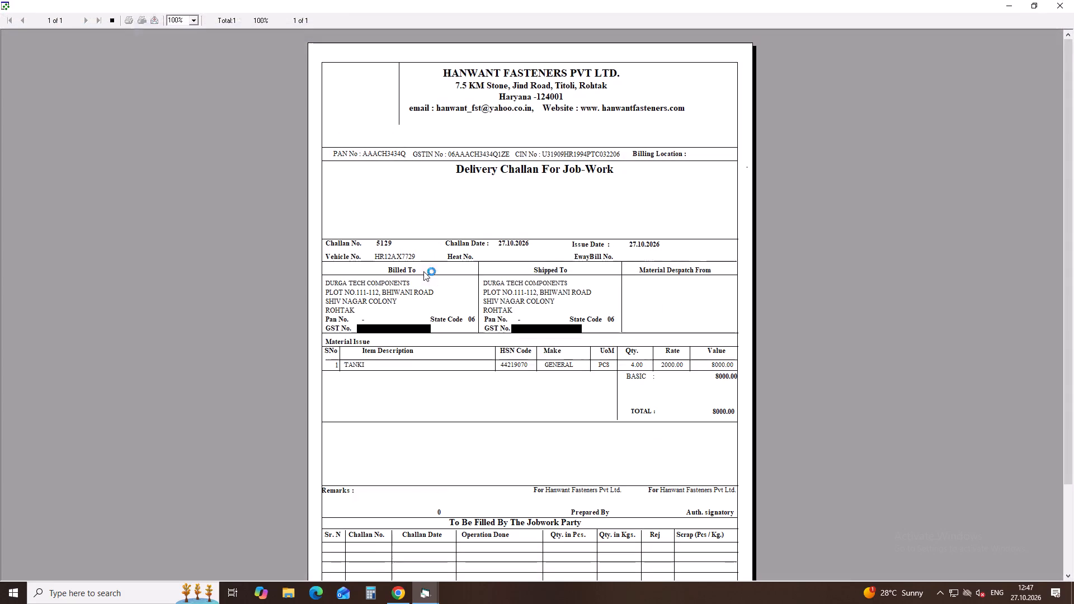
Accept the printer setup, print page 1 to 1 of the delivery challan, and close the preview and challan dialog.
click(146, 23)
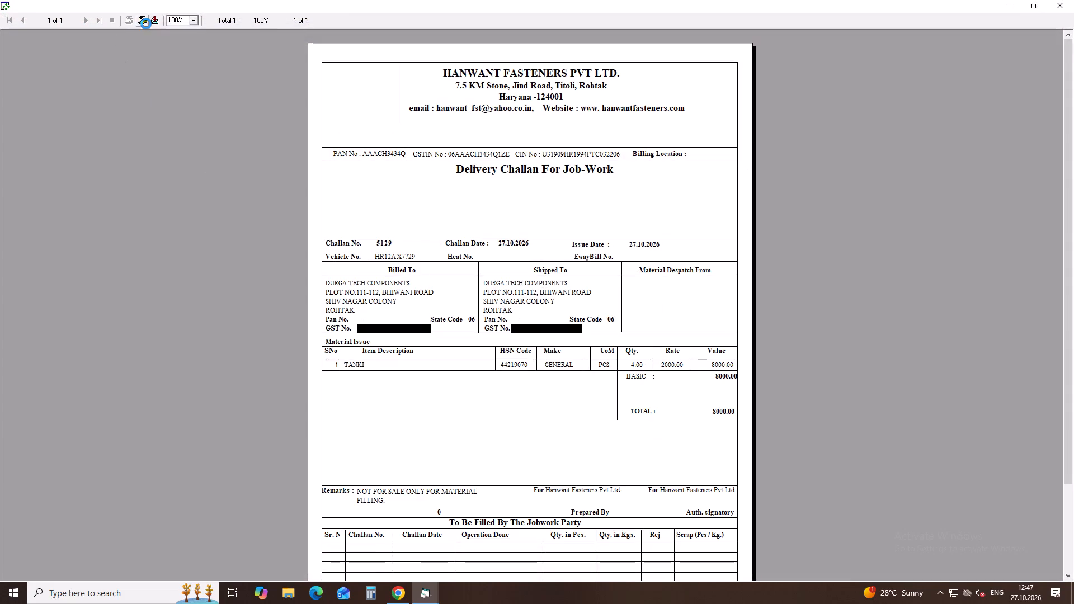
click(591, 364)
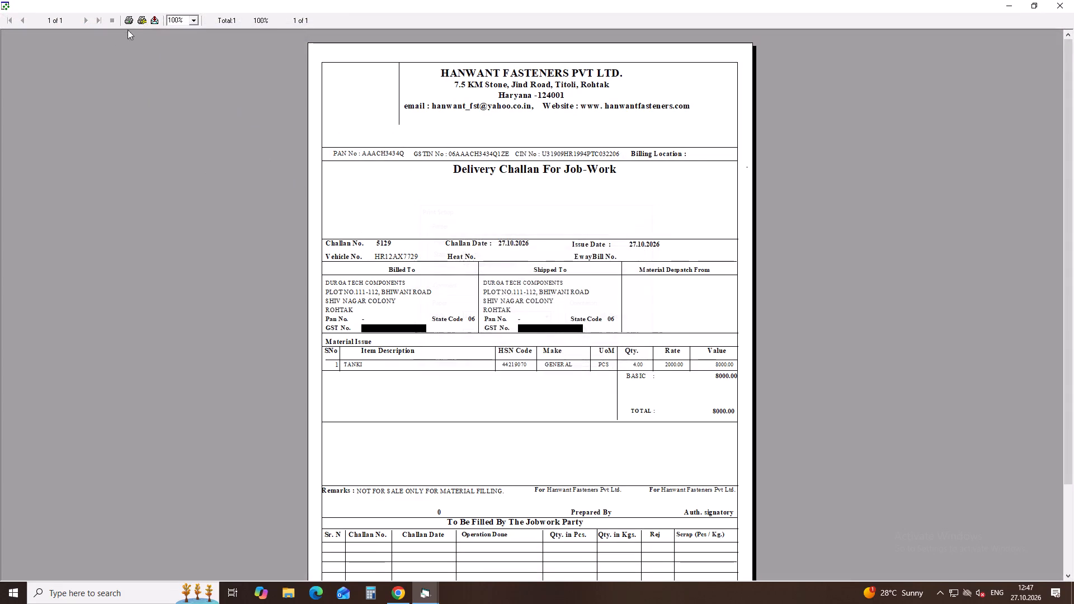
click(126, 22)
click(547, 327)
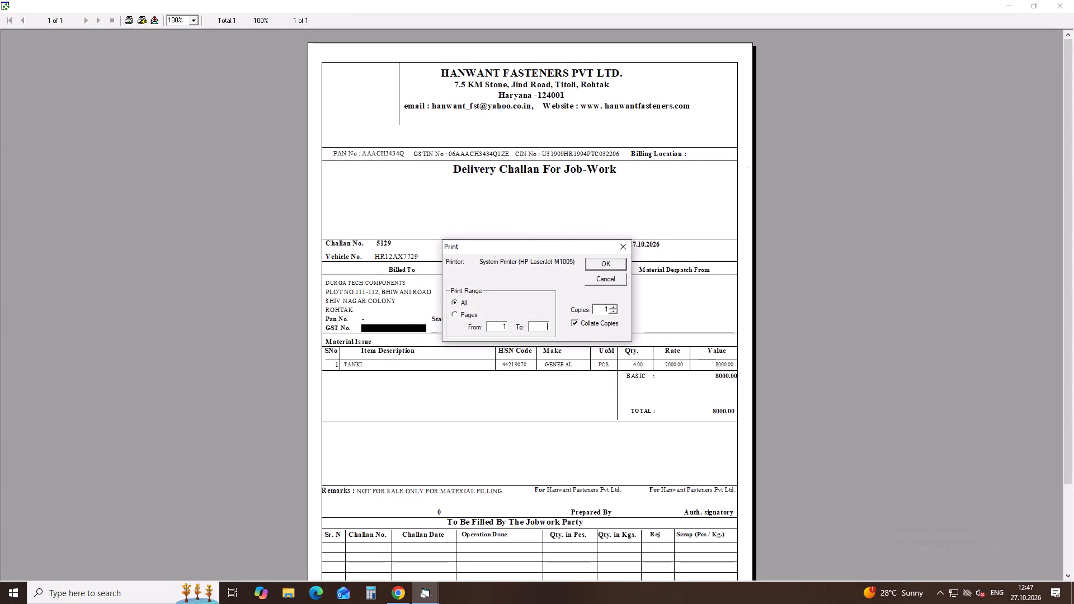
key(1)
click(611, 258)
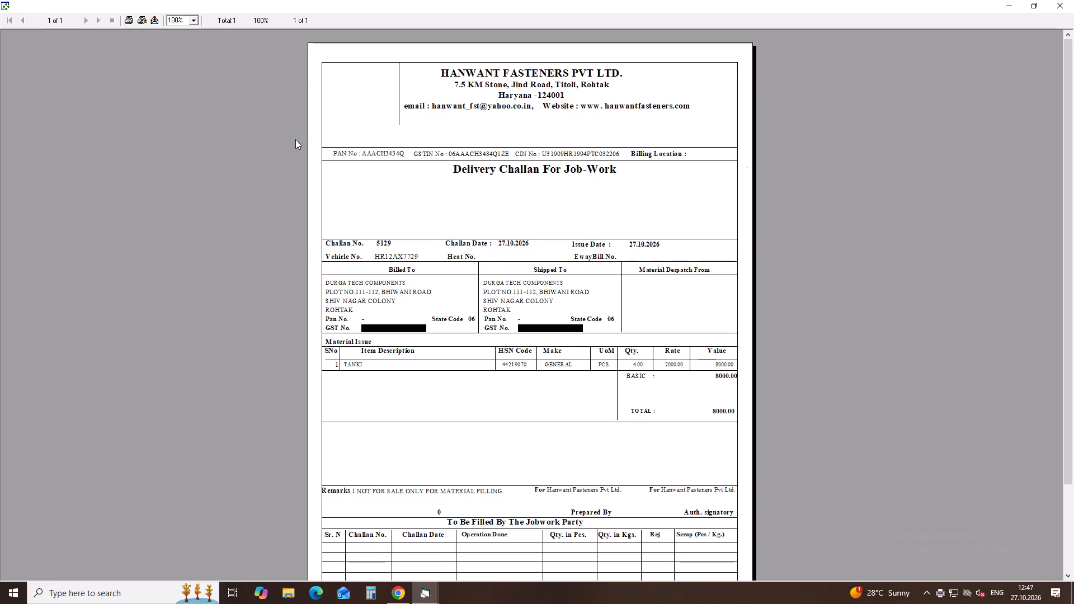
scroll(202, 3, down, 1)
click(1049, 10)
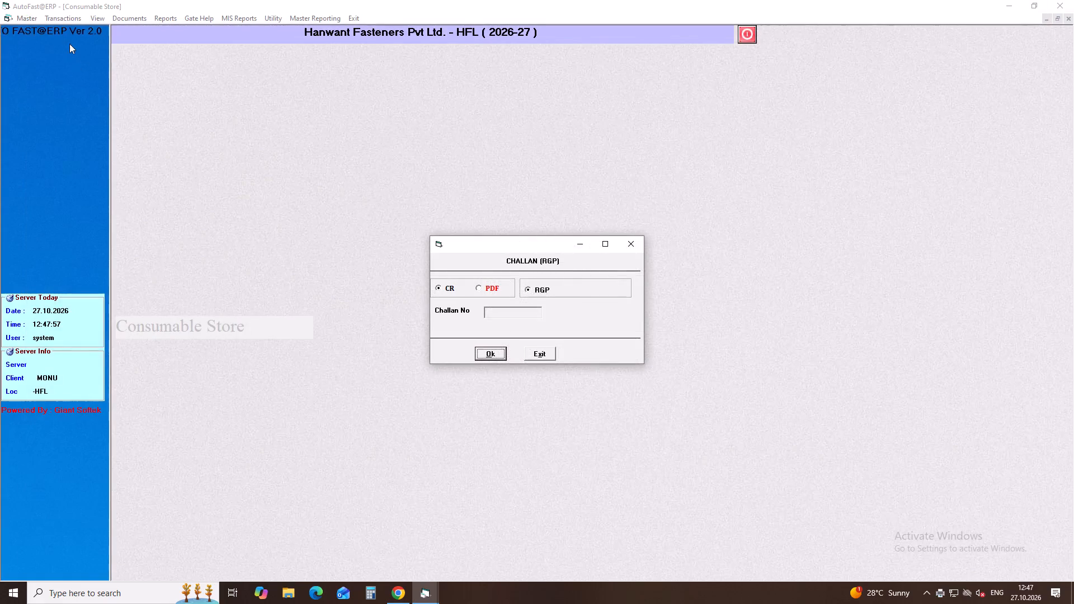
click(637, 246)
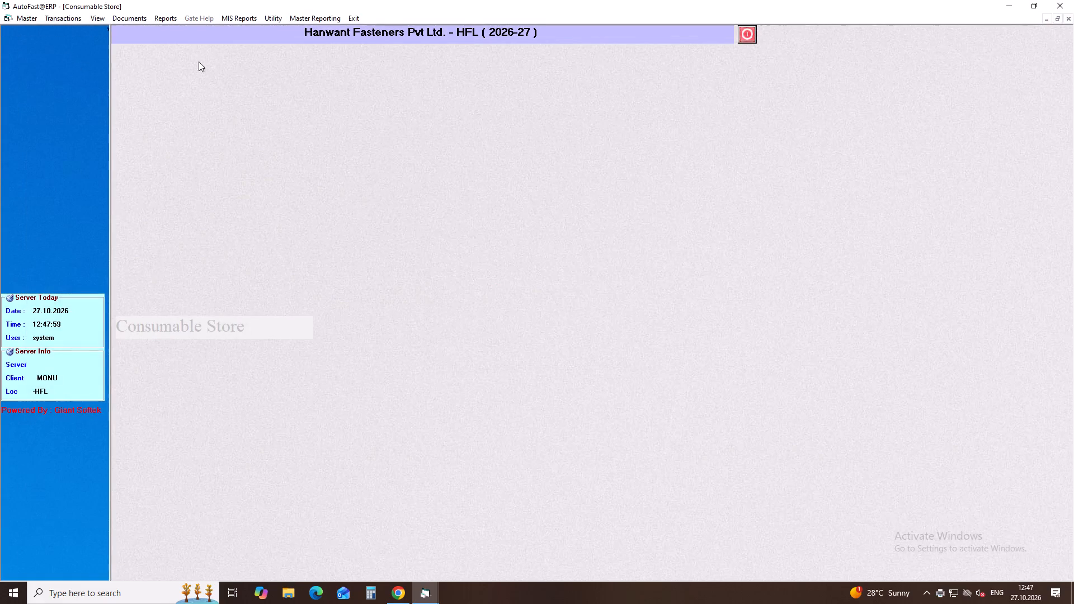
Leave the Consumable Store module and open the e-way bill JSON form in the Job Work Management System.
click(359, 19)
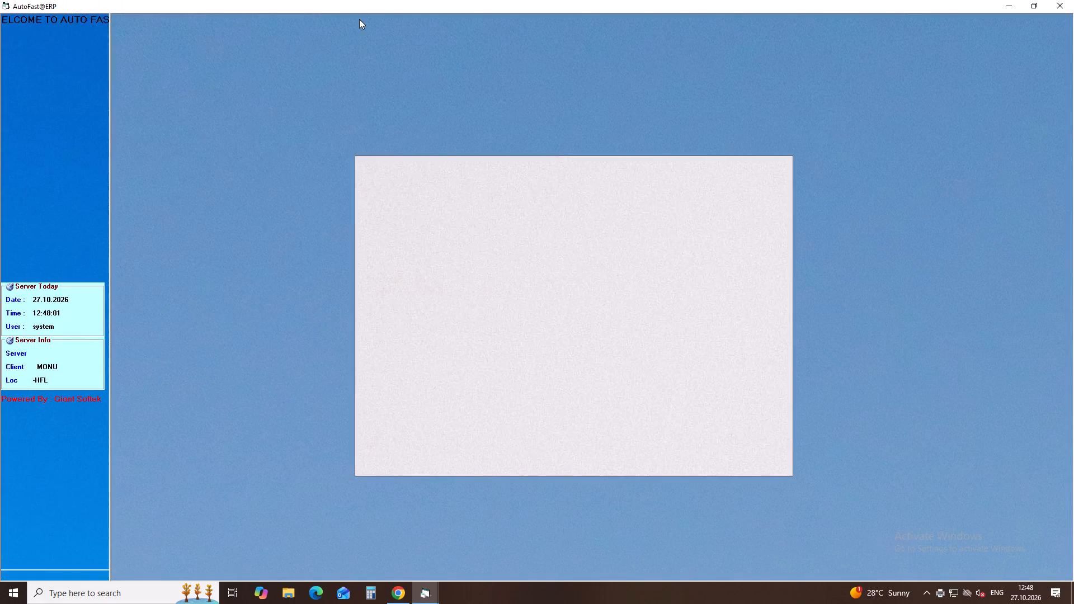
double_click(399, 254)
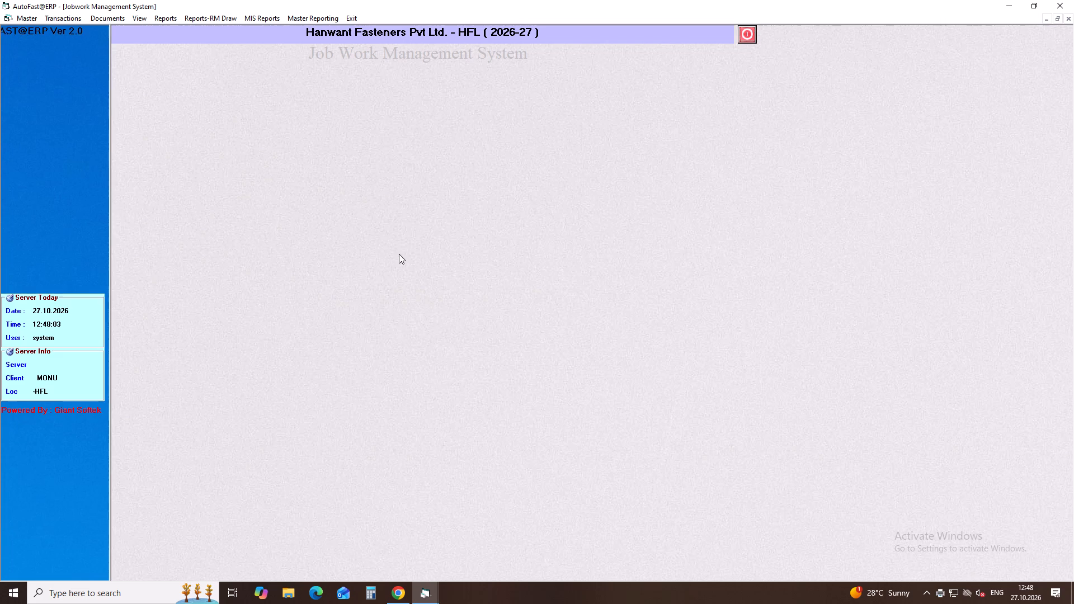
click(98, 16)
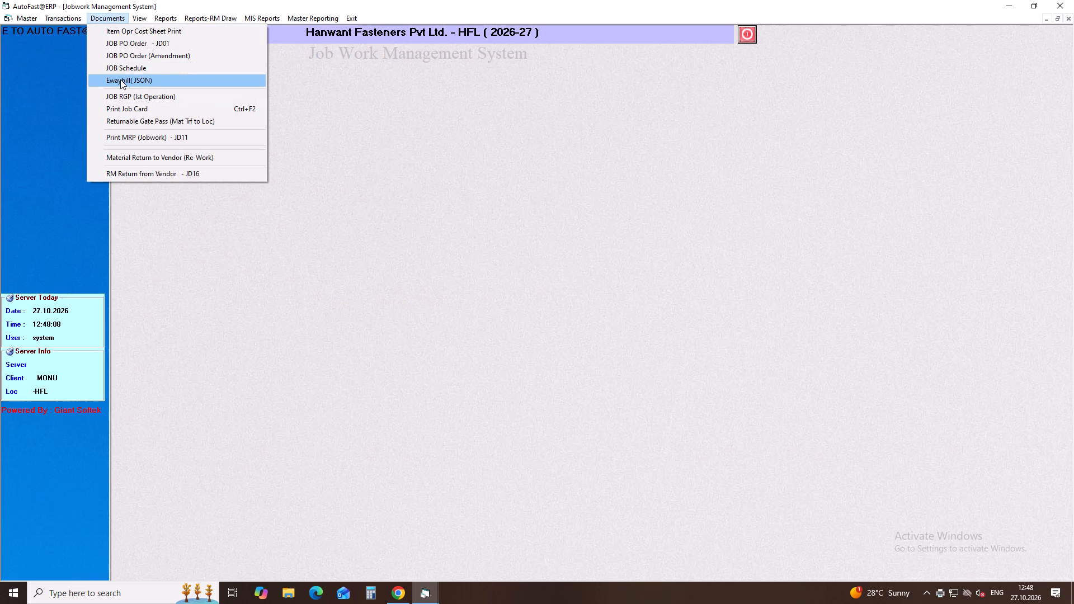
click(120, 79)
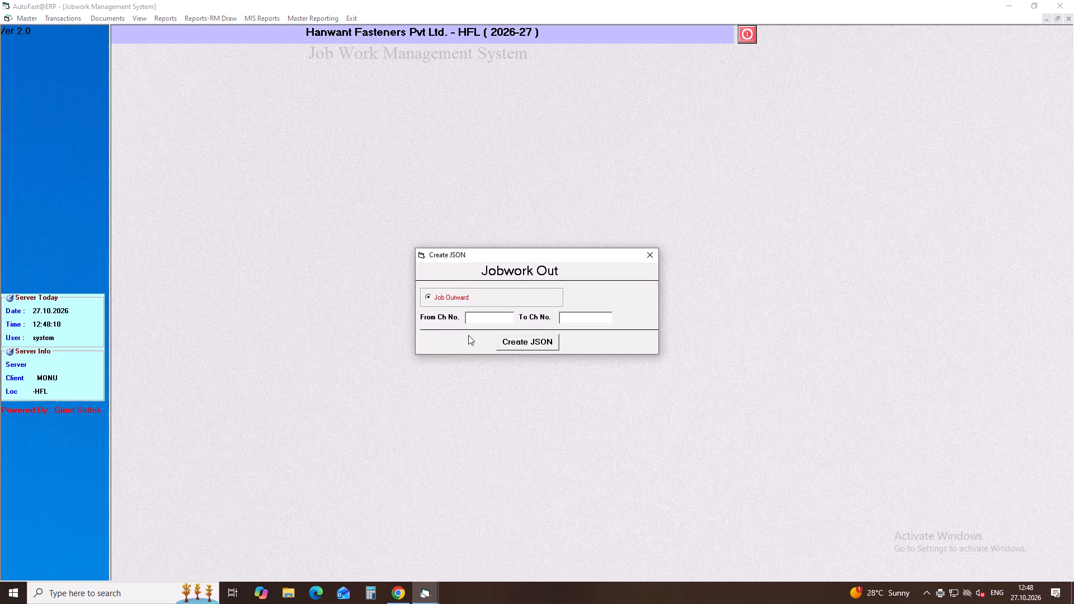
Set the Job Outward challan range for the e-way bill JSON from 5129 to 5129.
click(481, 318)
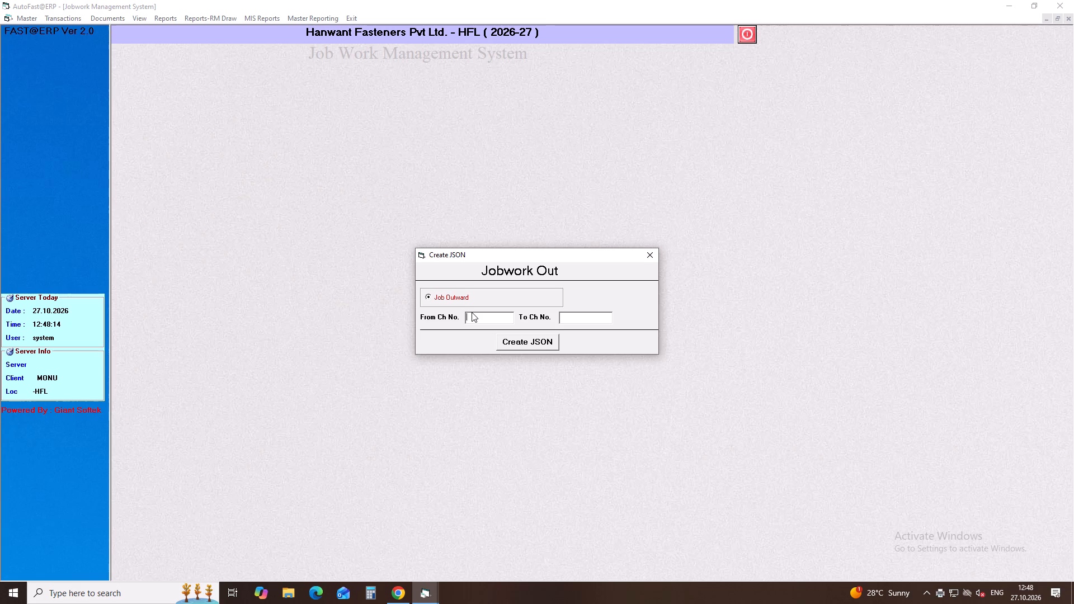
text(51)
text(29)
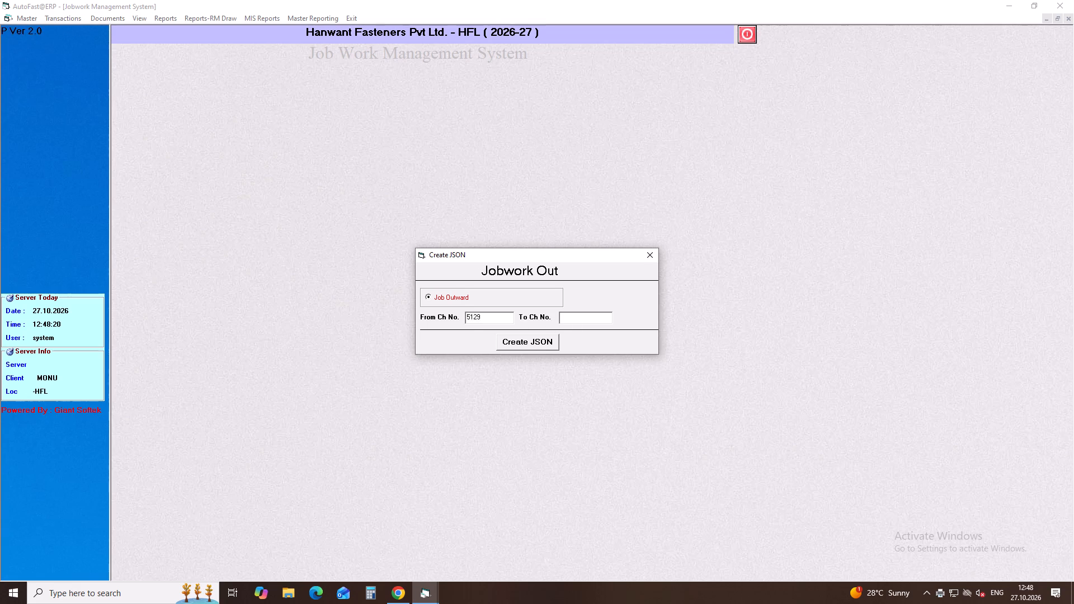
click(574, 320)
text(5129)
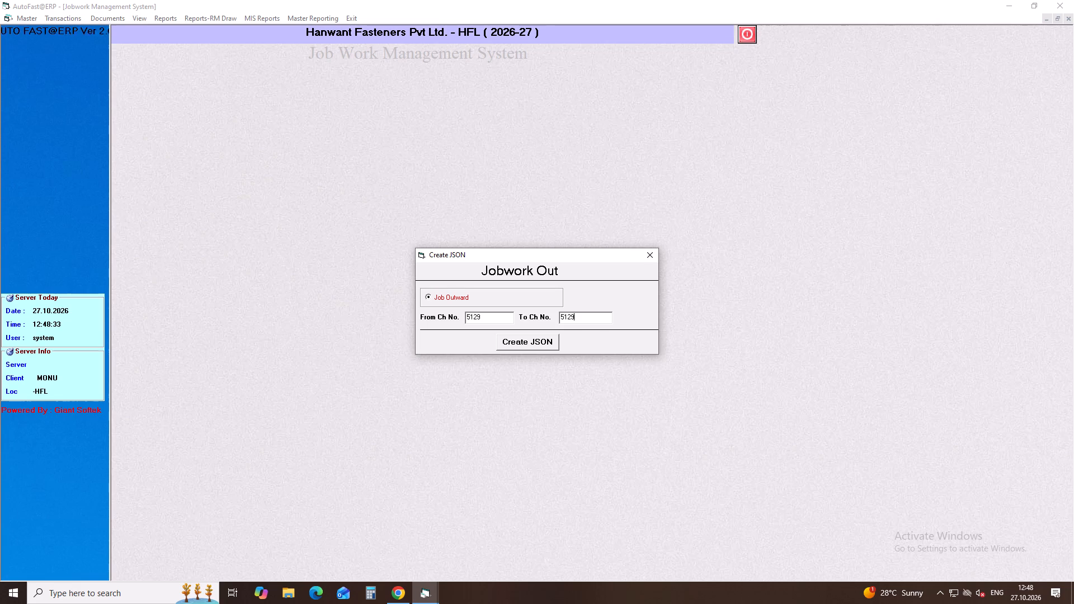
key(Return)
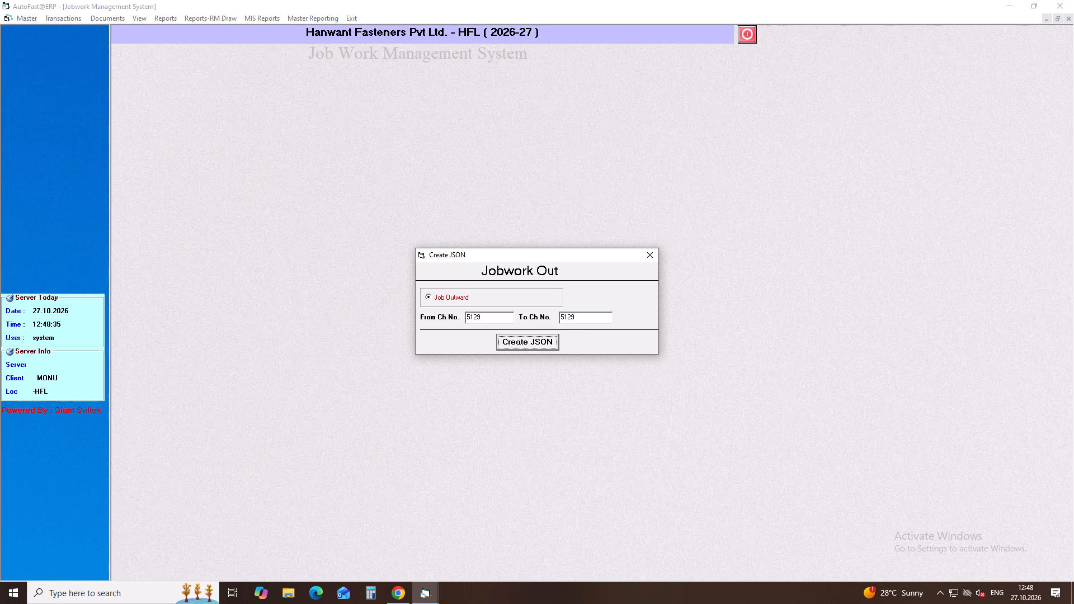
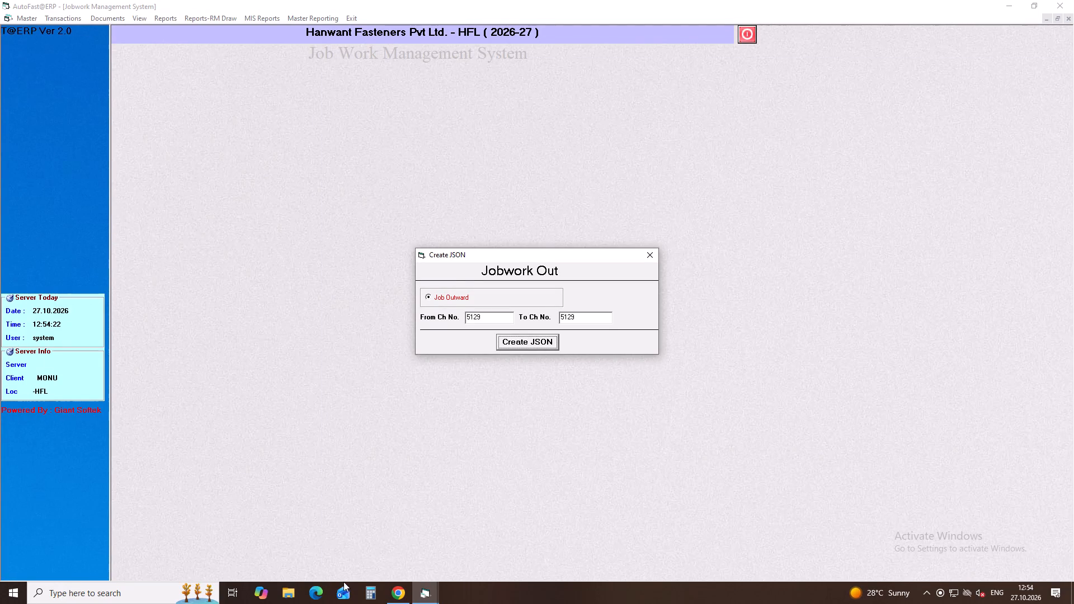
Switch to Google Chrome and open the address field's recent search suggestions in the new tab.
click(390, 592)
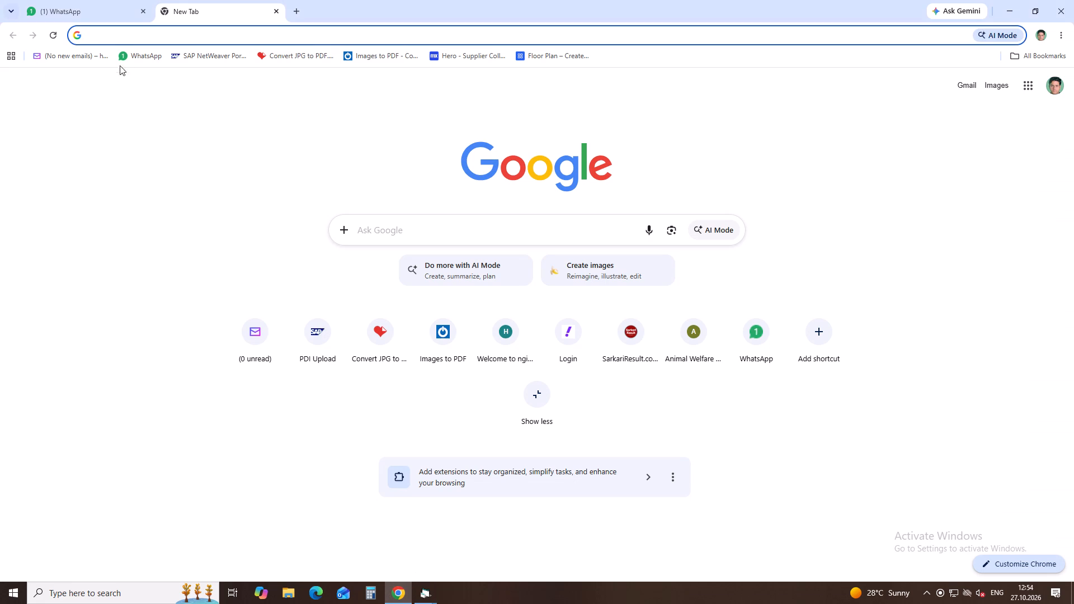
click(125, 35)
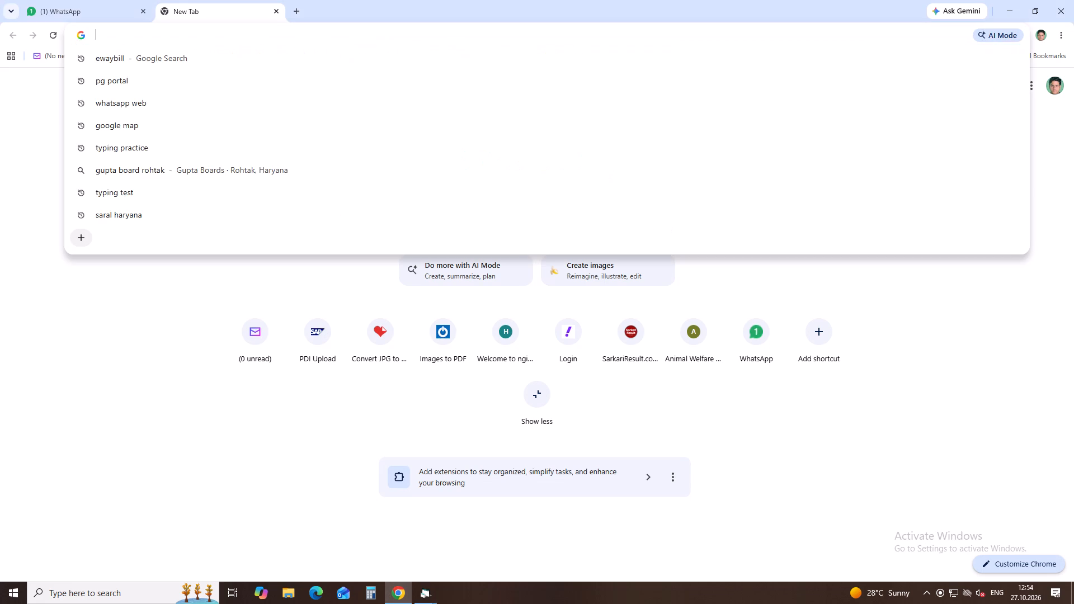